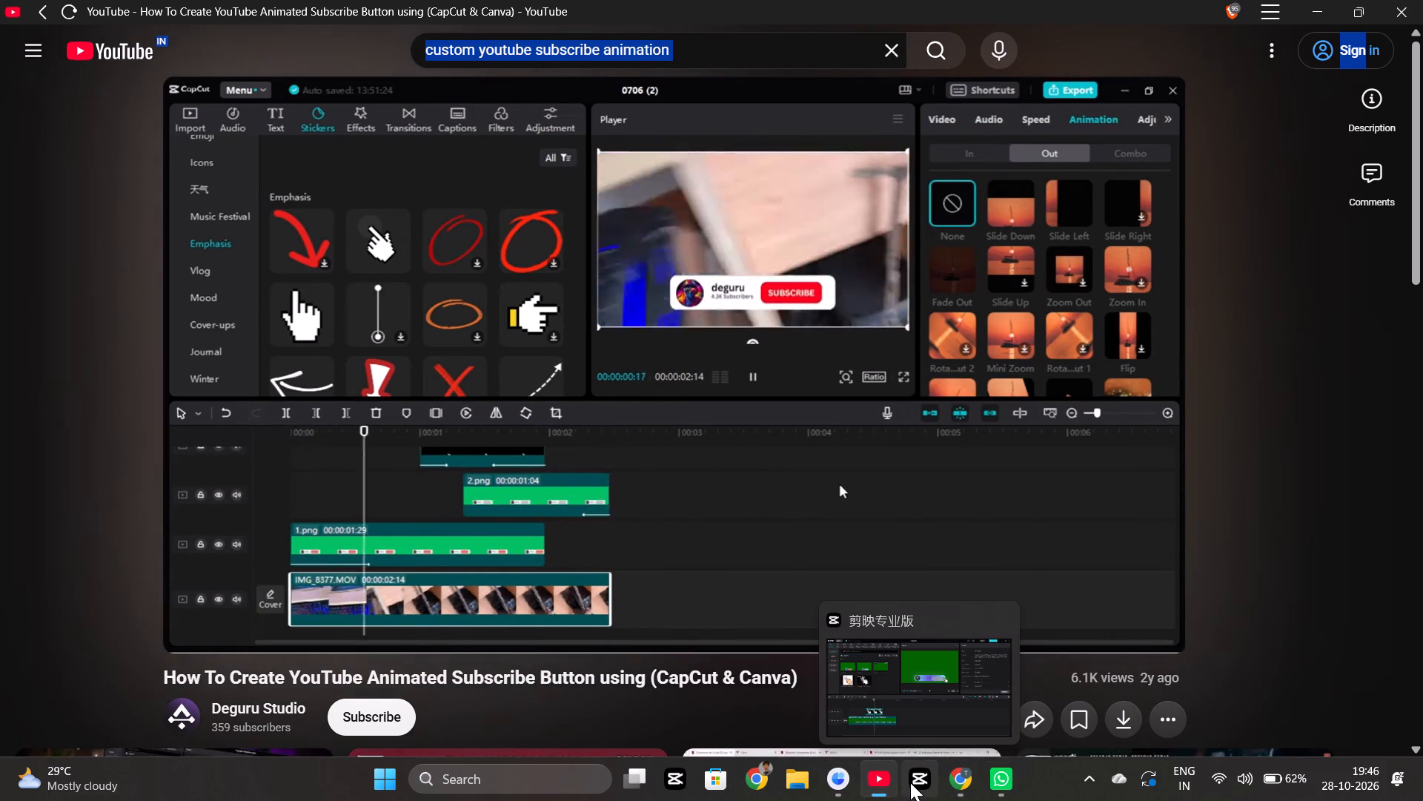
Pause the tutorial, switch to the JianyingPro project and preview the subscribe button animation with the clicking hand.
left_click(779, 562)
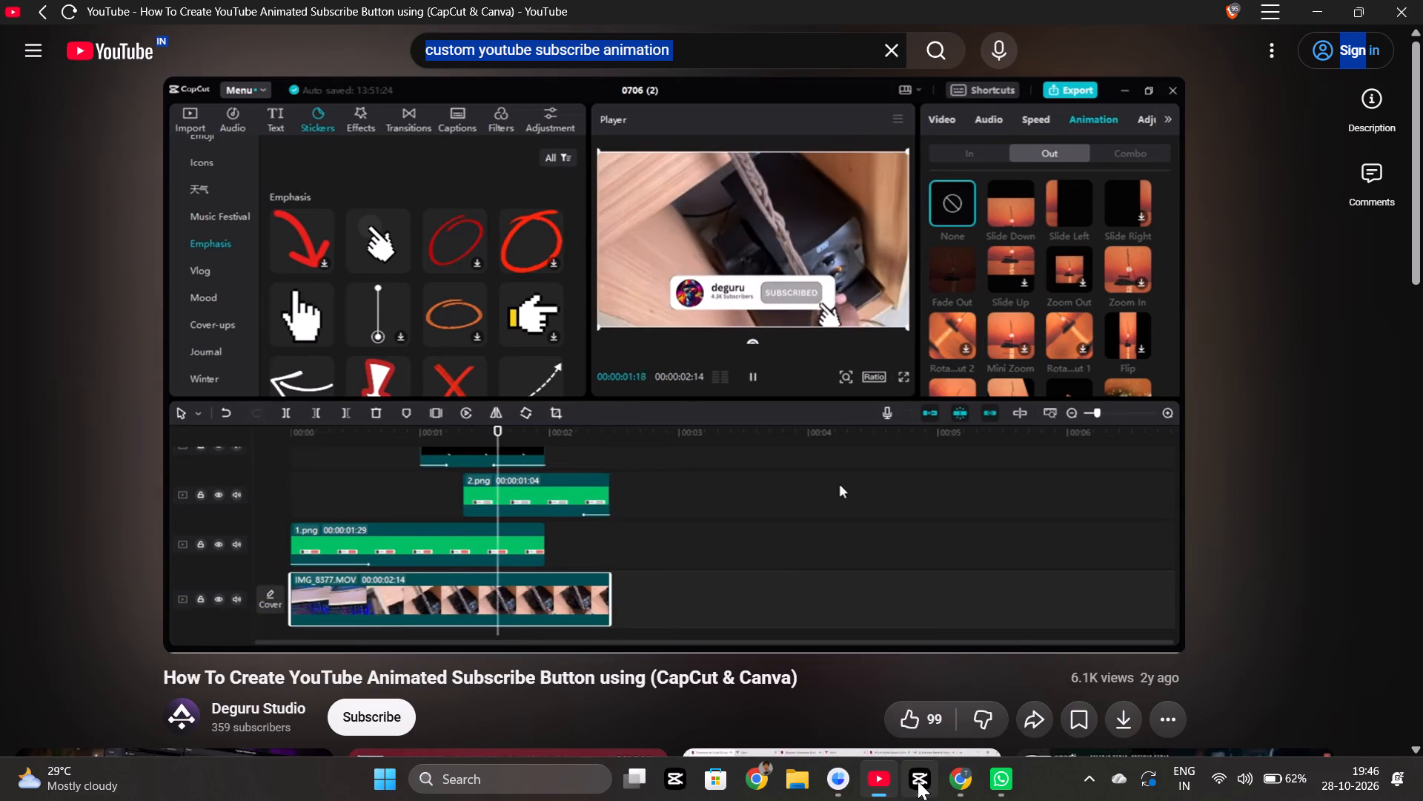
left_click(915, 782)
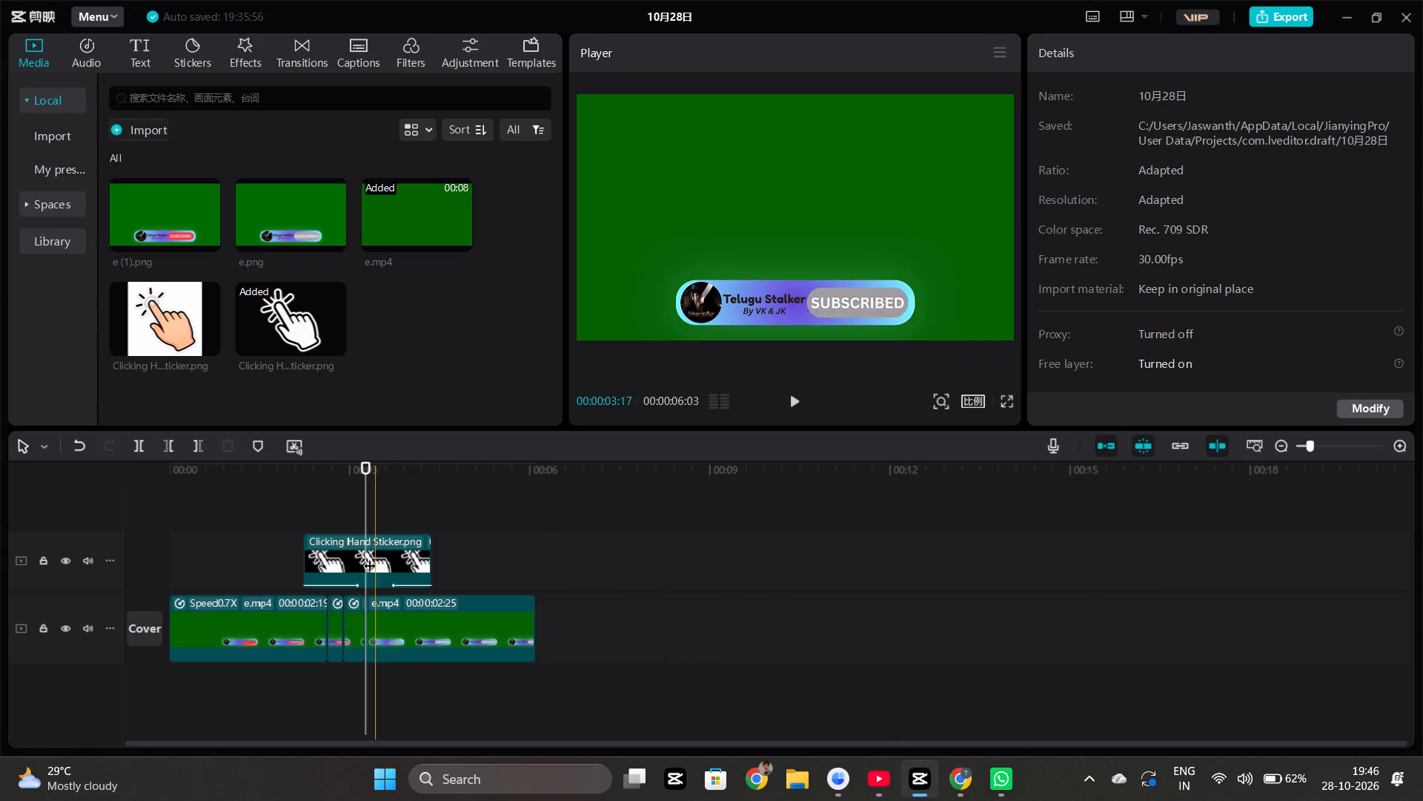
left_click(288, 498)
key("space")
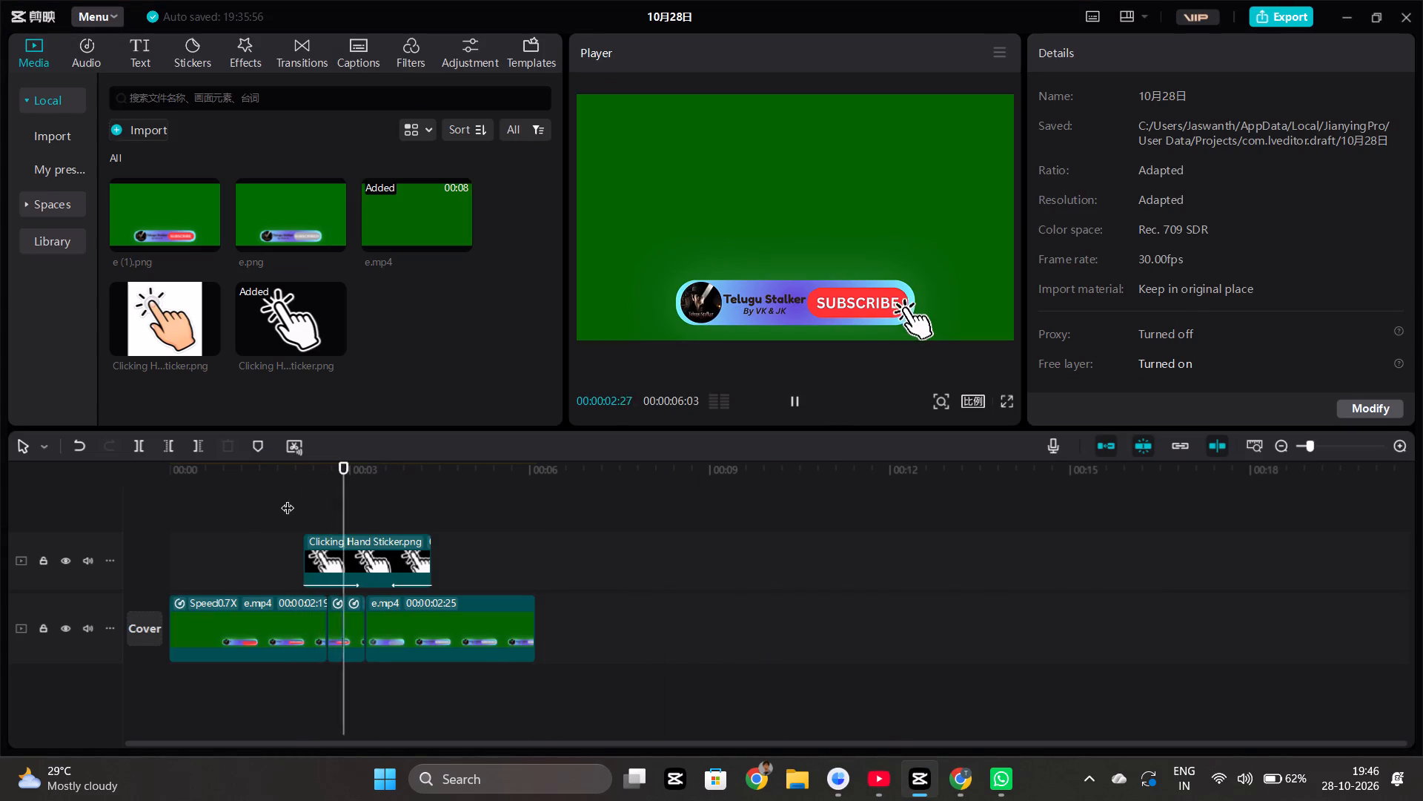
key("space")
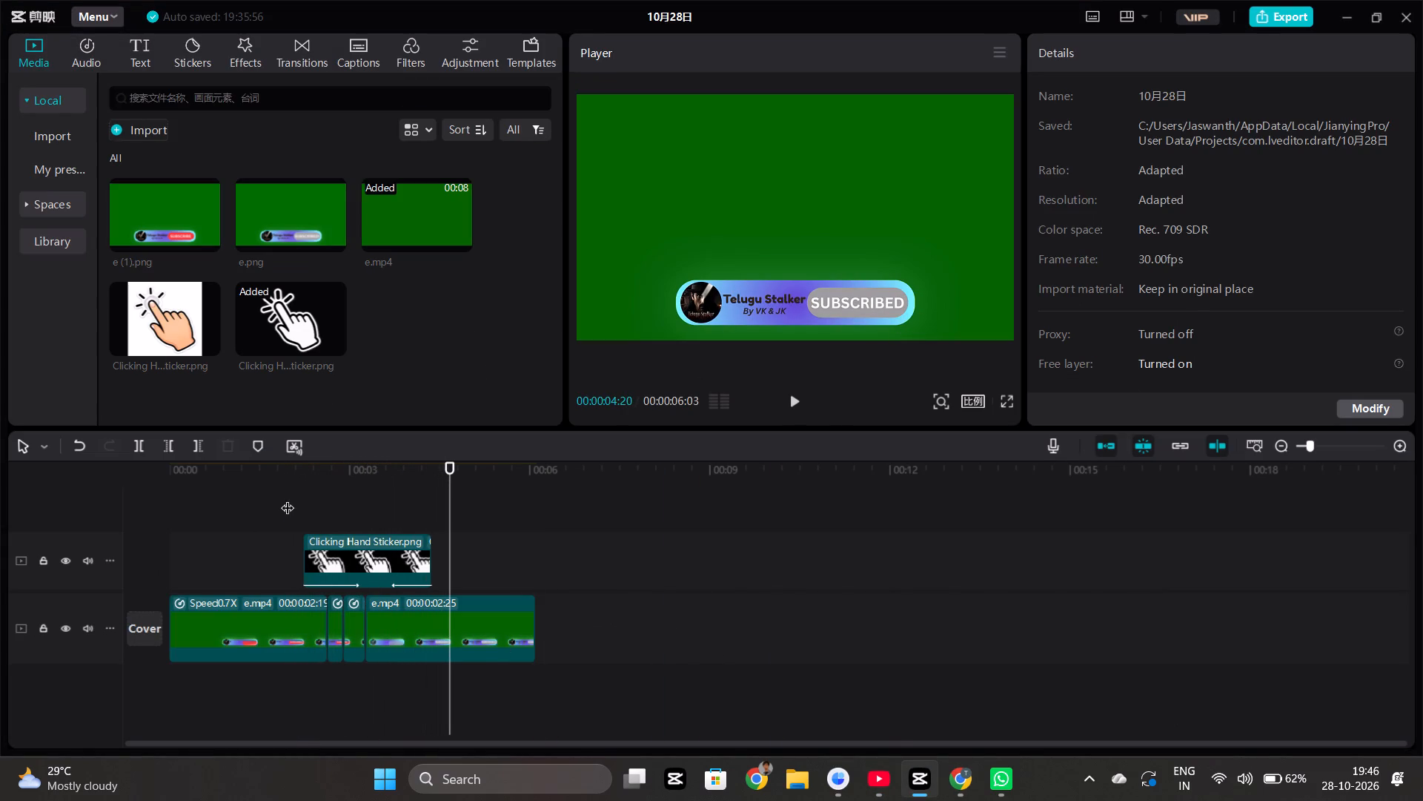
Split the last e.mp4 clip on the main track at 00:00:04:16, just after the hand sticker ends.
left_click(414, 523)
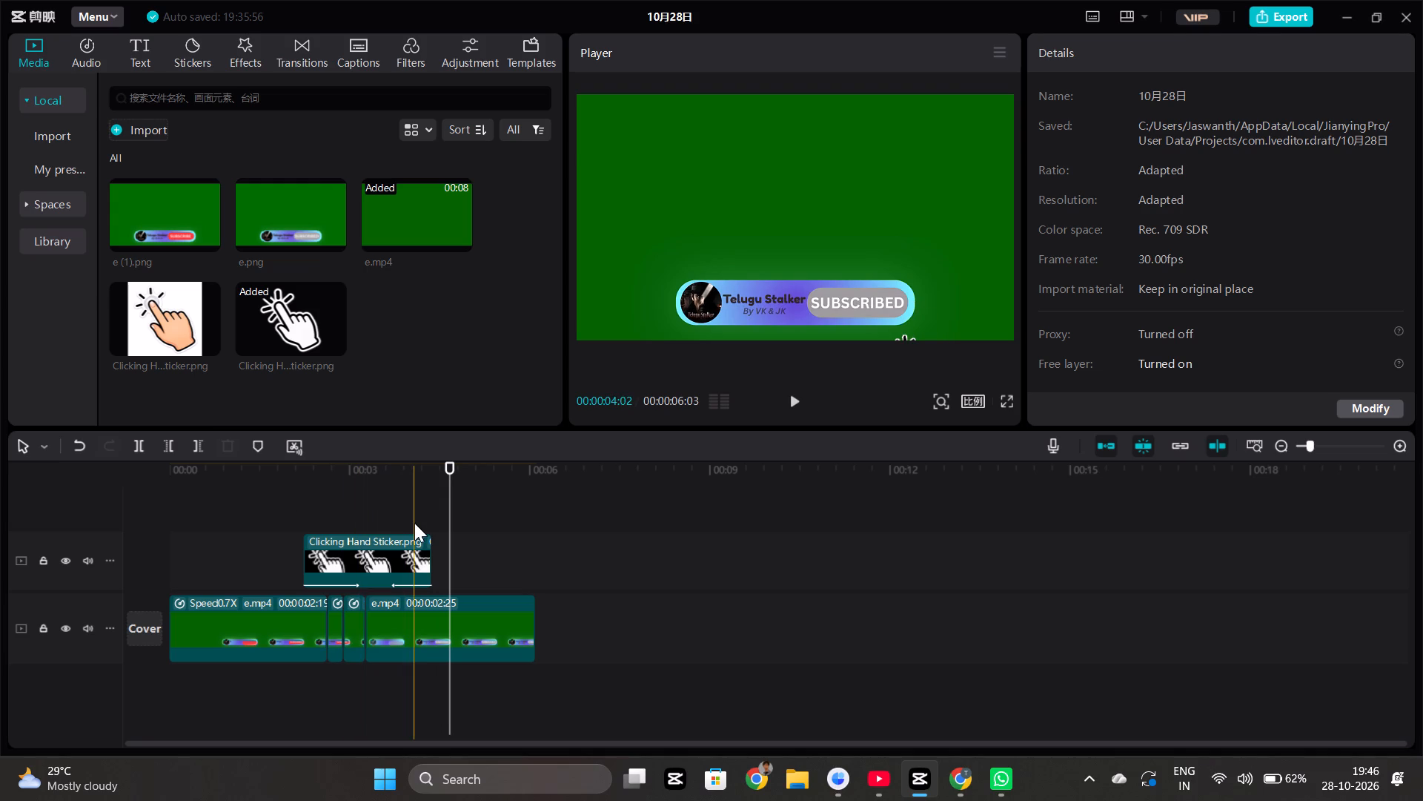
key("space")
key("space")
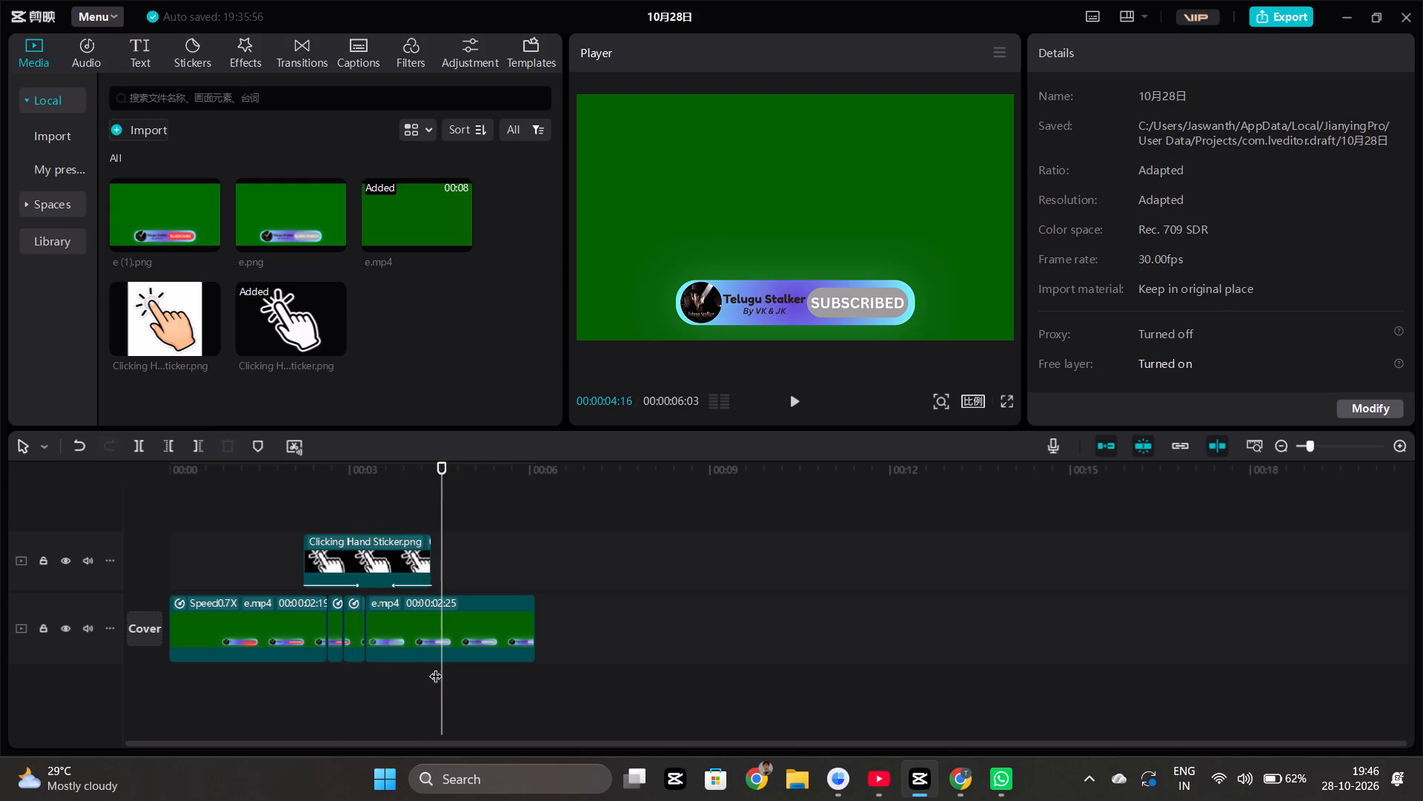
left_click(436, 647)
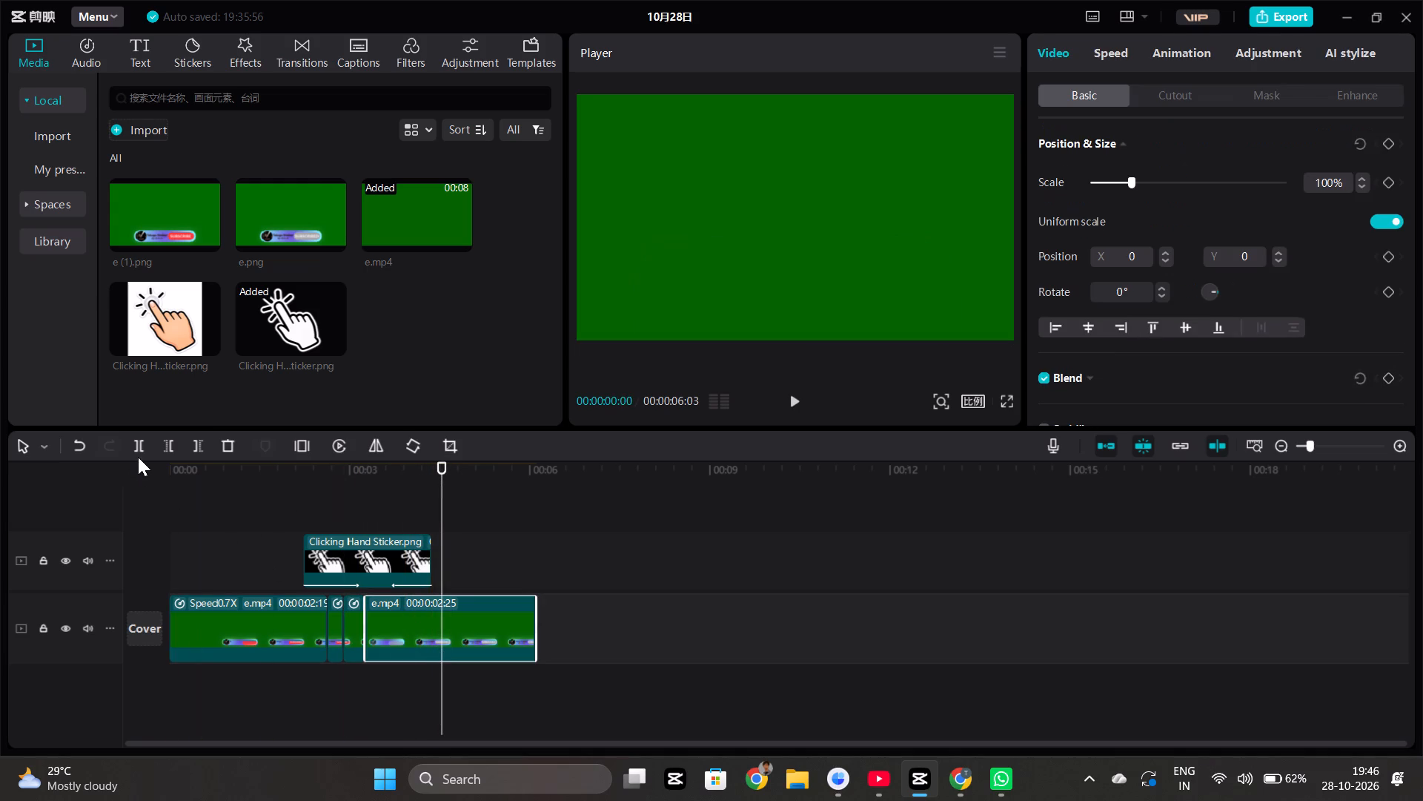
left_click(138, 455)
Select the final e.mp4 segment after the split and browse the In animations available for it.
left_click(485, 629)
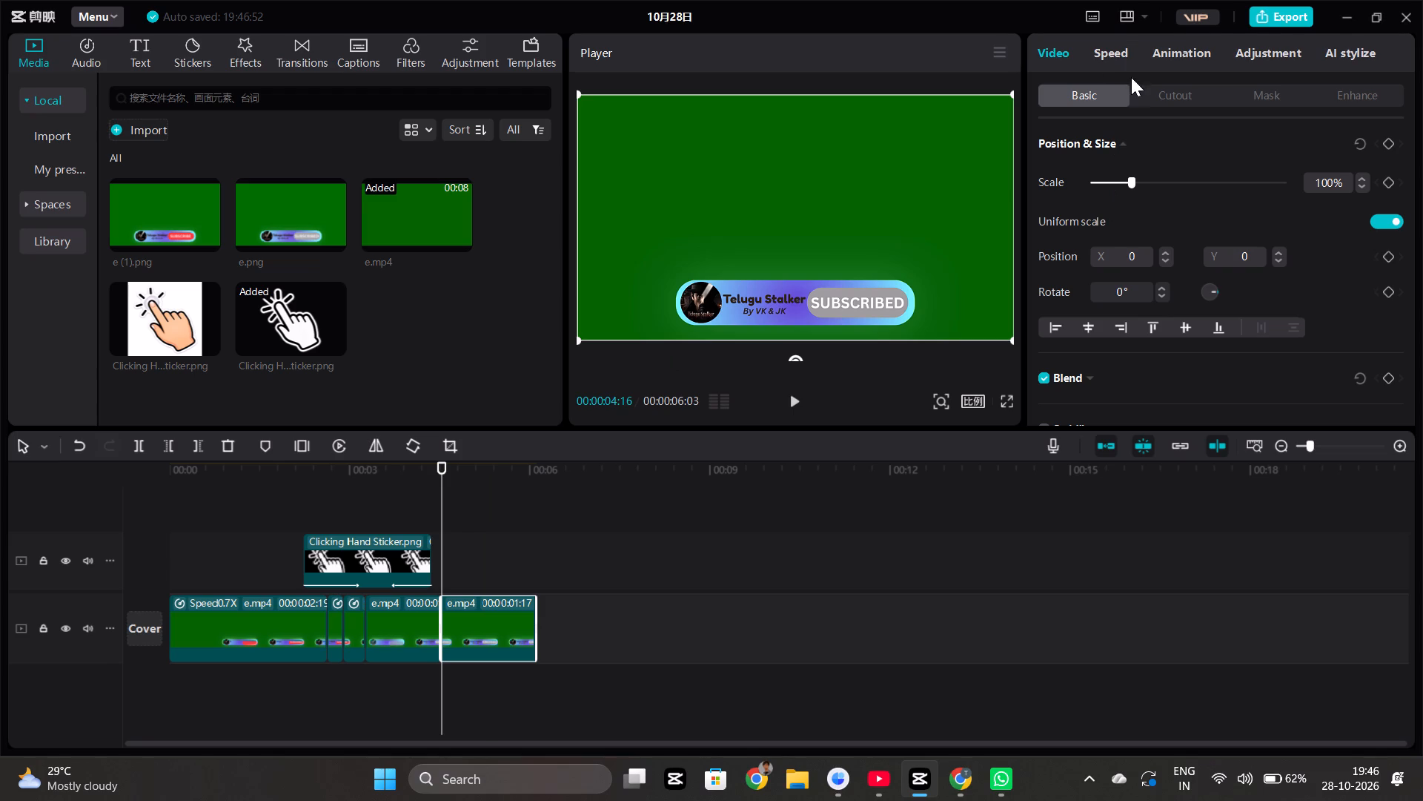
left_click(1174, 60)
scroll(1148, 221, "up", 6)
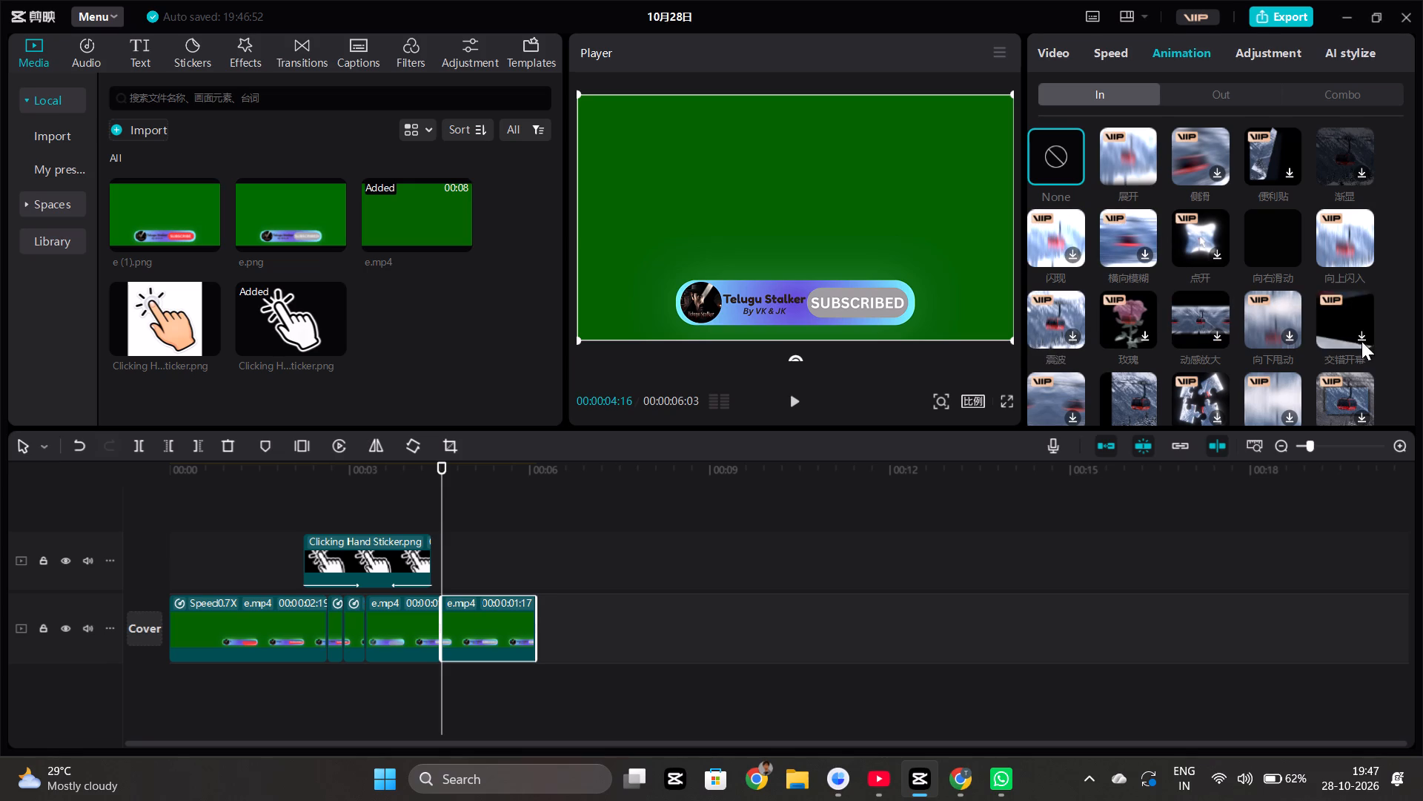
scroll(1092, 401, "down", 1)
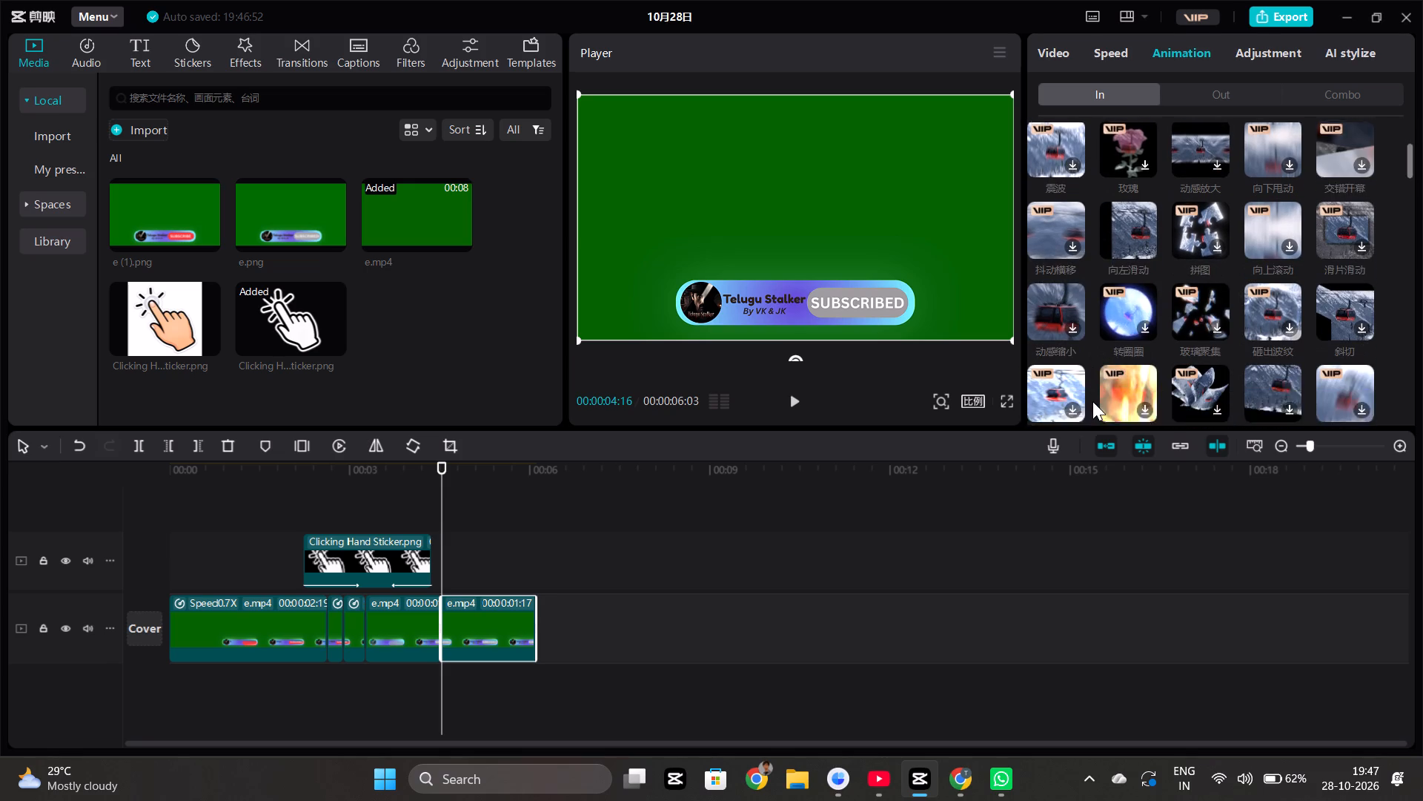
scroll(1092, 401, "down", 1)
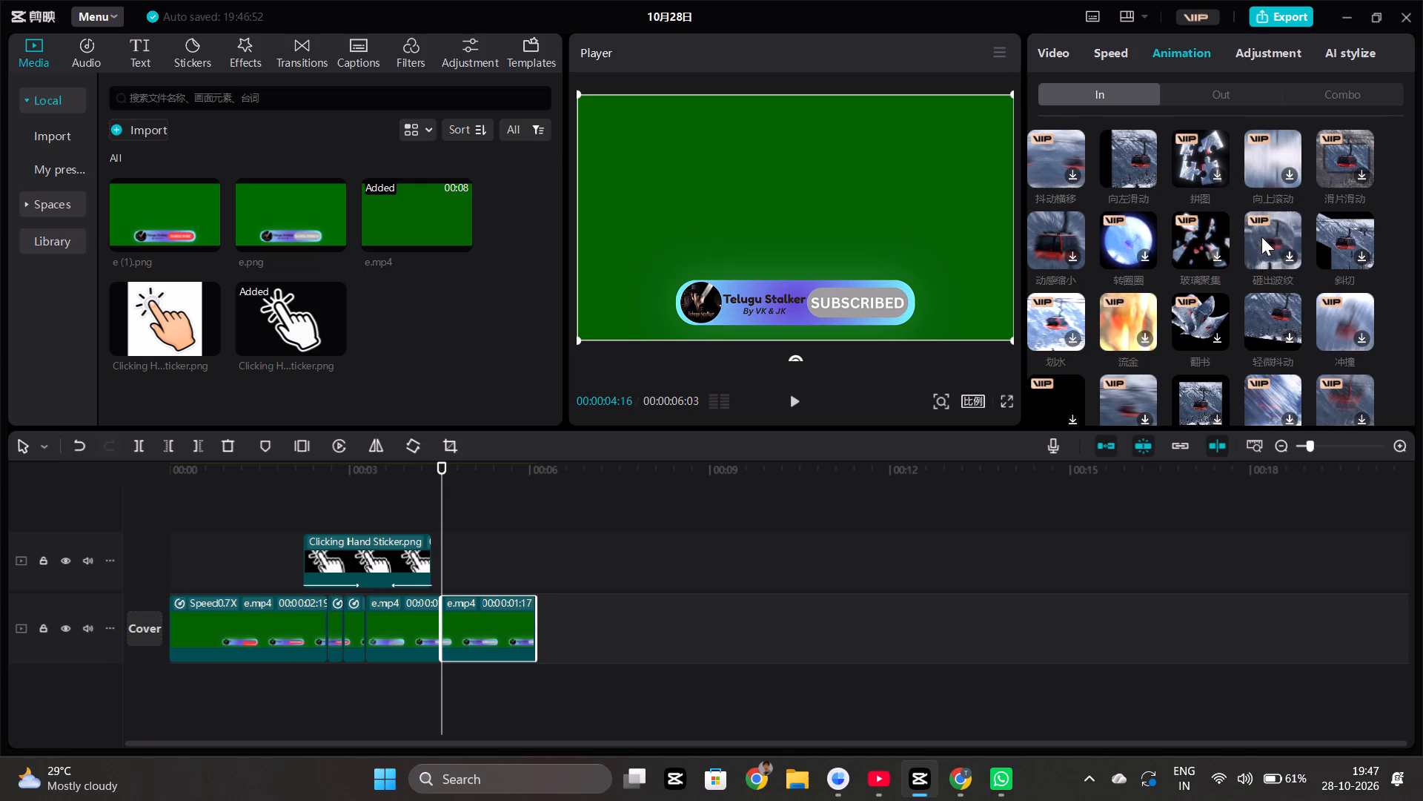
scroll(1271, 317, "down", 1)
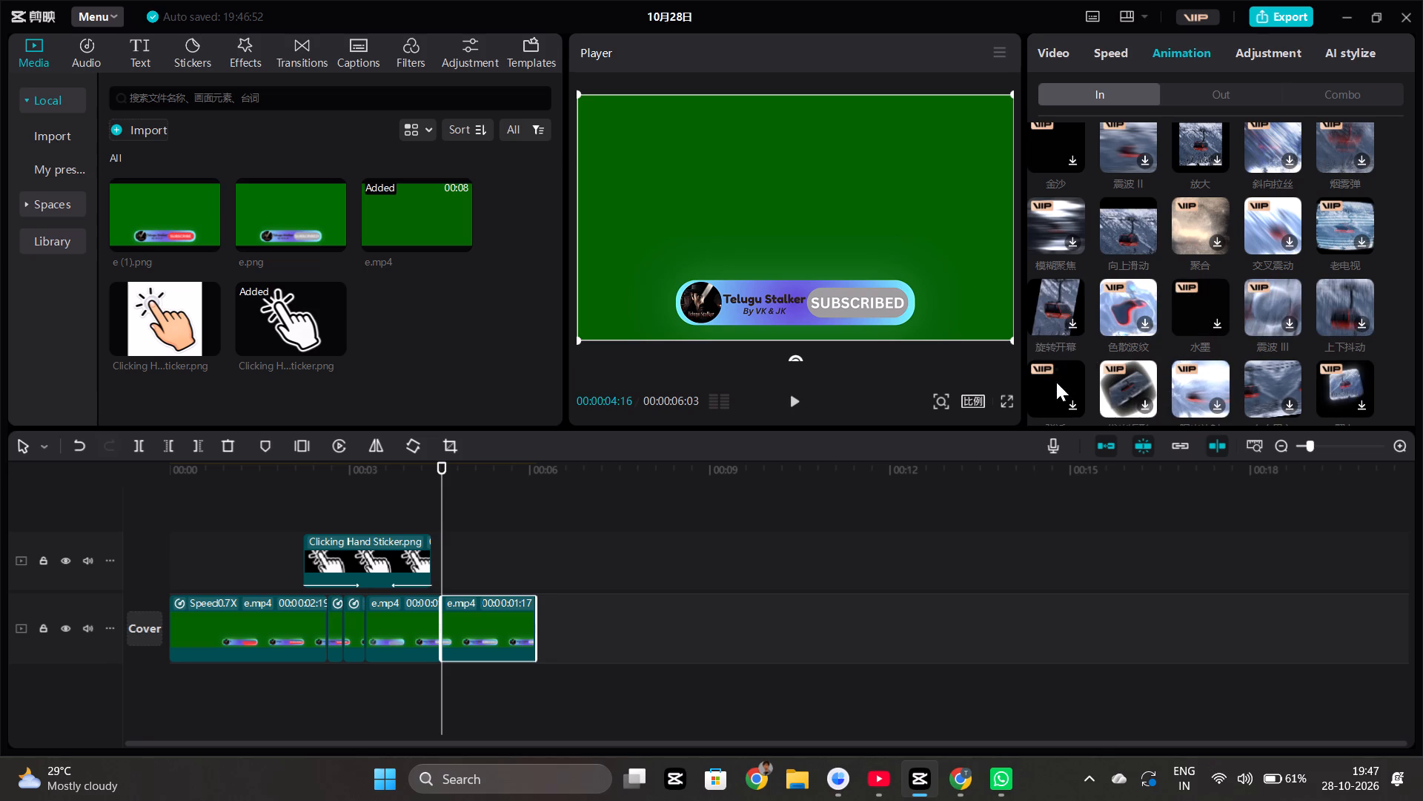
scroll(1056, 382, "down", 1)
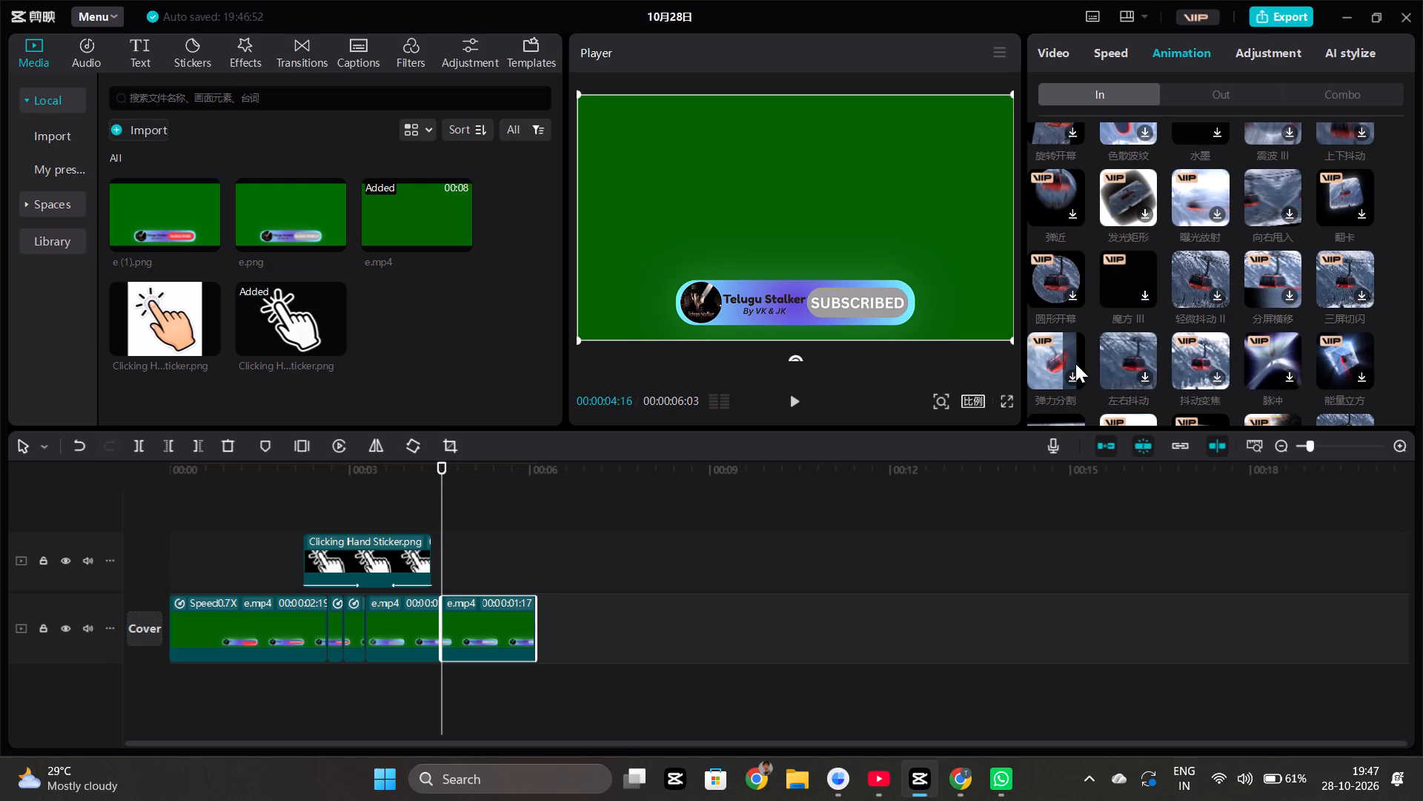
scroll(1061, 357, "down", 1)
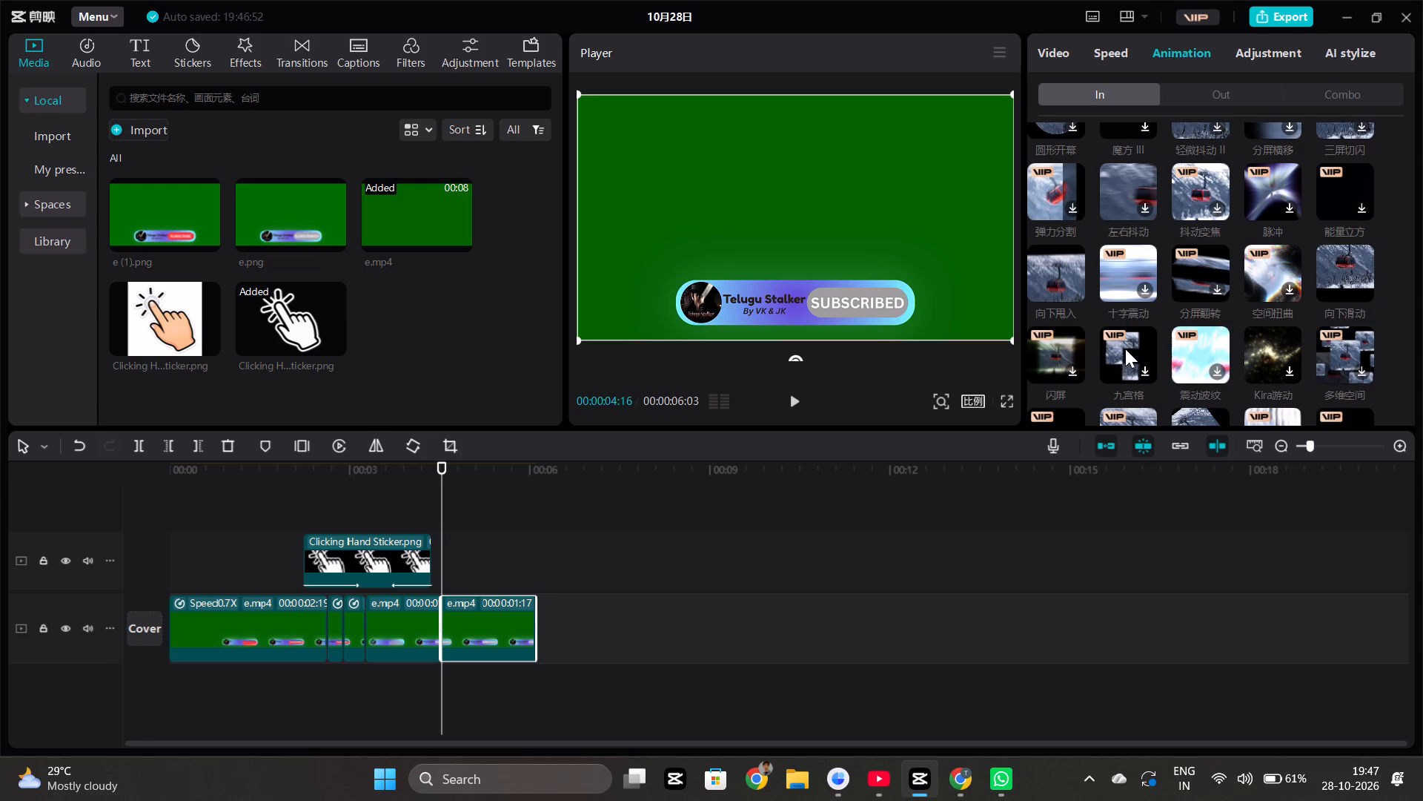
Switch to the YouTube tutorial, rewatch the part on adding the click animation around 7:04, and pause it.
left_click(885, 782)
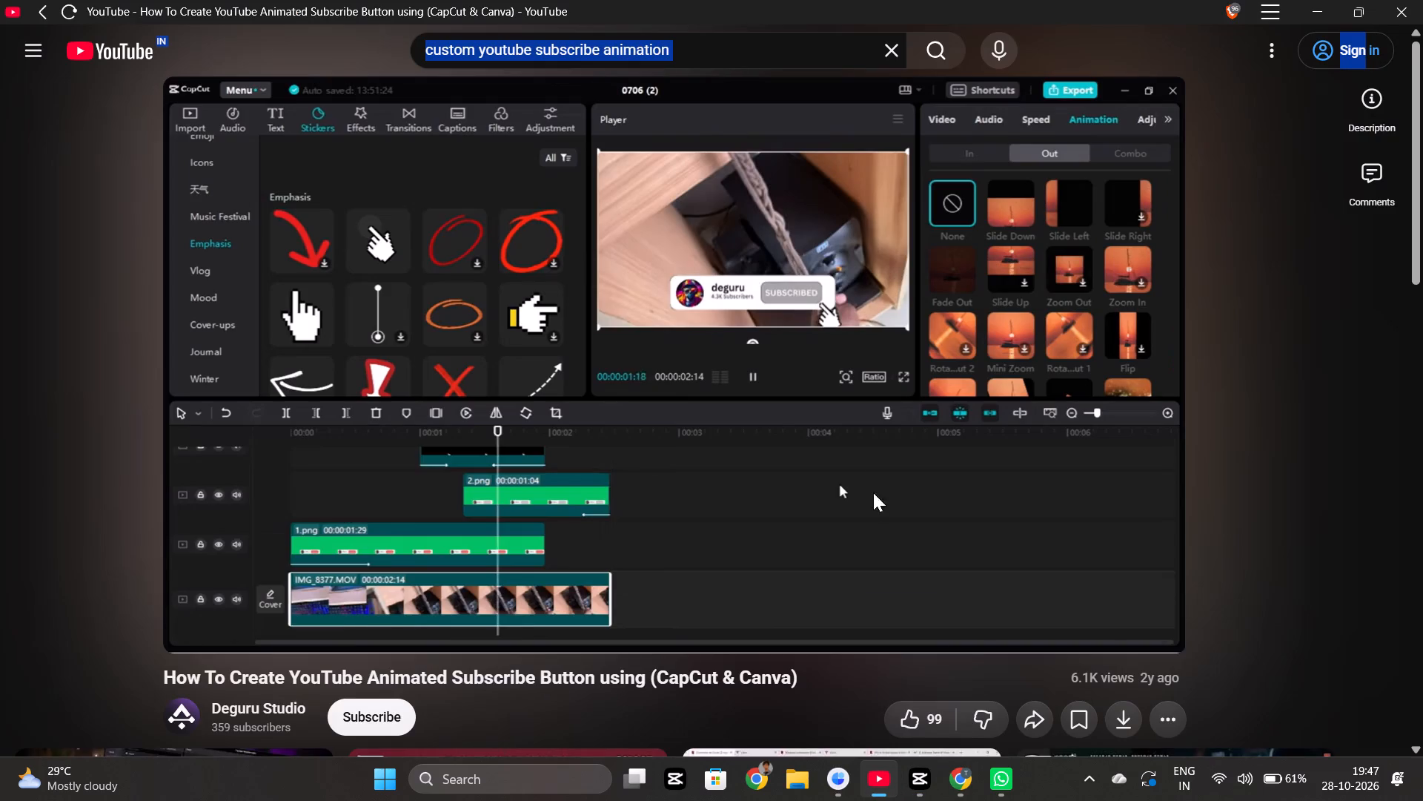
left_click(873, 464)
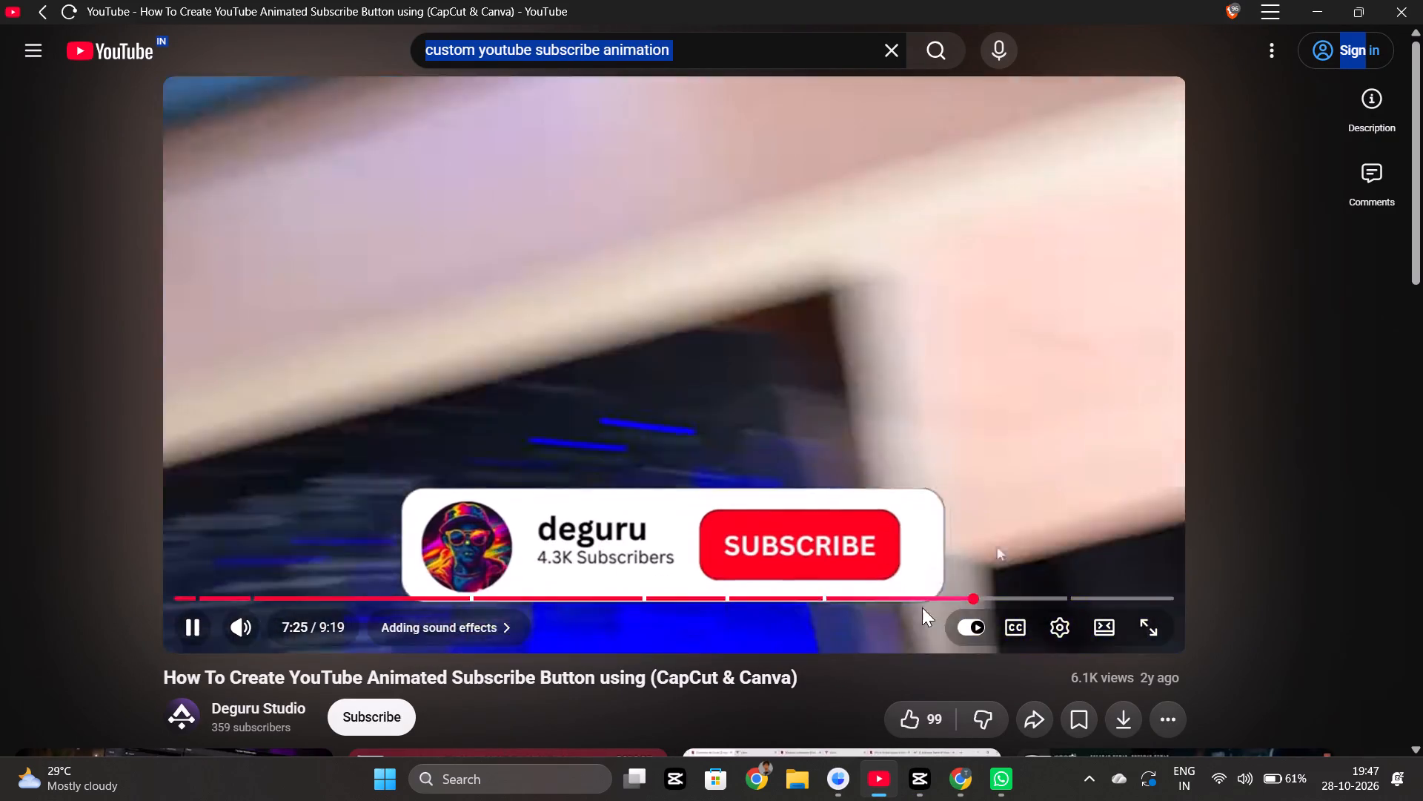
left_click(921, 588)
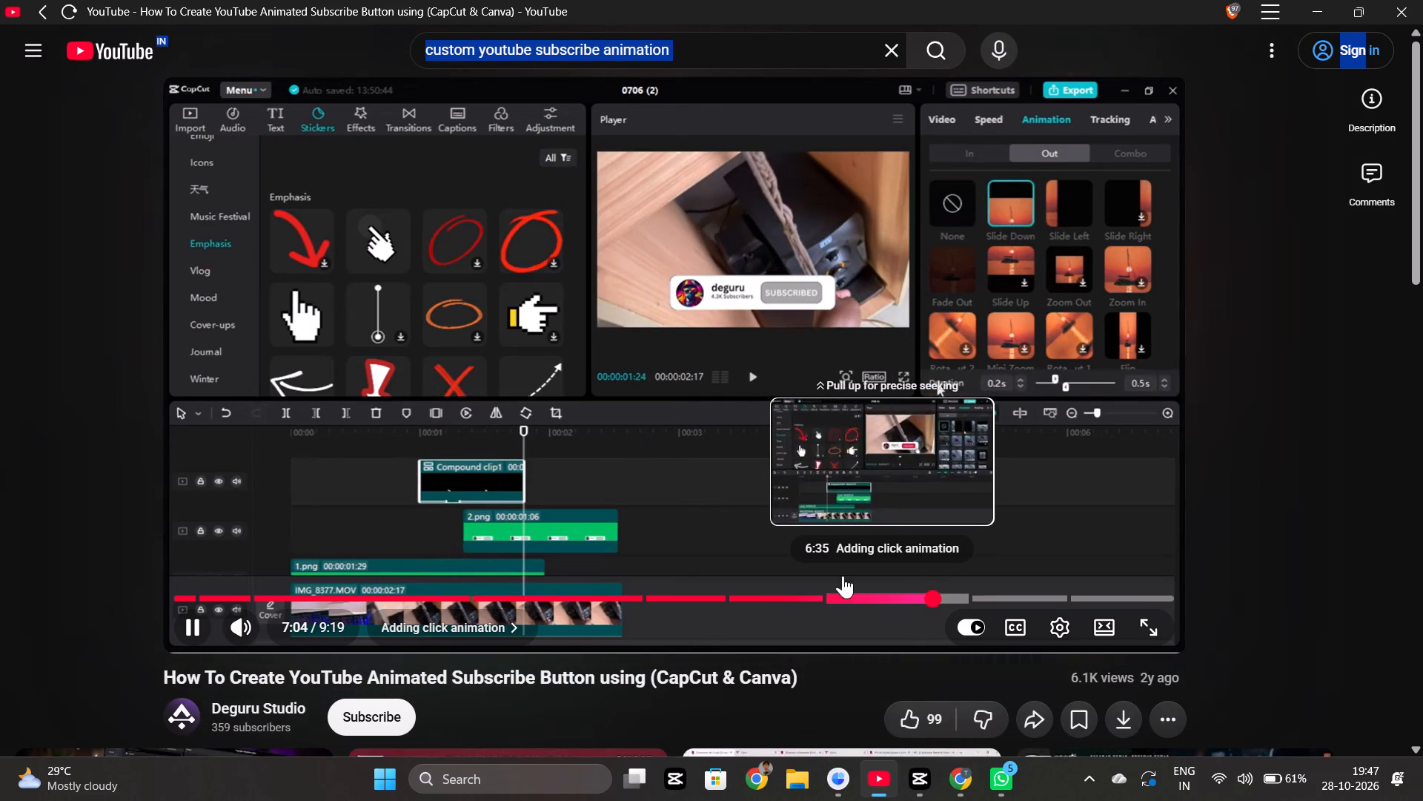
left_click(735, 501)
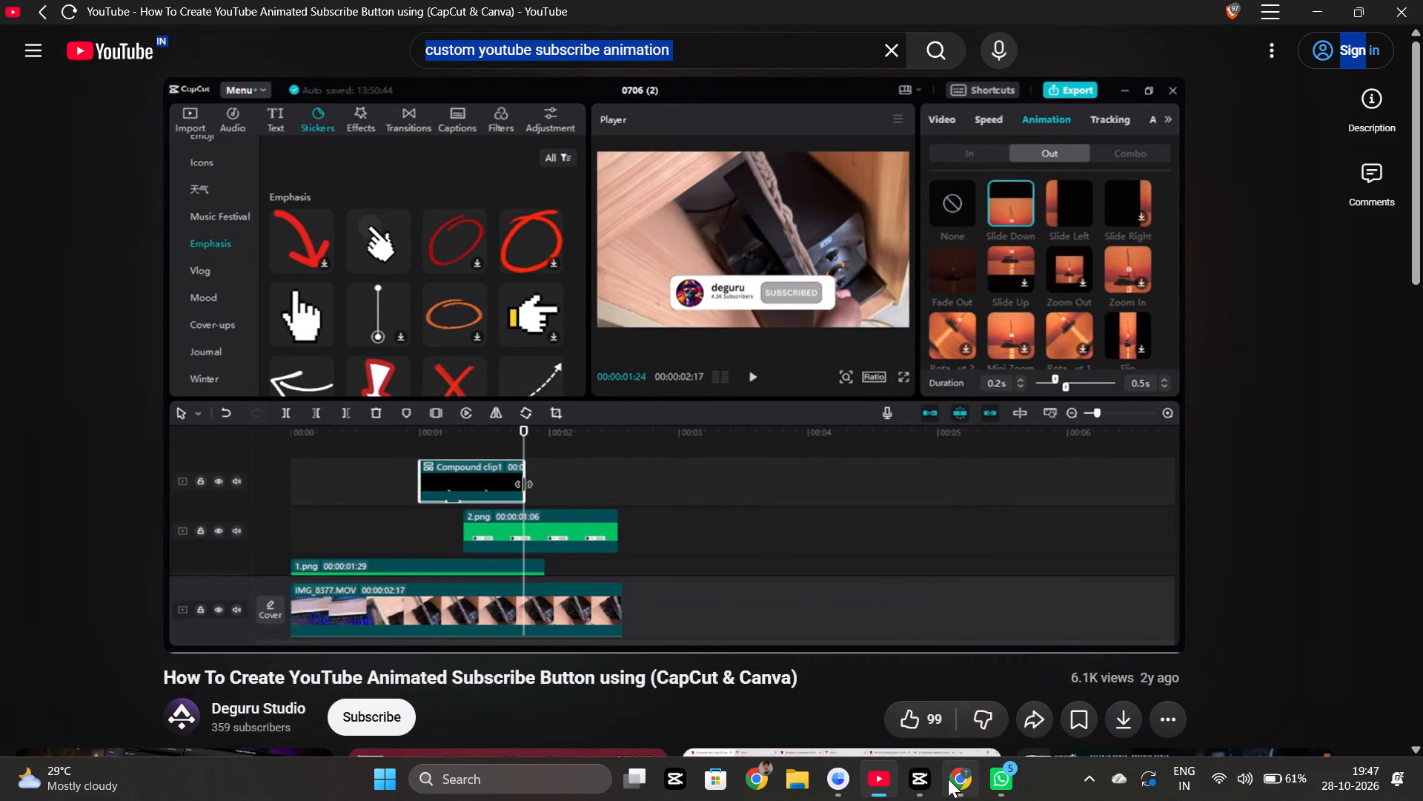
Return to JianyingPro and look through the whole list of In animations for the final e.mp4 segment.
left_click(923, 779)
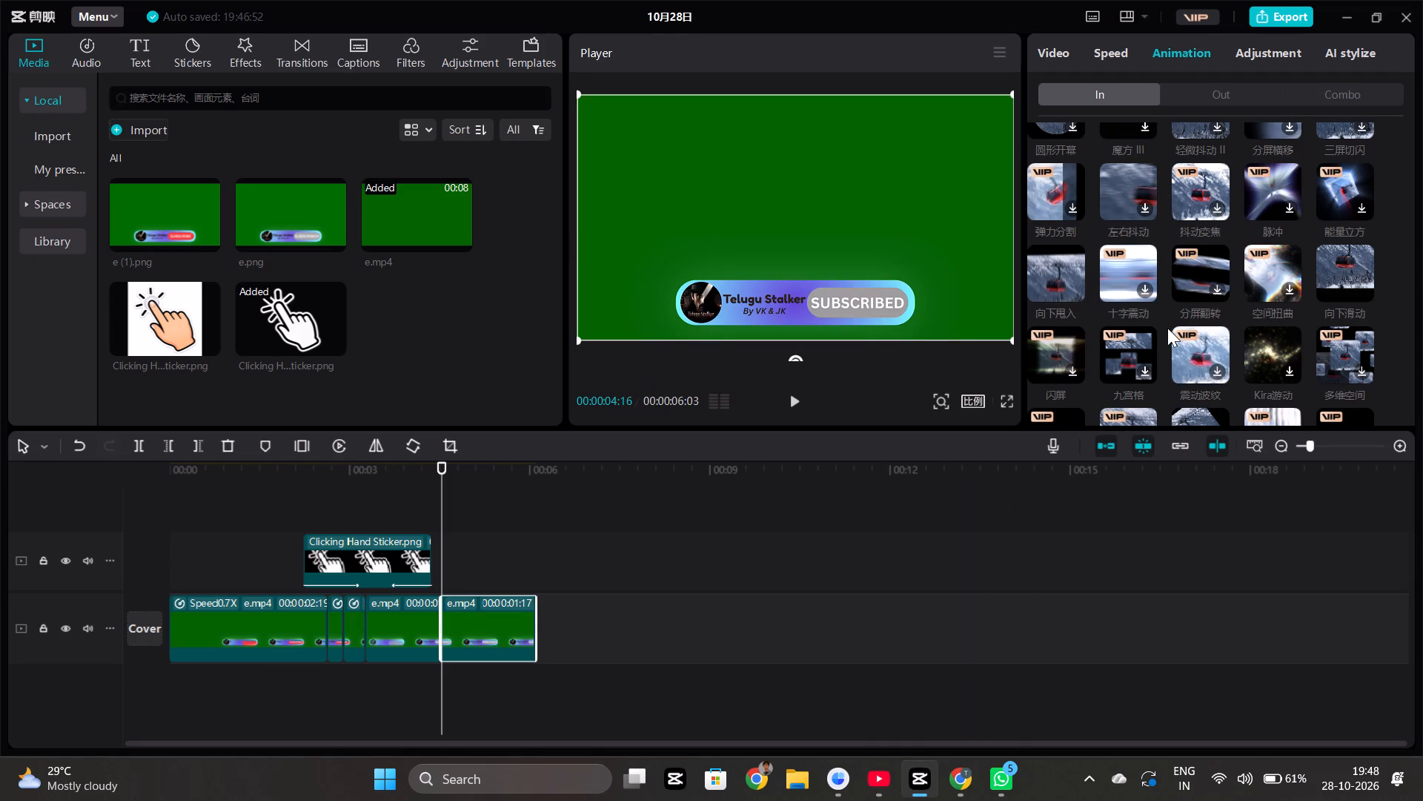
scroll(1167, 328, "down", 3)
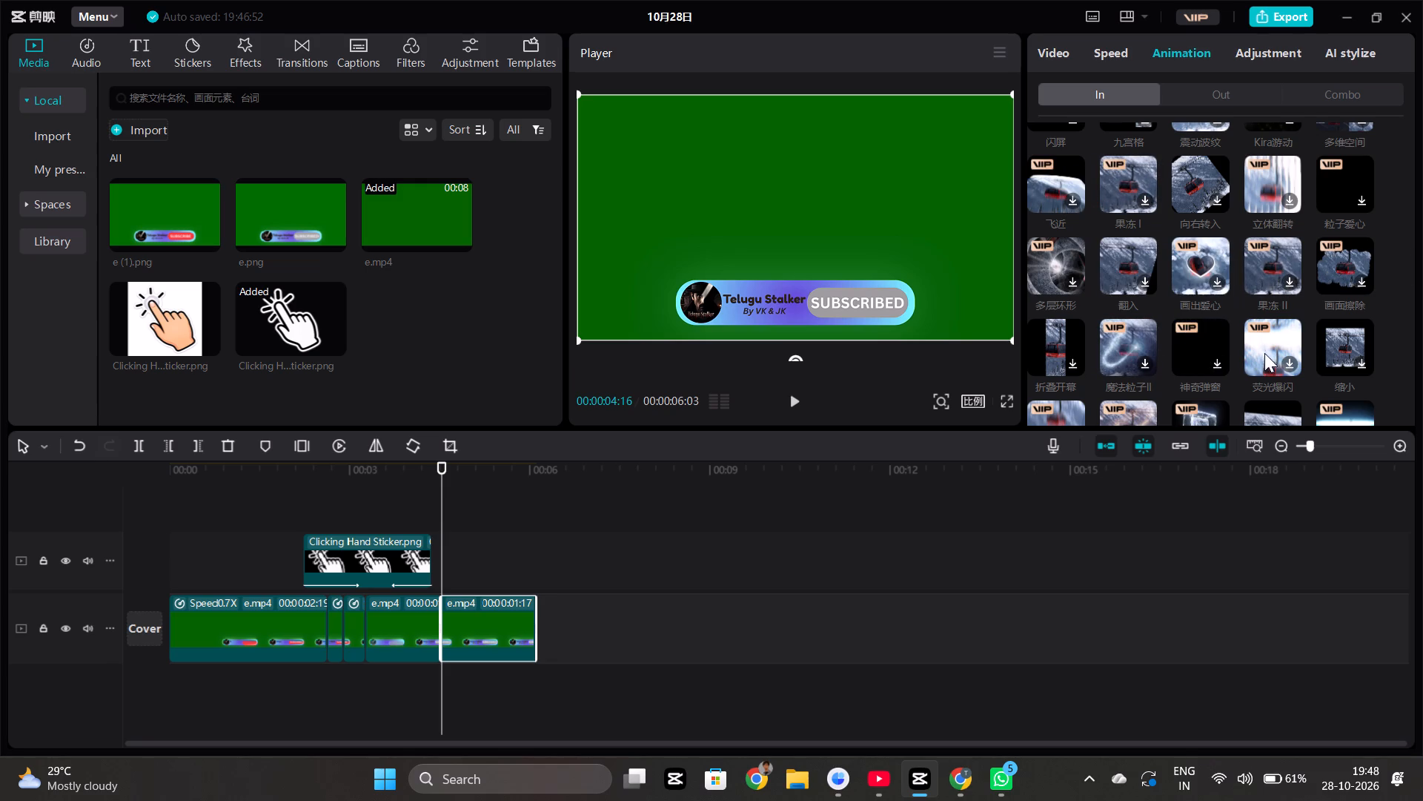
scroll(1336, 345, "down", 1)
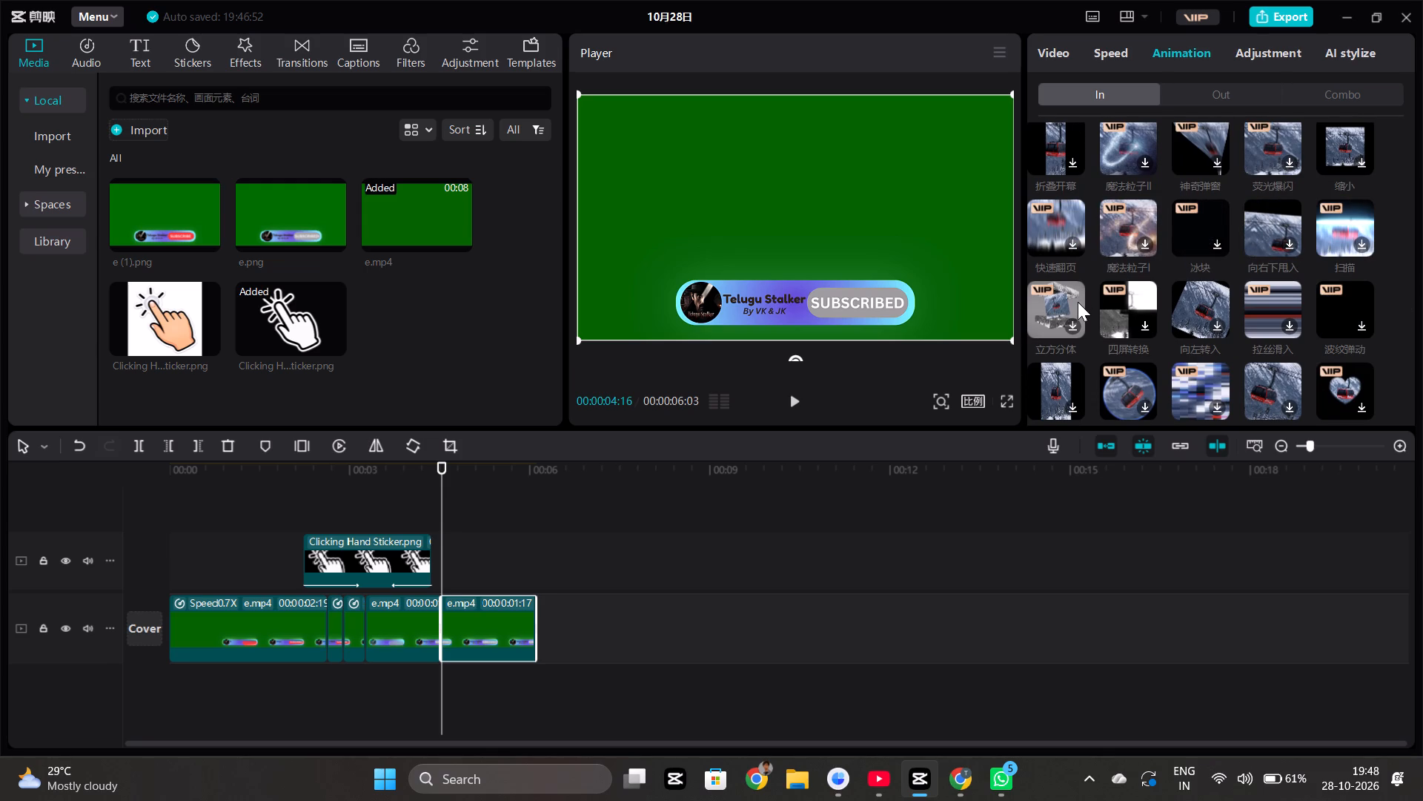
scroll(1263, 299, "down", 1)
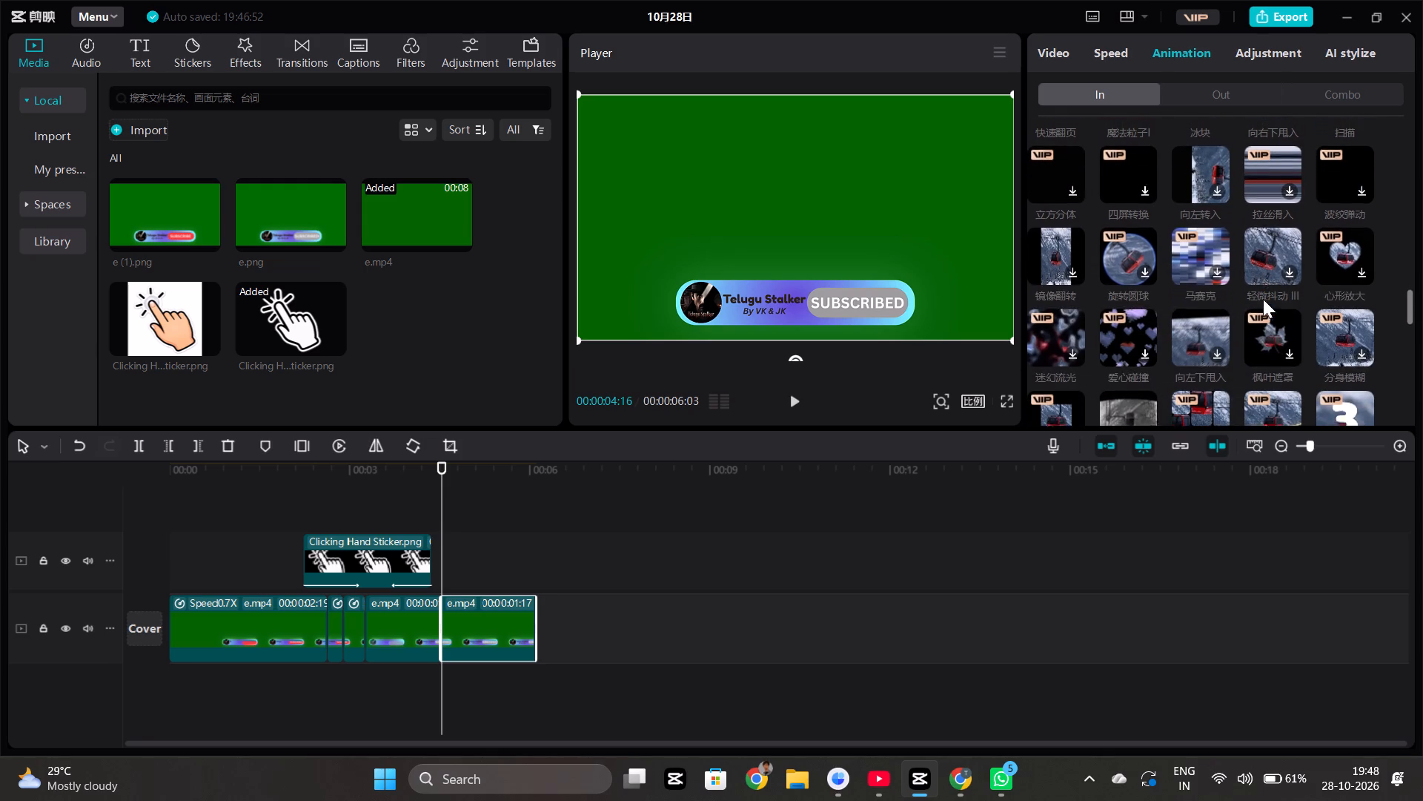
scroll(1263, 299, "down", 1)
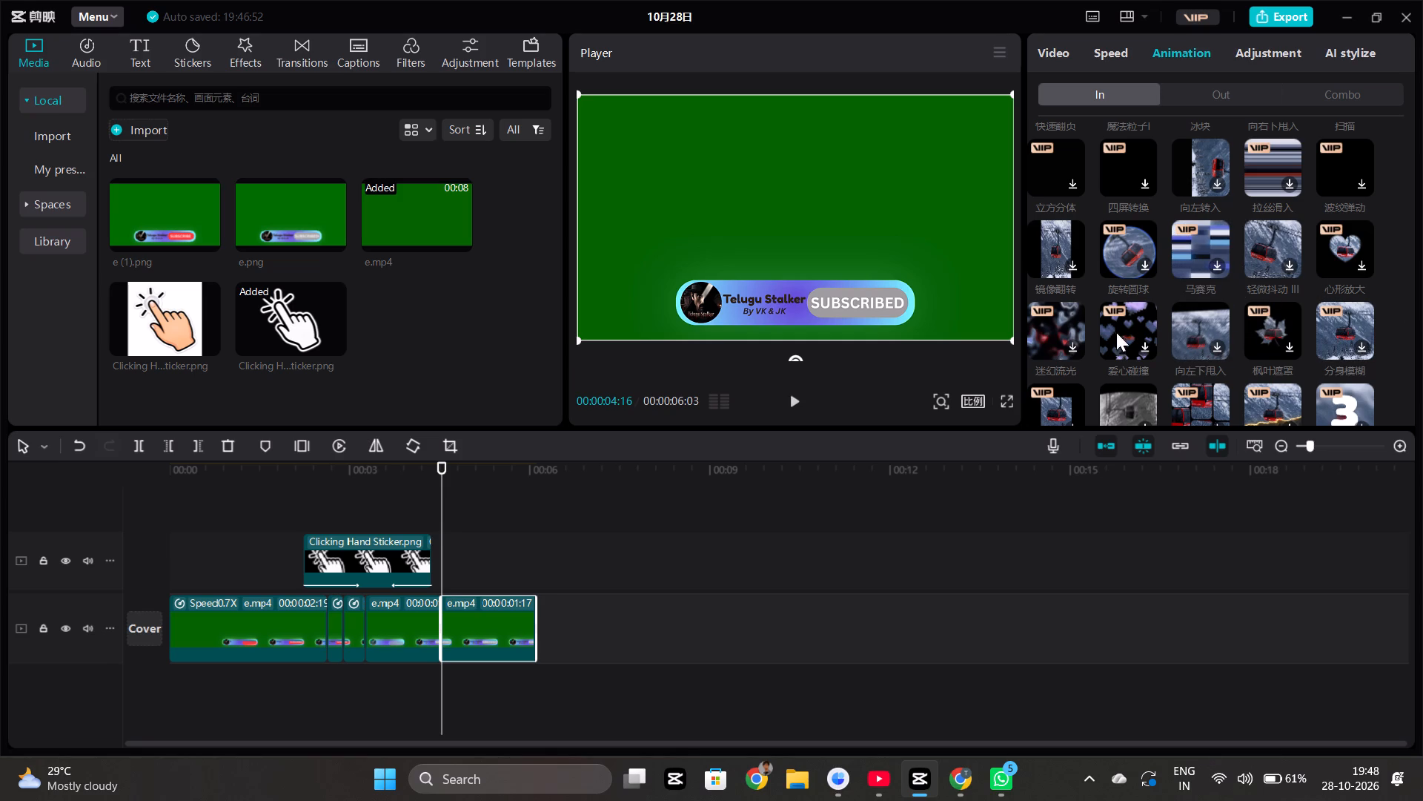
scroll(1165, 395, "down", 2)
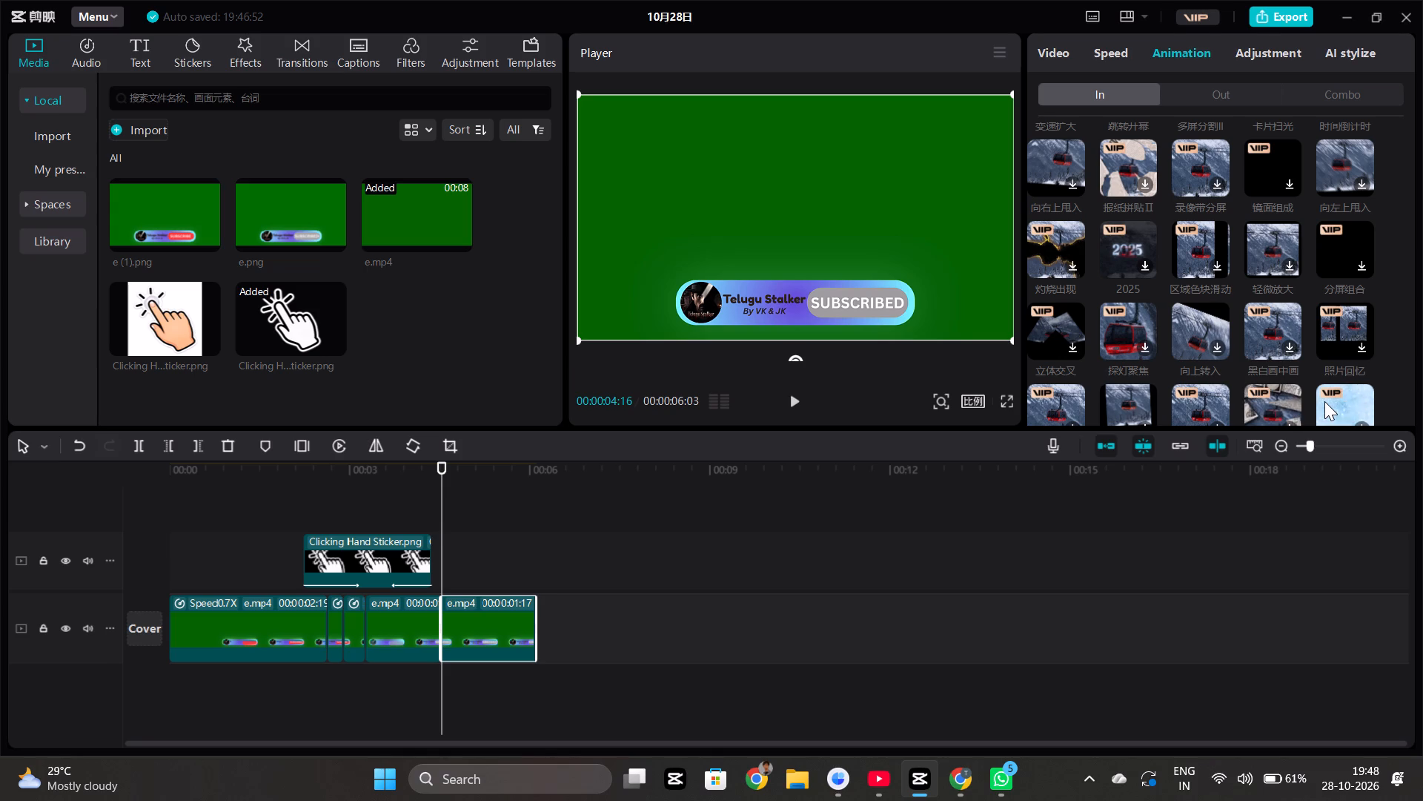
scroll(1324, 401, "down", 1)
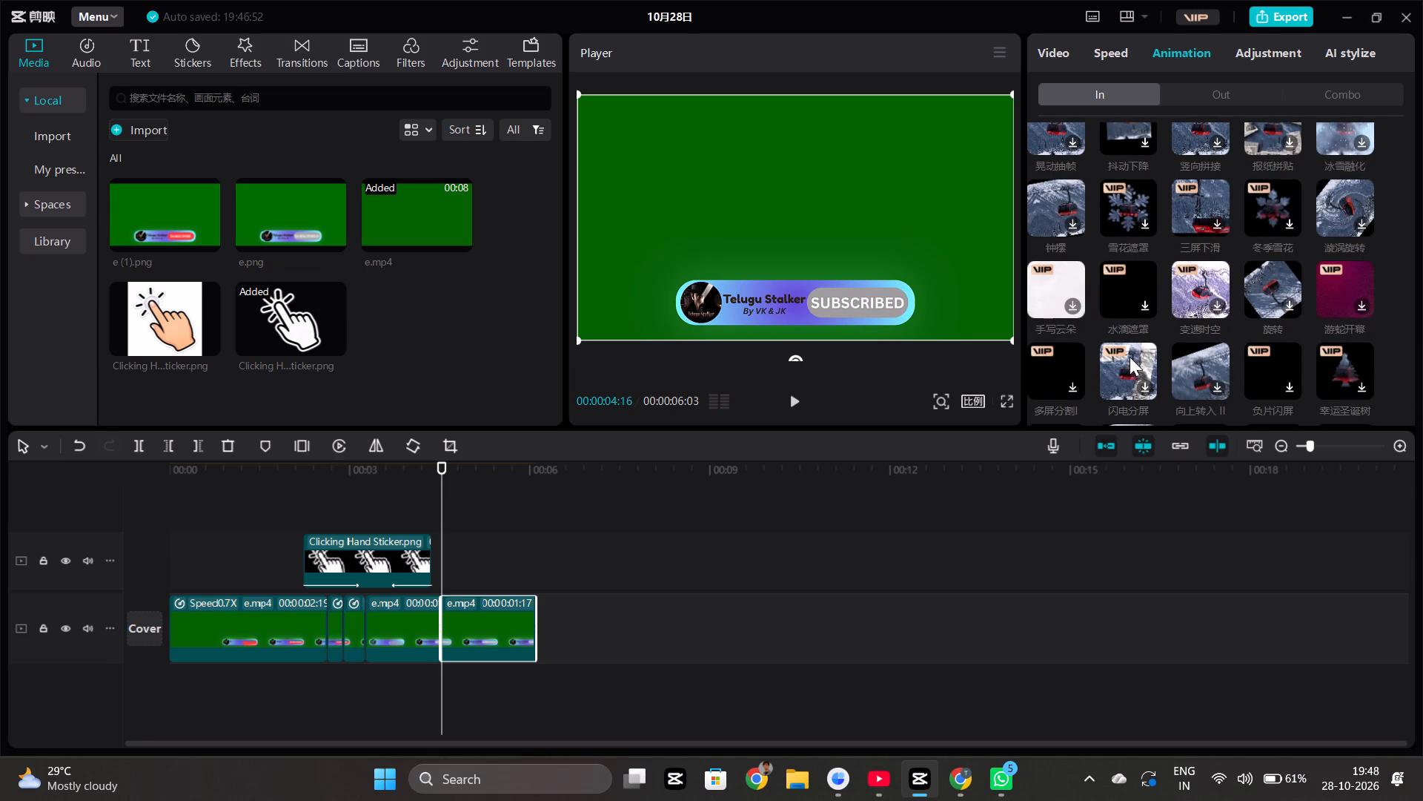
scroll(1221, 360, "down", 1)
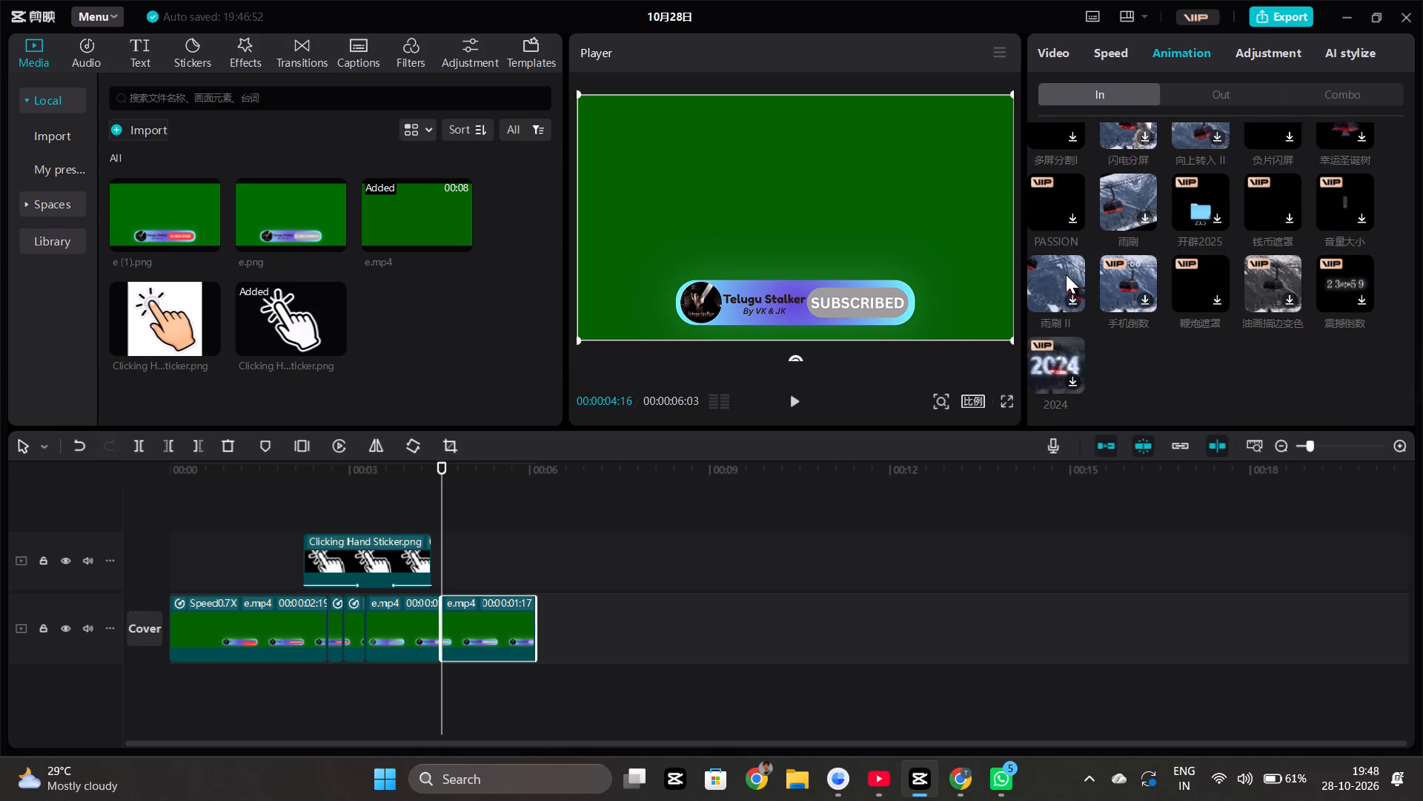
scroll(1066, 274, "up", 20)
scroll(1066, 274, "up", 20)
scroll(1066, 274, "up", 20)
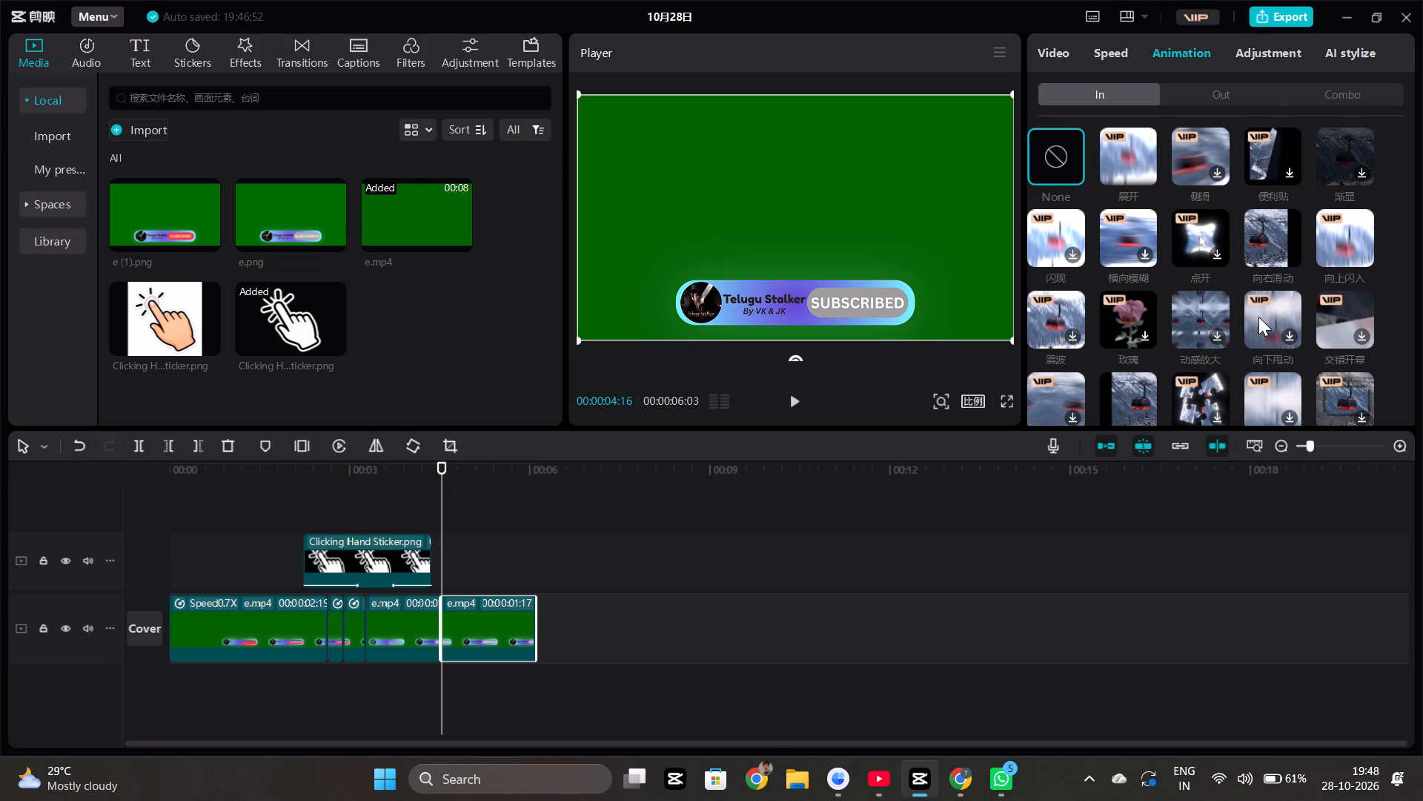
scroll(1350, 326, "down", 1)
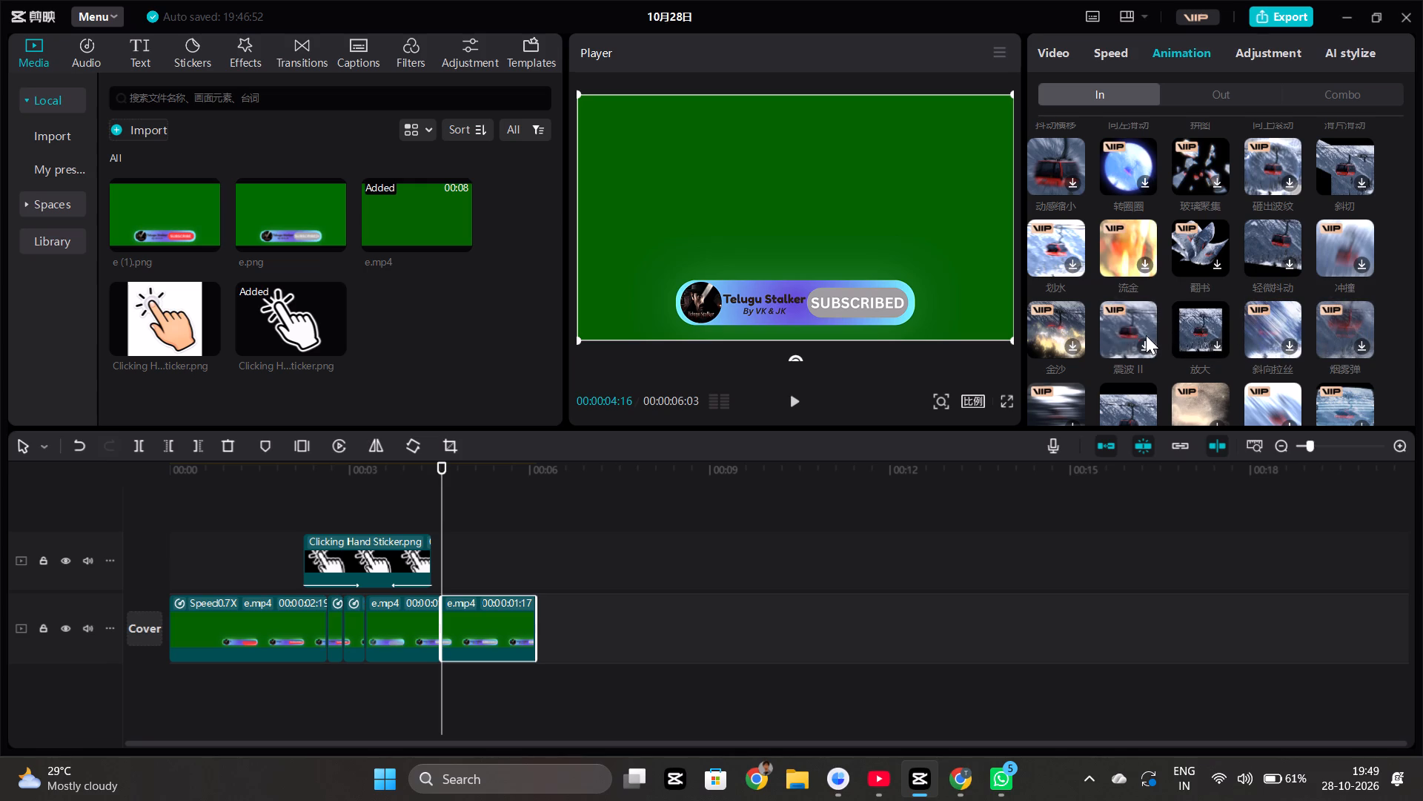
scroll(1144, 334, "down", 1)
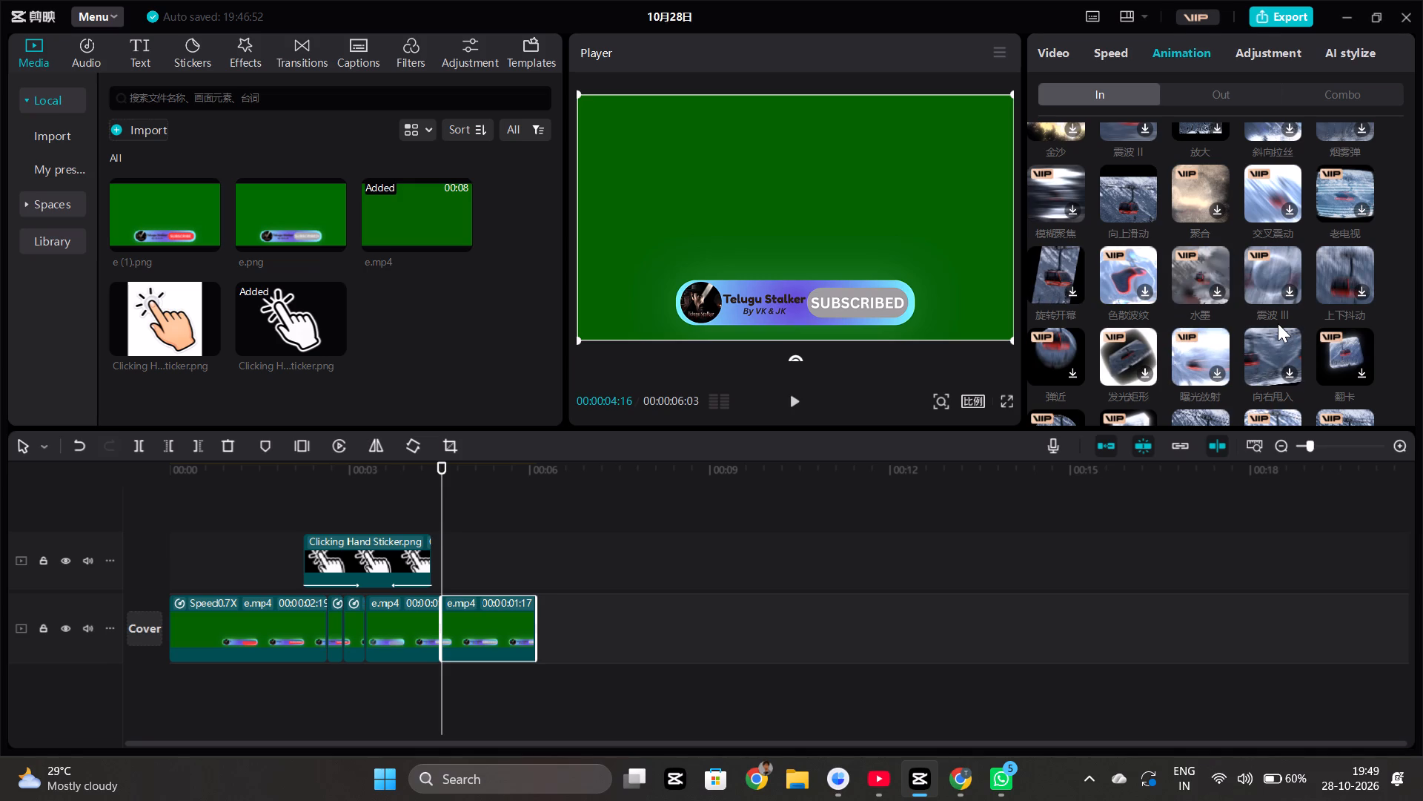
Look through the Out animations available for the final e.mp4 segment.
left_click(1211, 88)
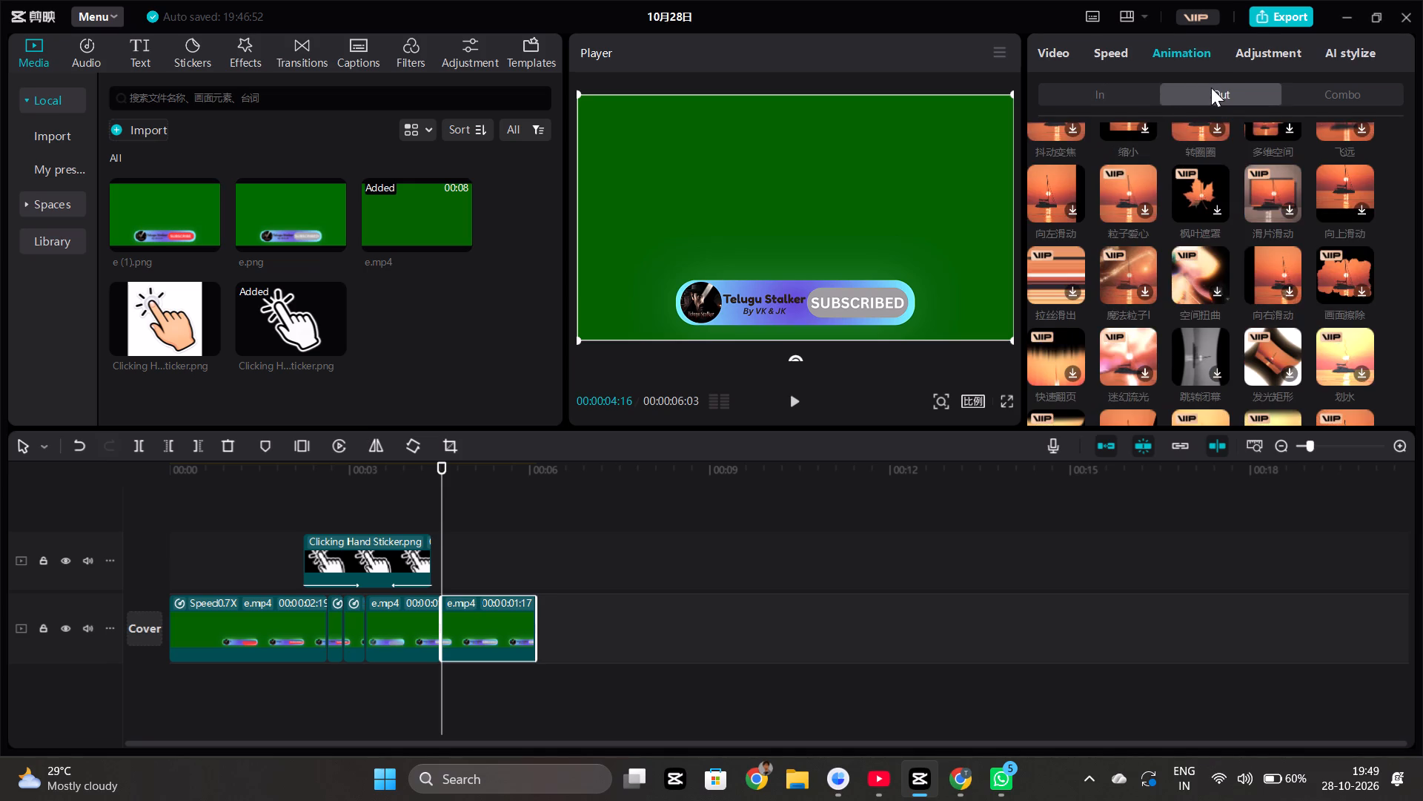
scroll(1169, 139, "up", 6)
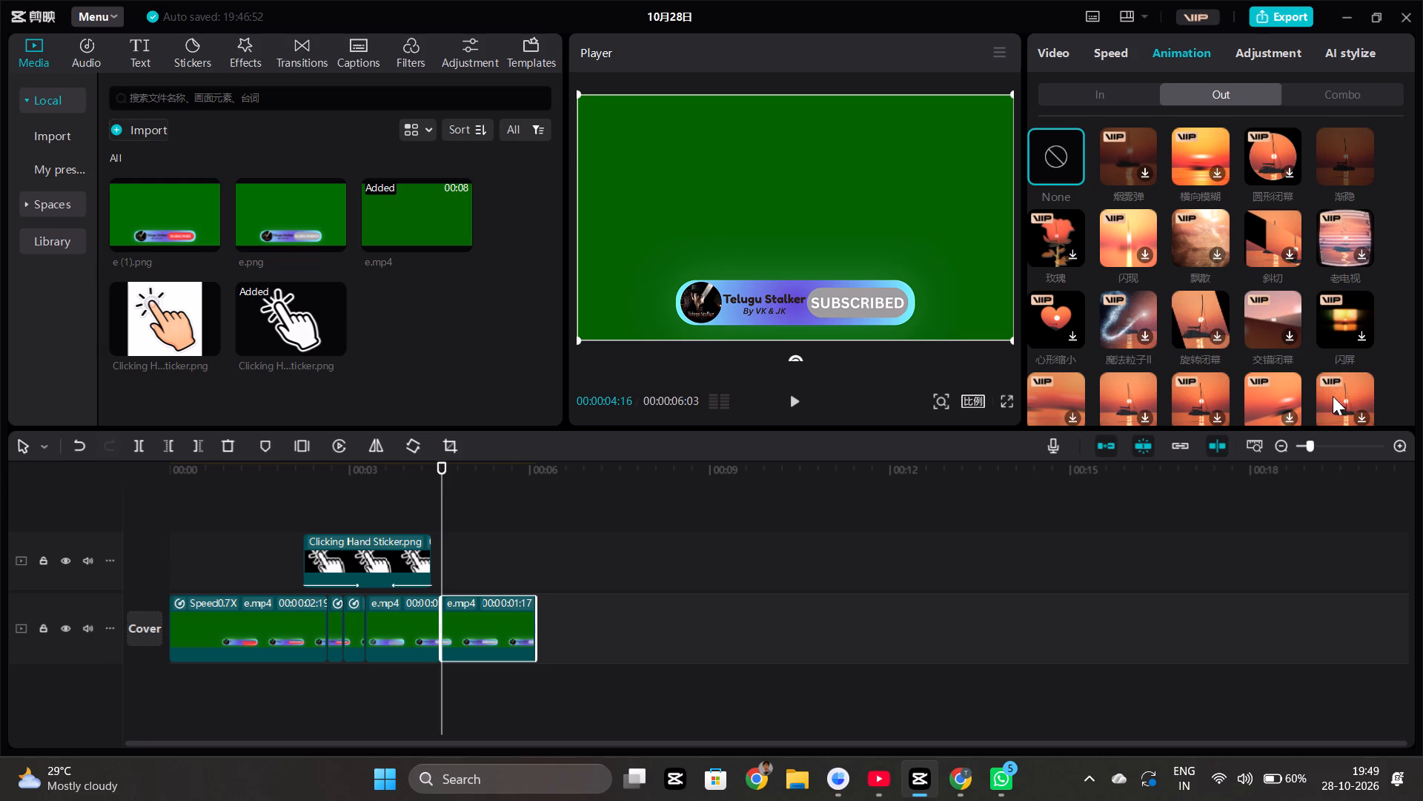
scroll(1193, 397, "down", 1)
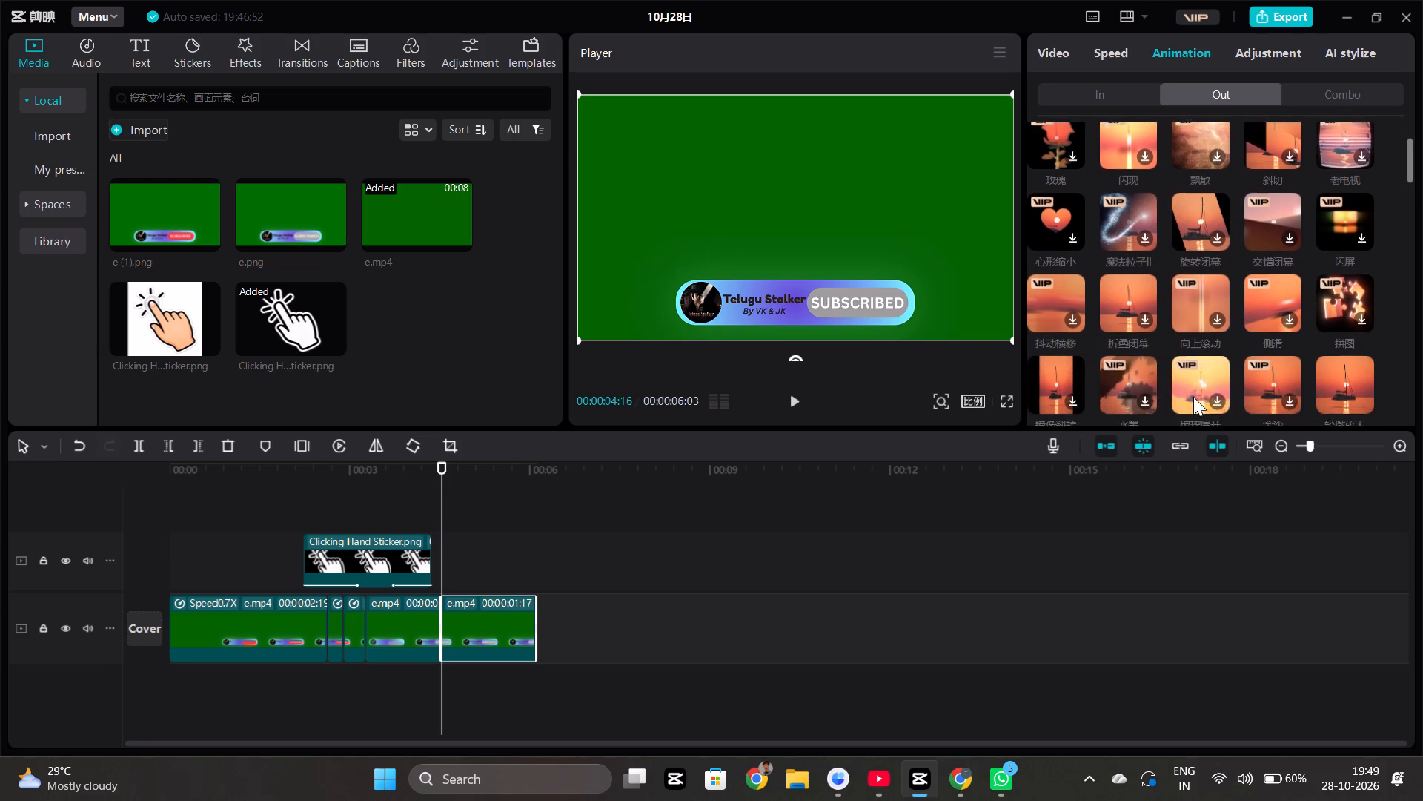
scroll(1193, 397, "down", 1)
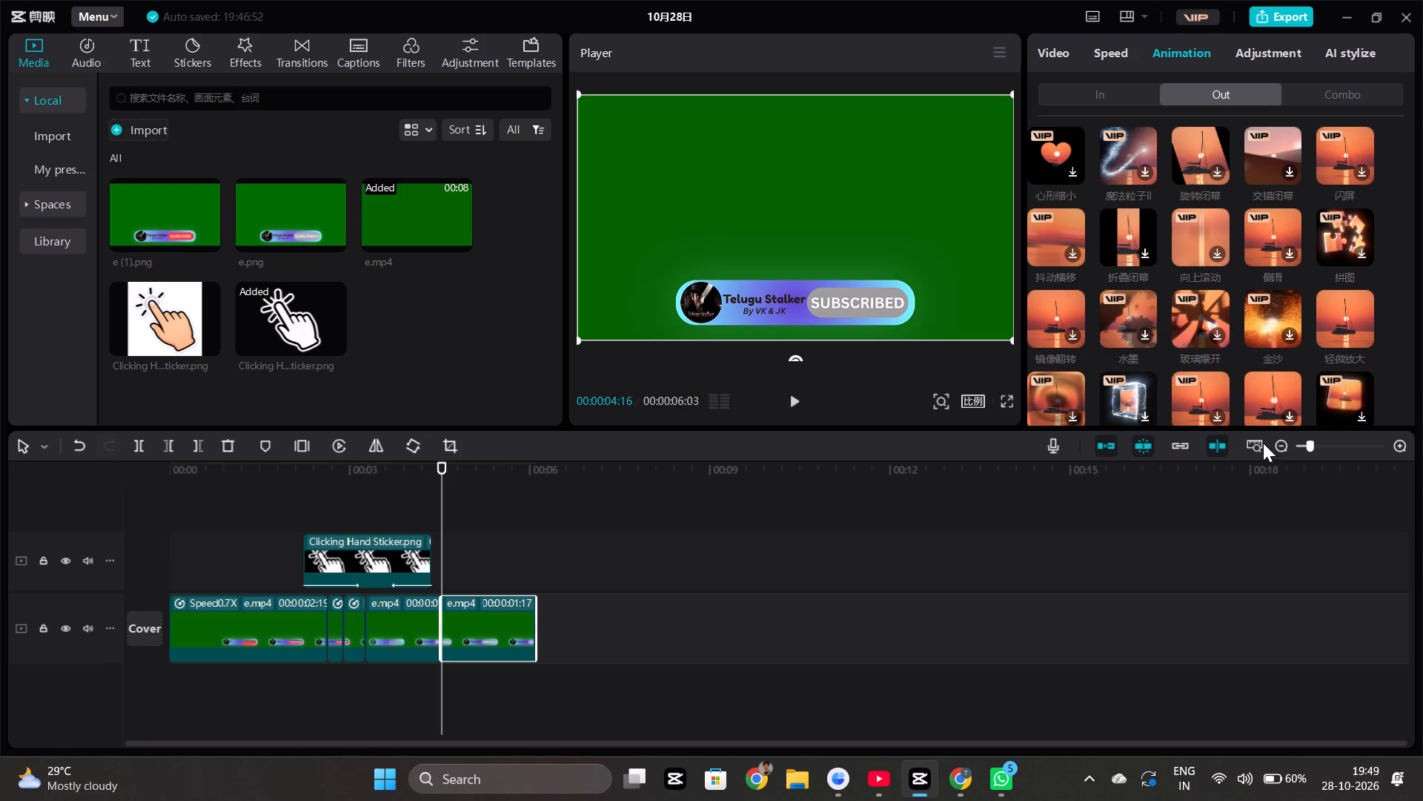
scroll(1210, 384, "down", 1)
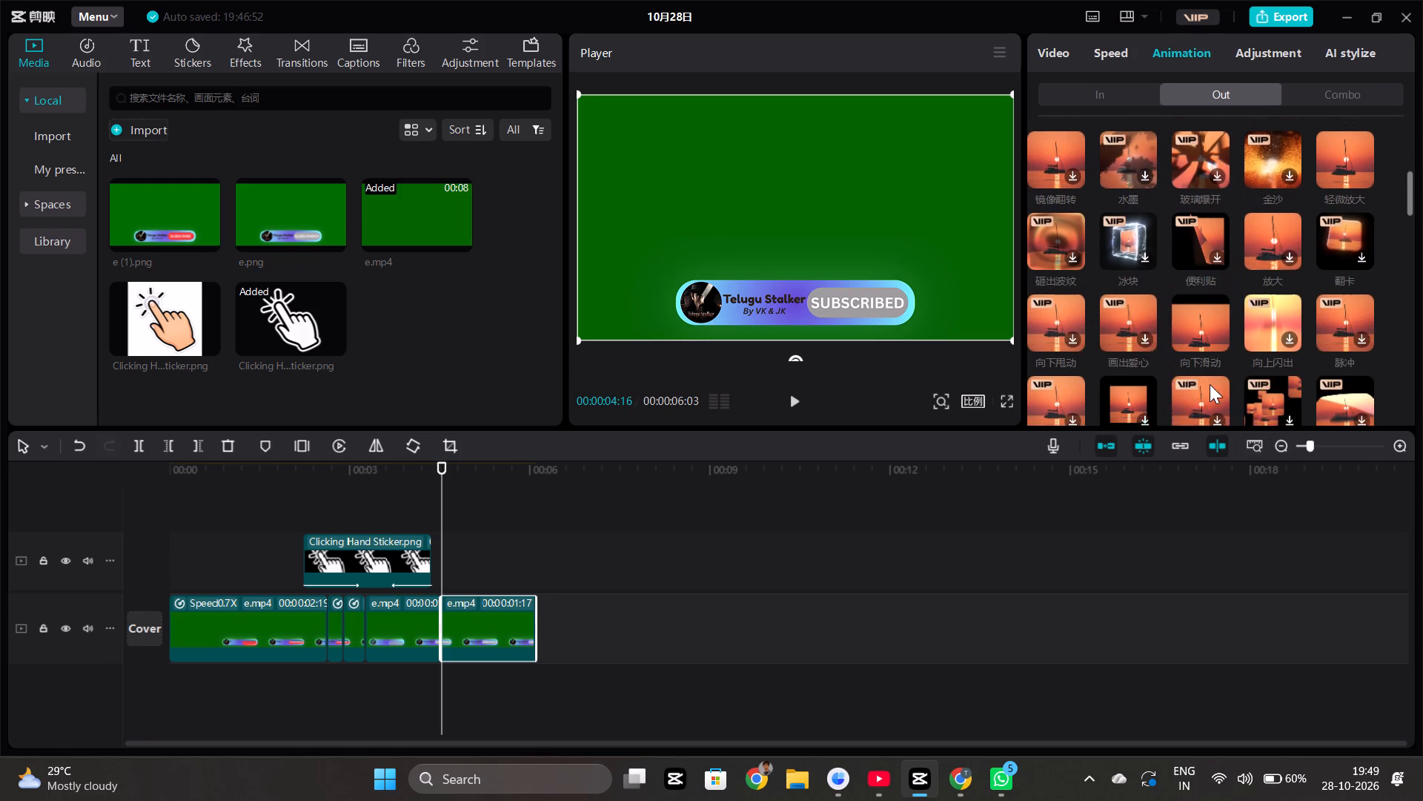
scroll(1210, 384, "down", 1)
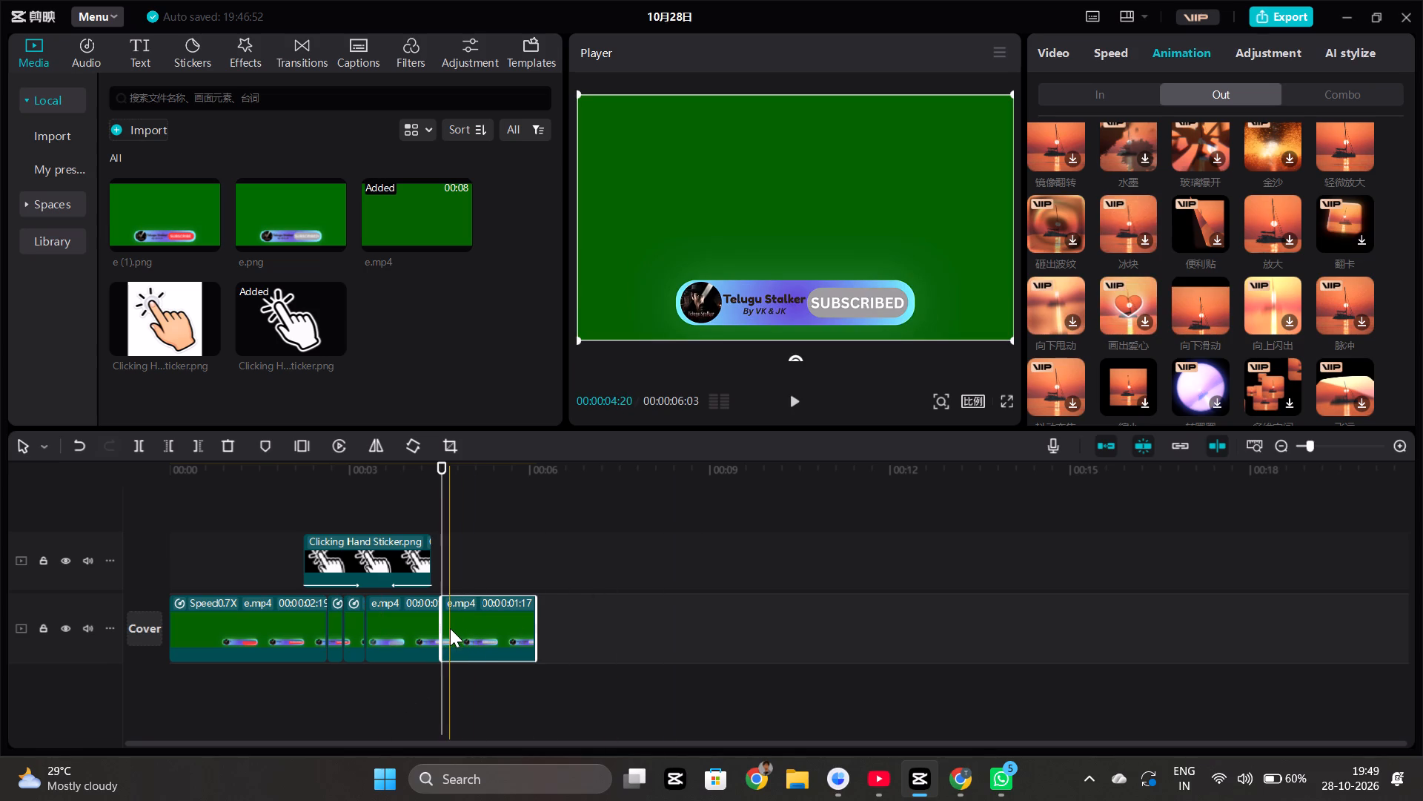
Undo the split at 00:00:04:16 on the main track.
key("ctrl+z")
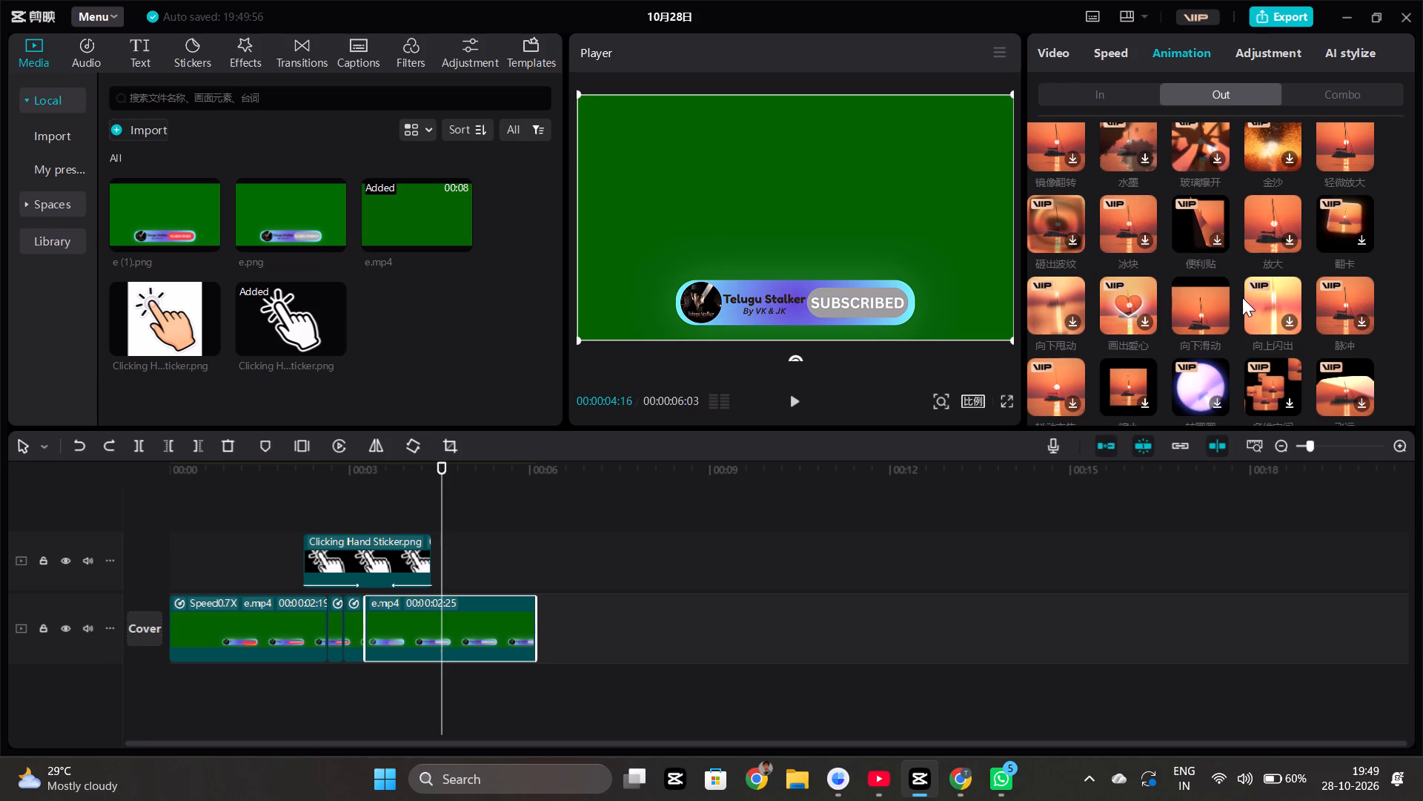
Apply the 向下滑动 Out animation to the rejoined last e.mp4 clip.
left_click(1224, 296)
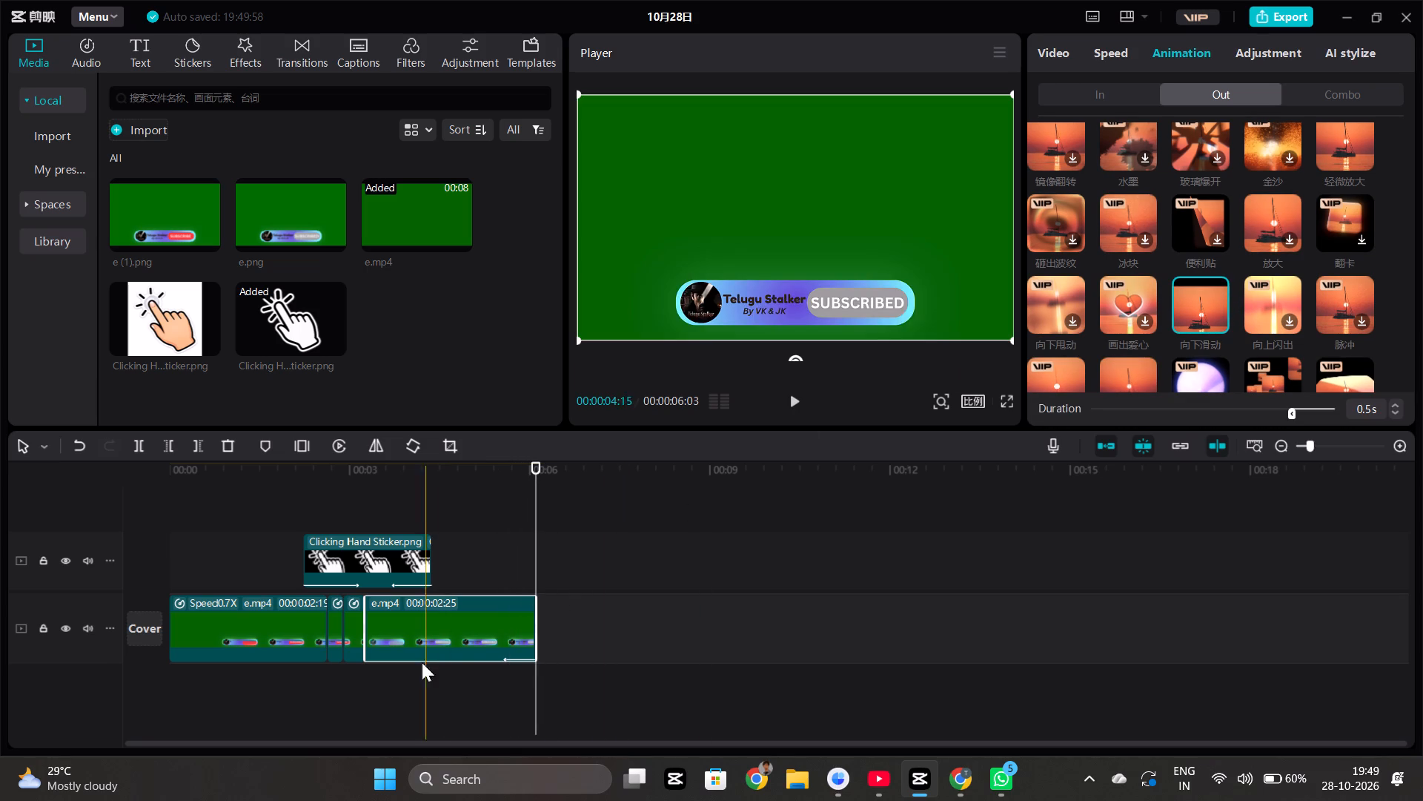
Trim the end of the last e.mp4 clip to a length of 00:00:01:21, checking it against the hand sticker's end.
left_click_drag(537, 624, 474, 626)
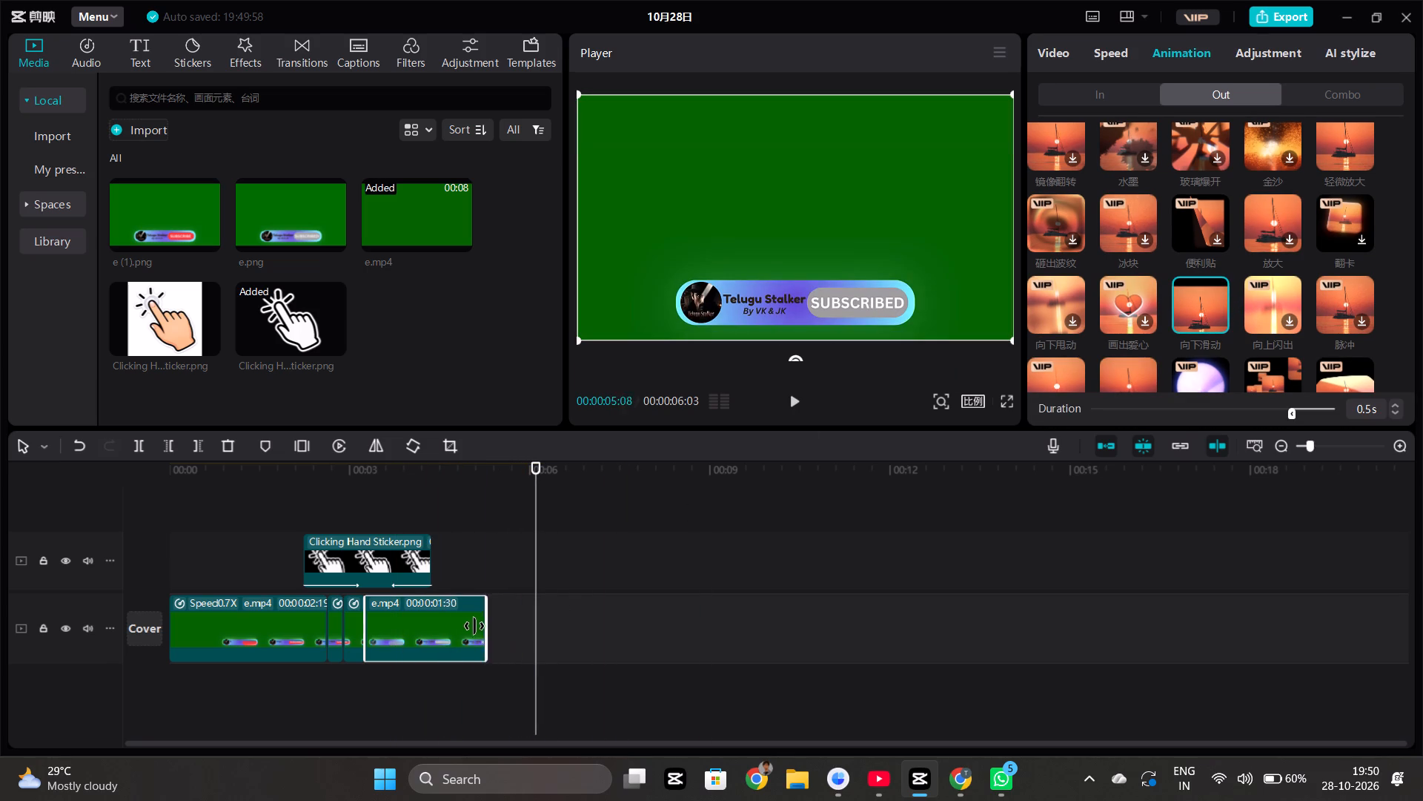
left_click_drag(474, 626, 450, 622)
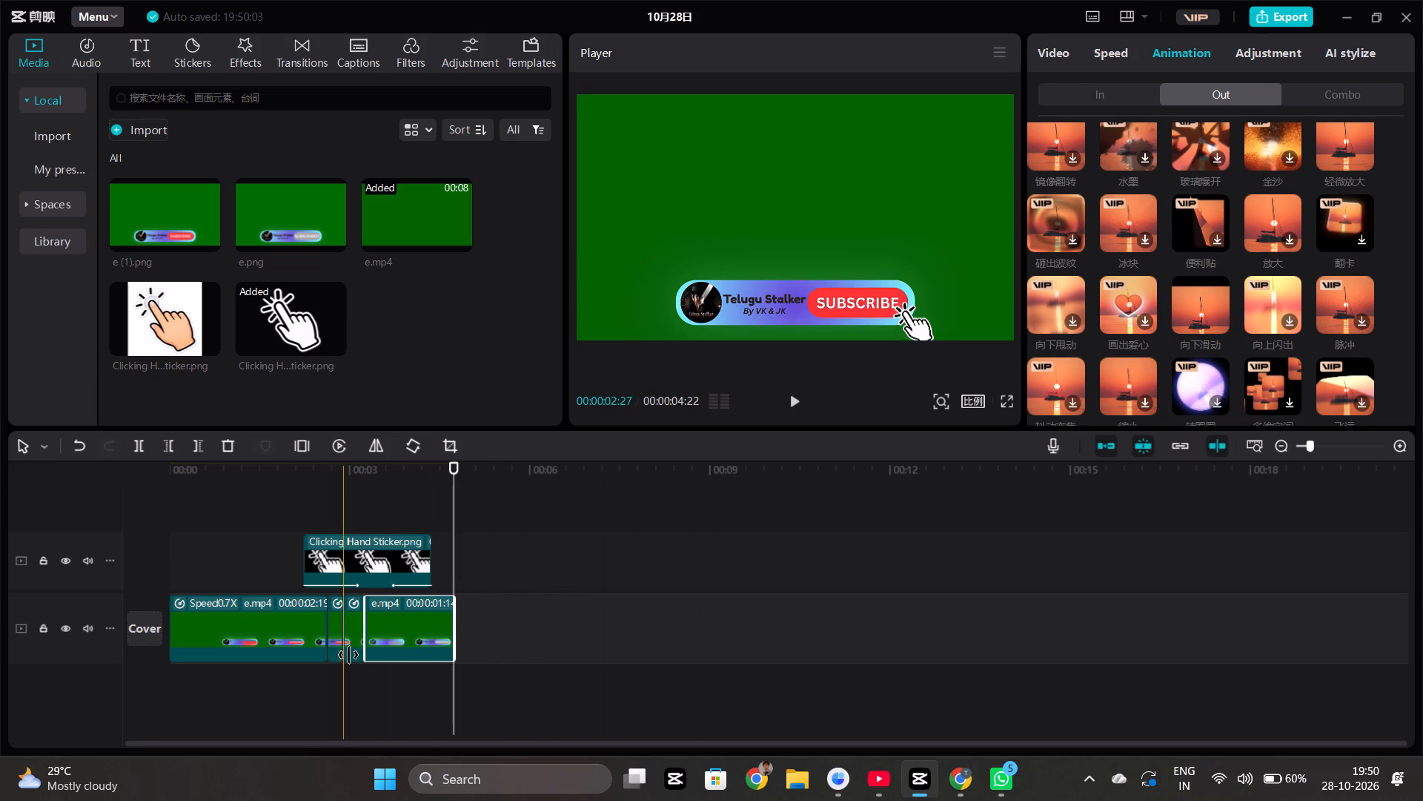
left_click(348, 655)
left_click(362, 689)
key("space")
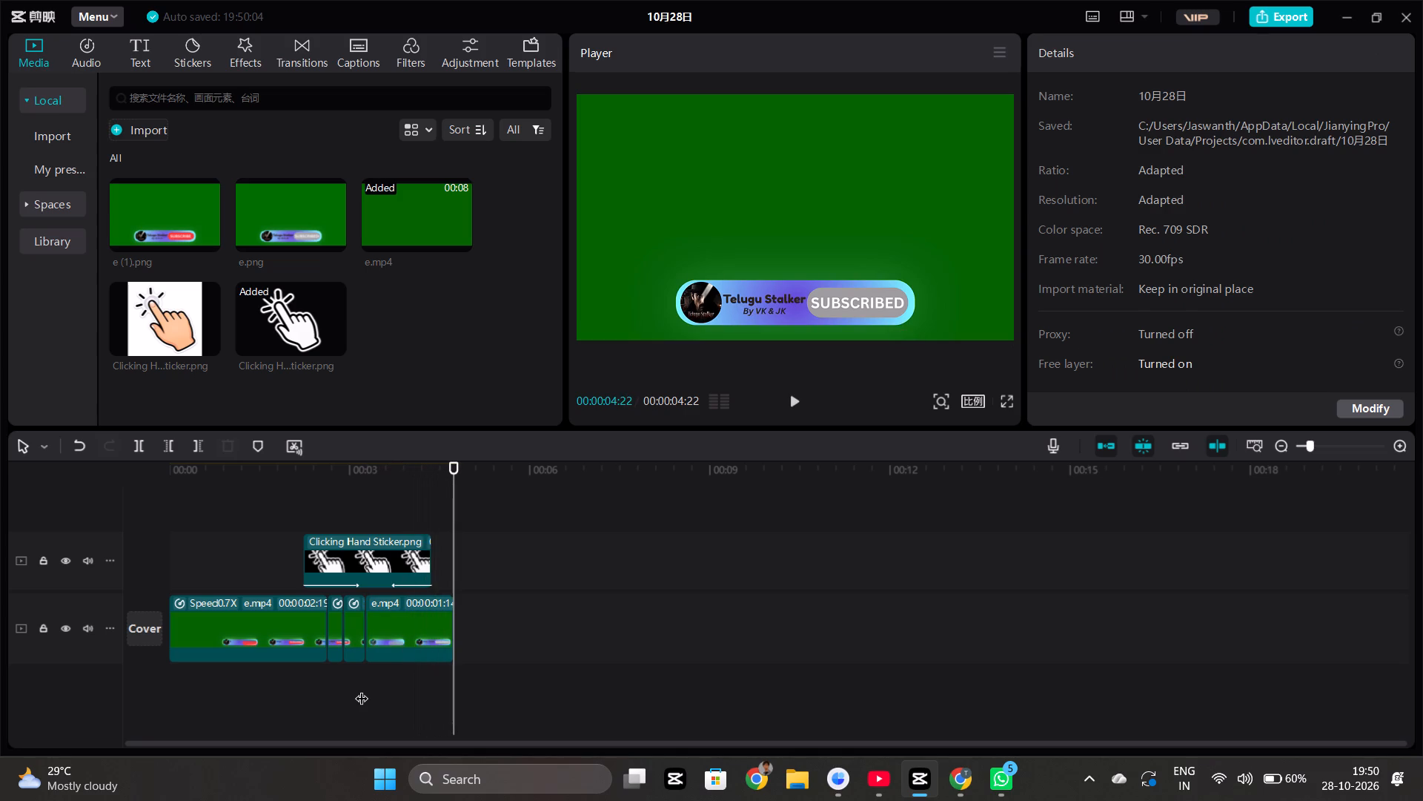
left_click(437, 621)
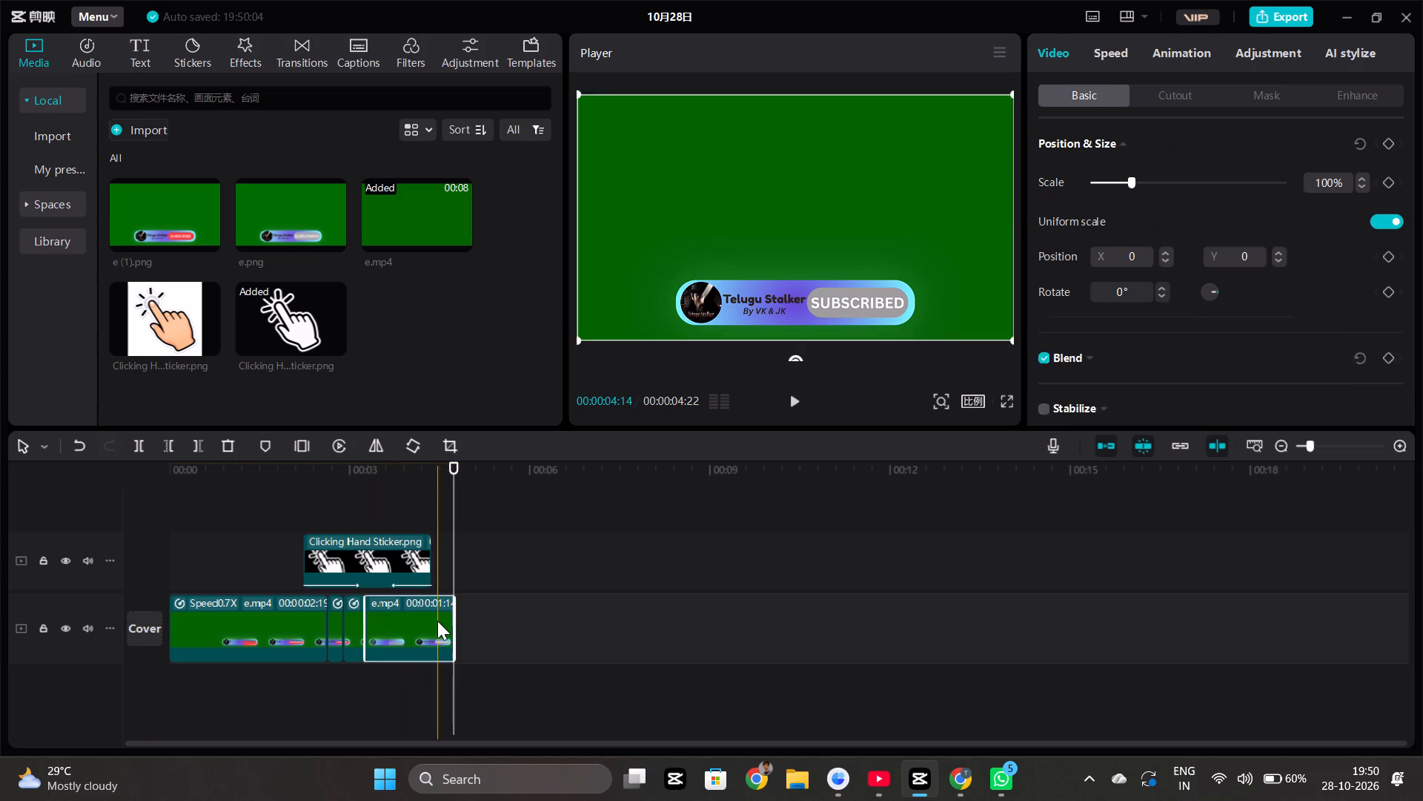
left_click_drag(449, 619, 465, 619)
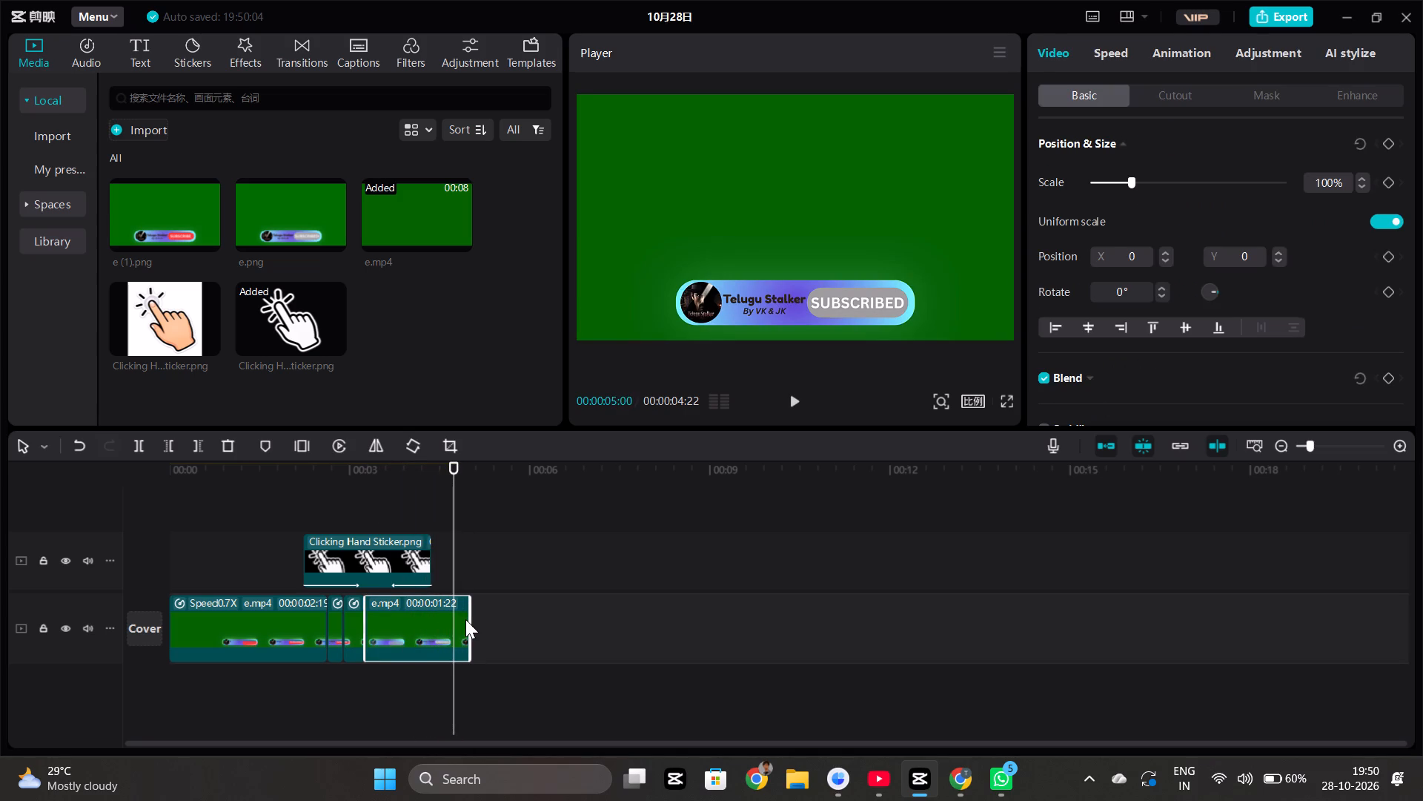
left_click_drag(465, 619, 462, 619)
left_click(451, 623)
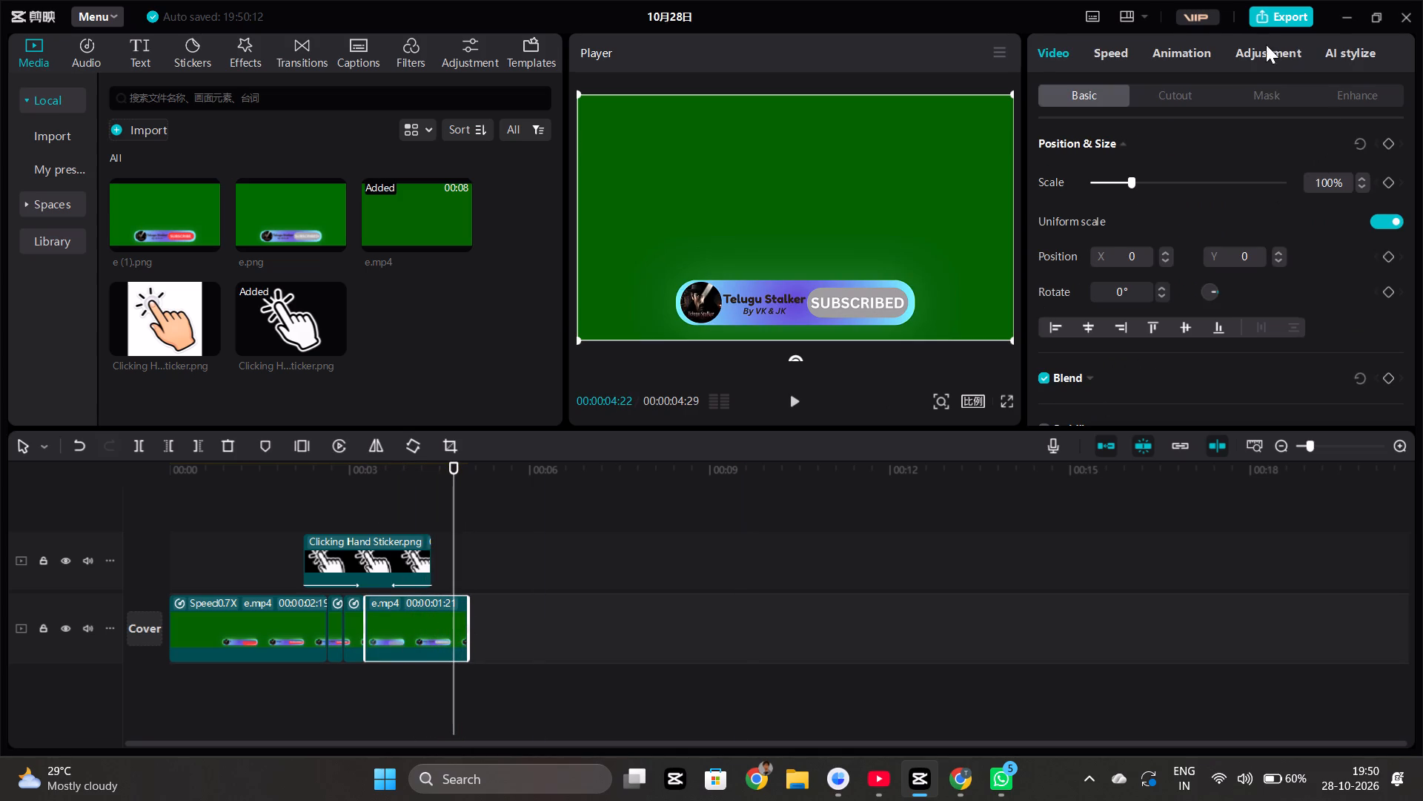
Apply the 向下滑动 Out animation to the last e.mp4 clip with a 0.5 s duration.
left_click(1180, 51)
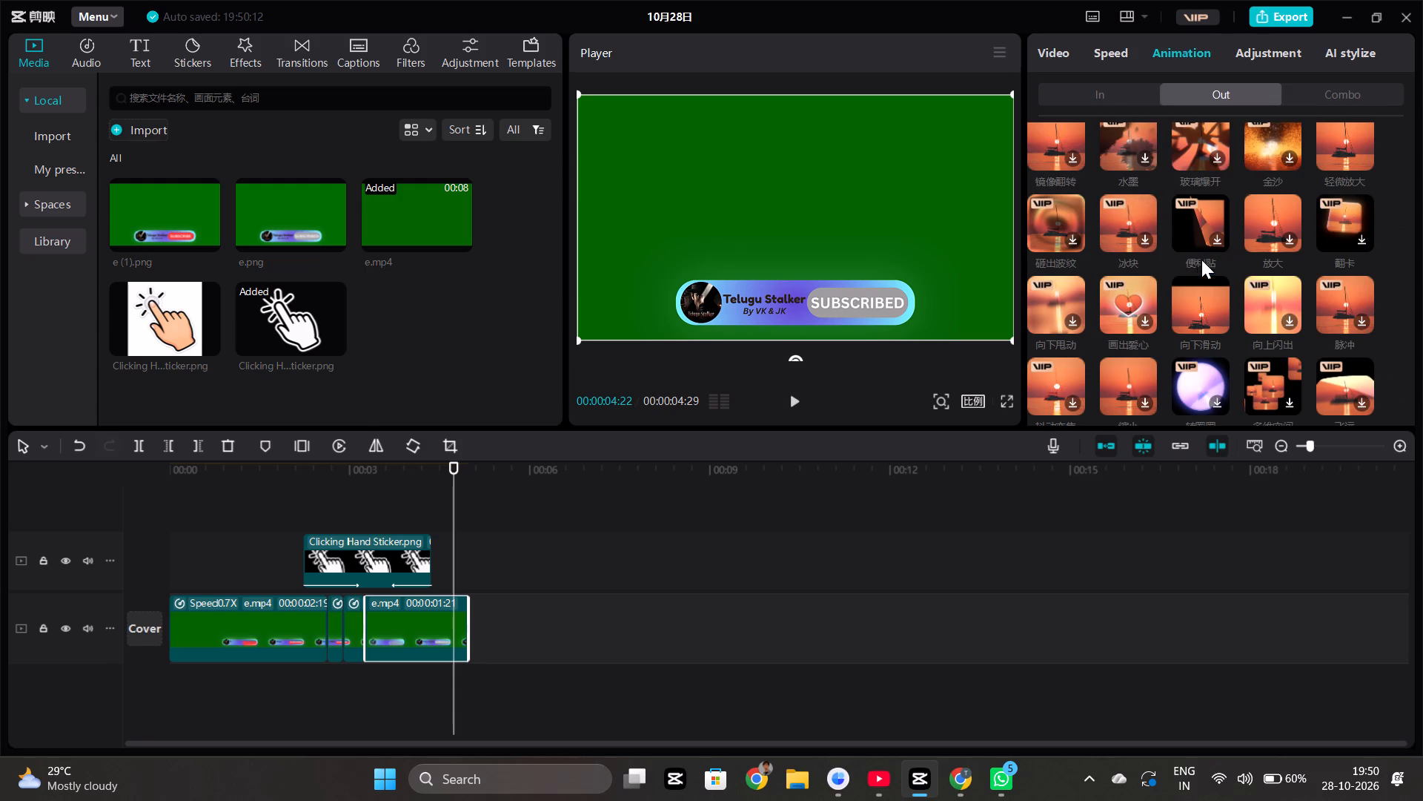
left_click(1194, 294)
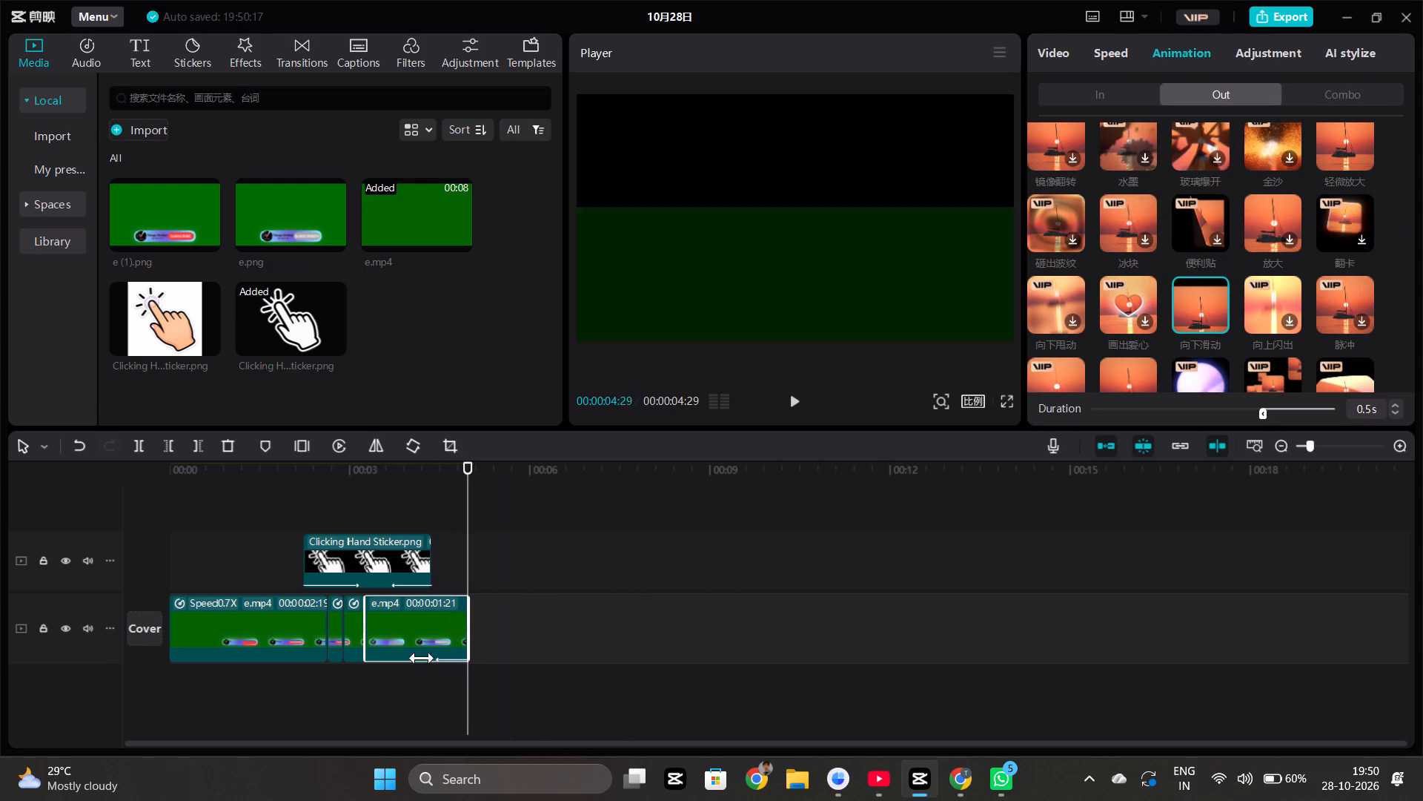
Play back the second half of the timeline repeatedly to check the closing animation.
left_click(373, 681)
key("space")
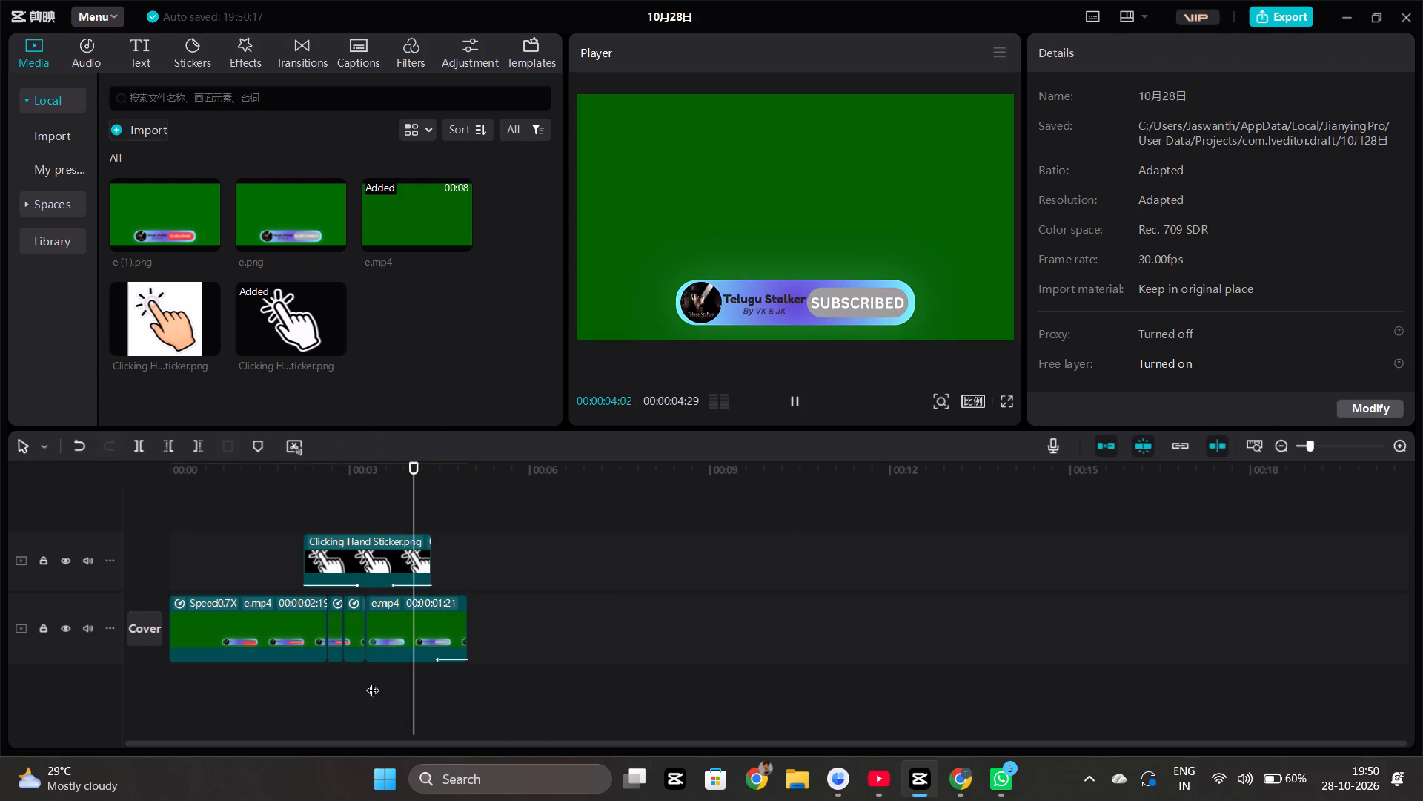
left_click(320, 685)
key("space")
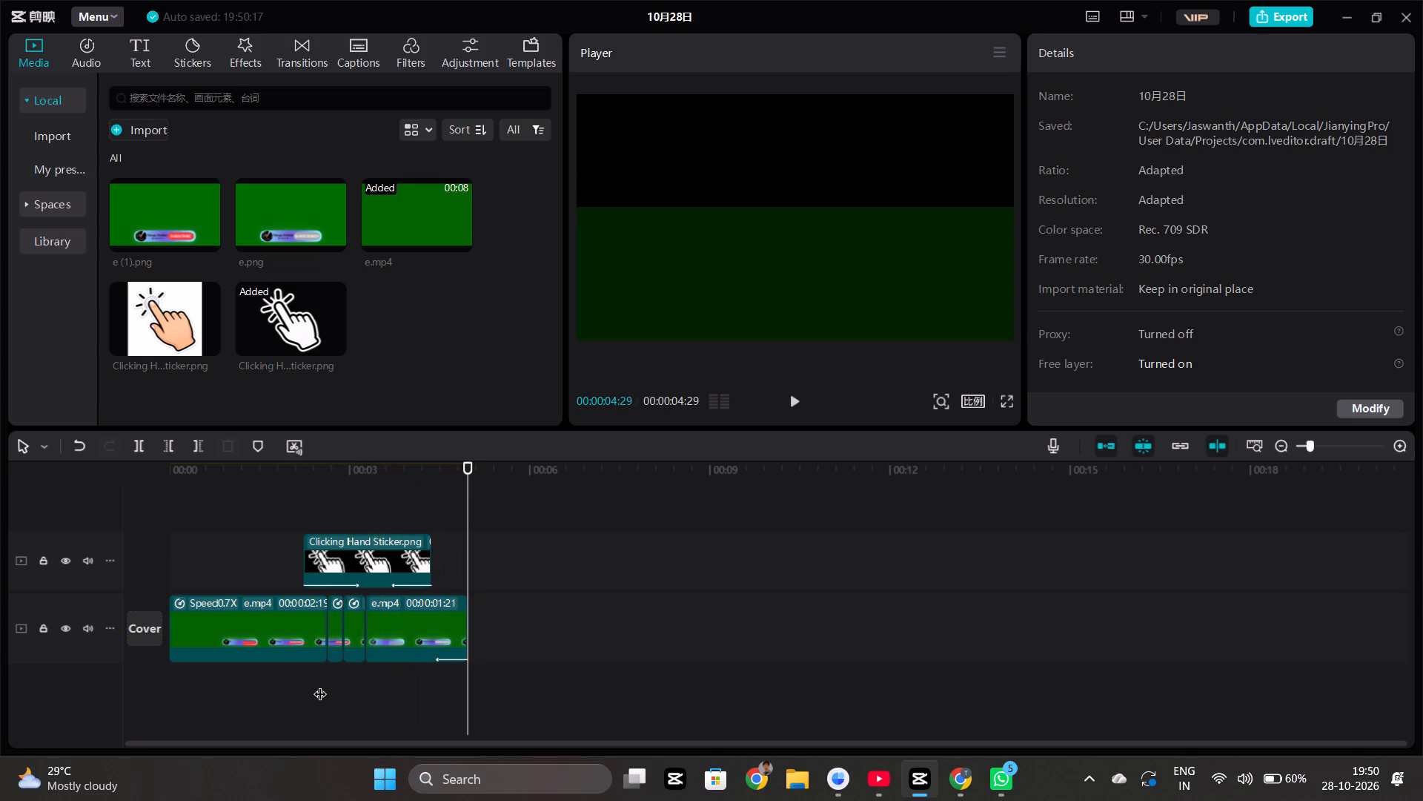
left_click(320, 685)
key("space")
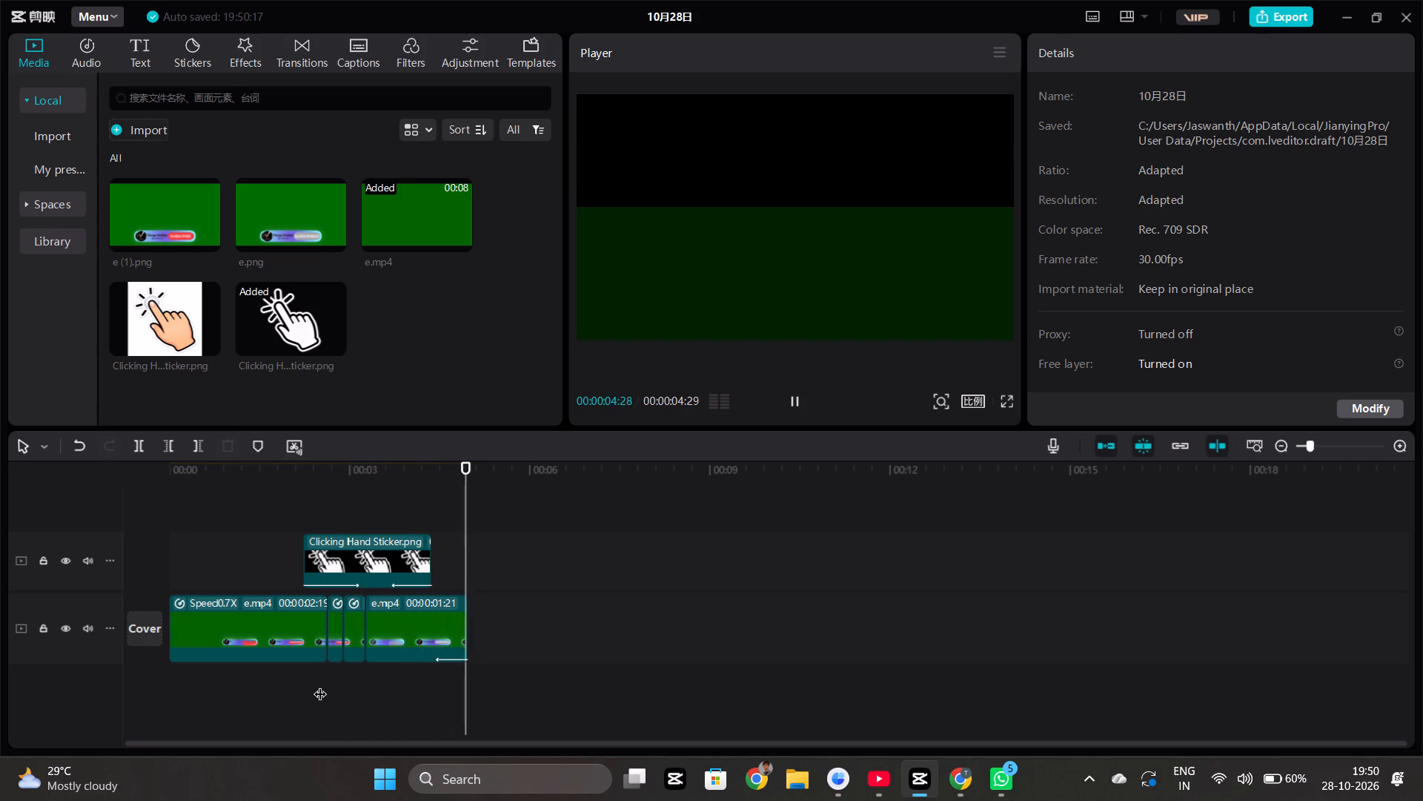
left_click(320, 685)
key("space")
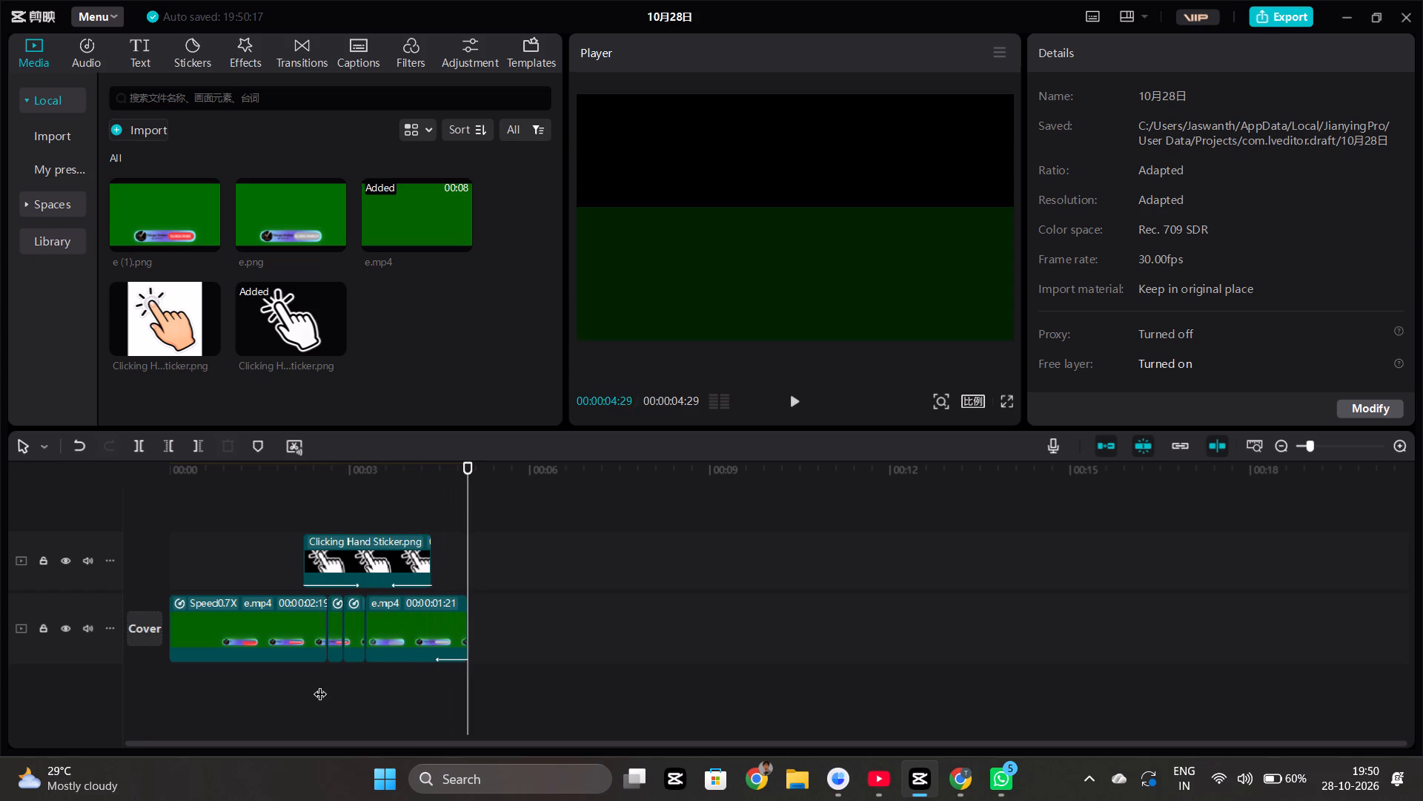
left_click(320, 685)
key("space")
Extend the end of the last e.mp4 clip to a length of 00:00:01:26.
left_click_drag(466, 624, 477, 627)
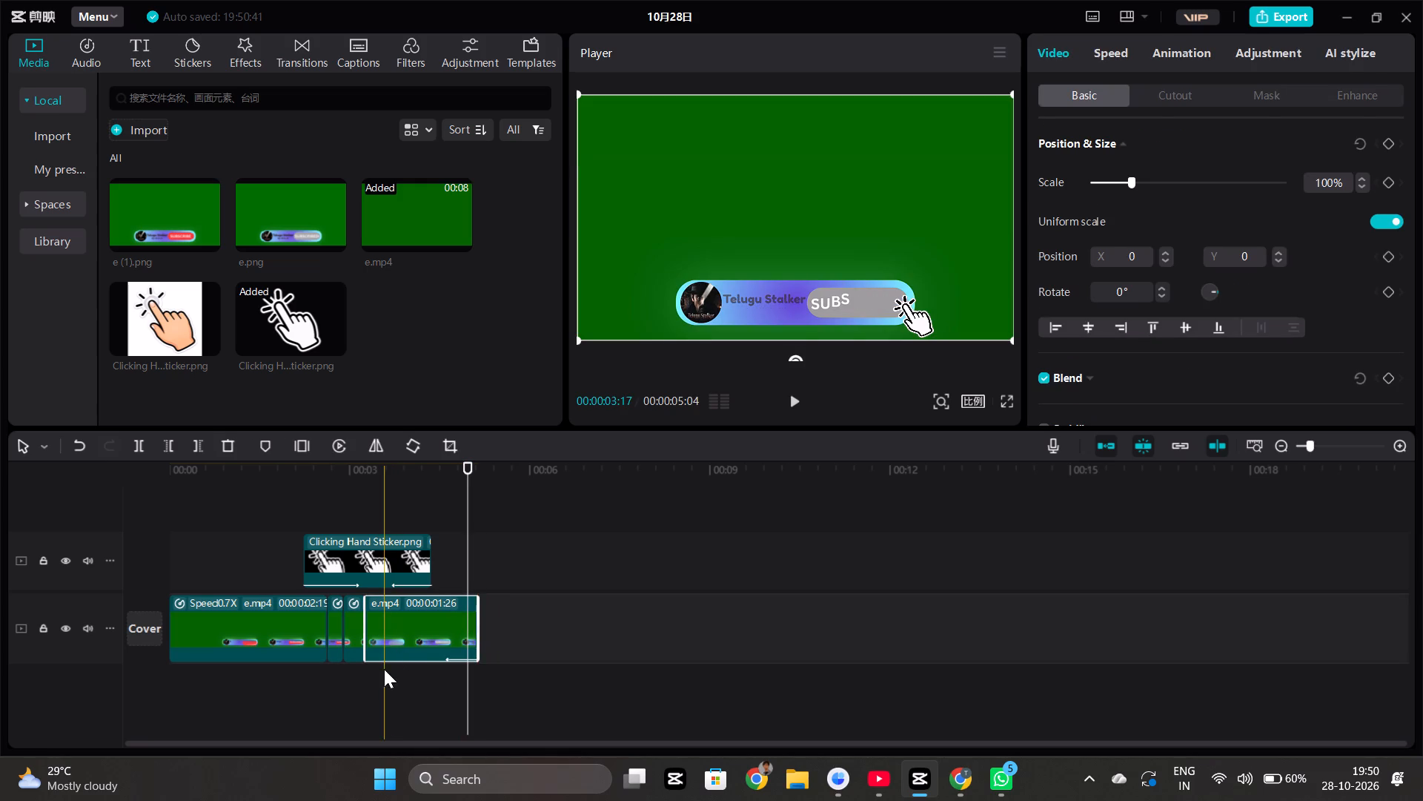
Replay the last part of the timeline to check the timing of the closing animation on the extended clip.
left_click(384, 669)
key("space")
key("space")
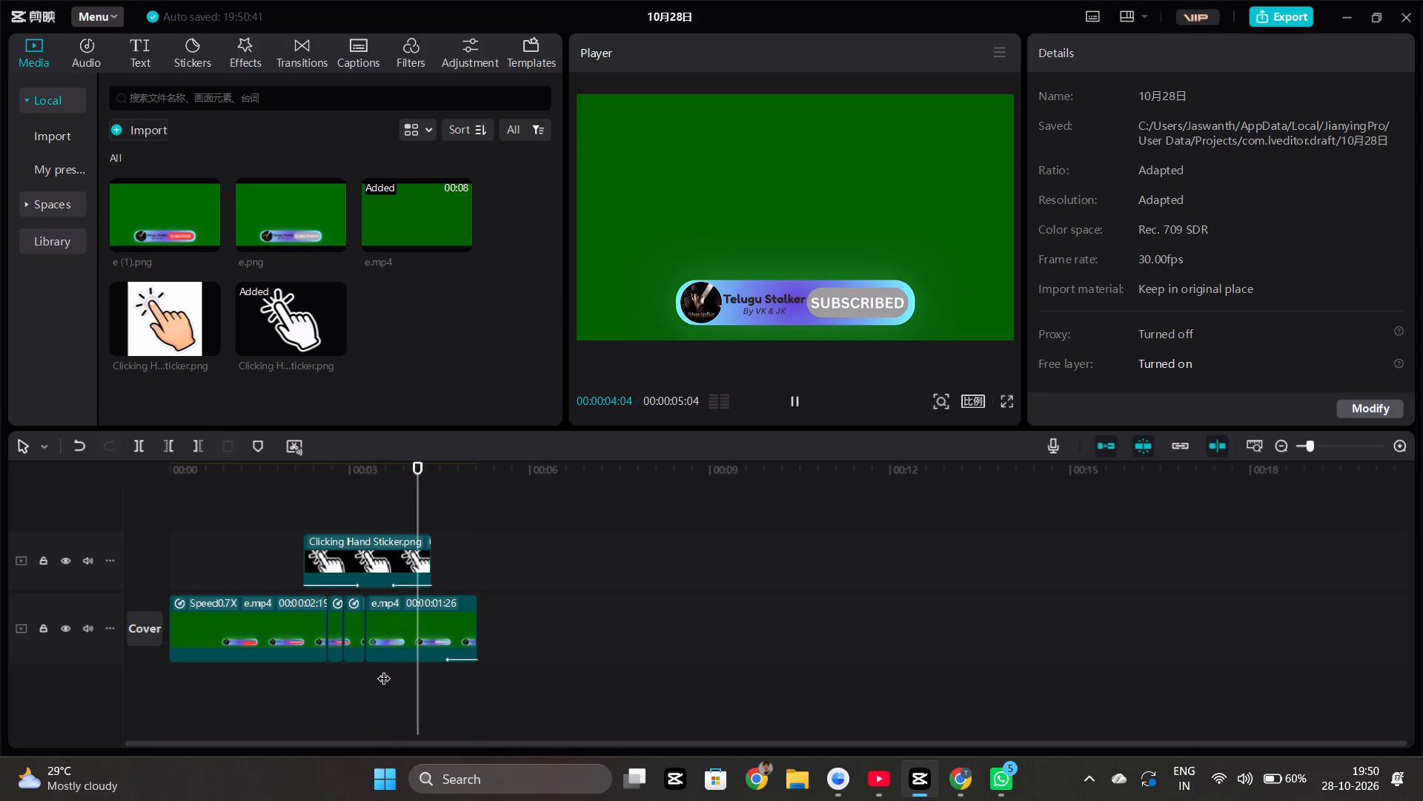
left_click(384, 669)
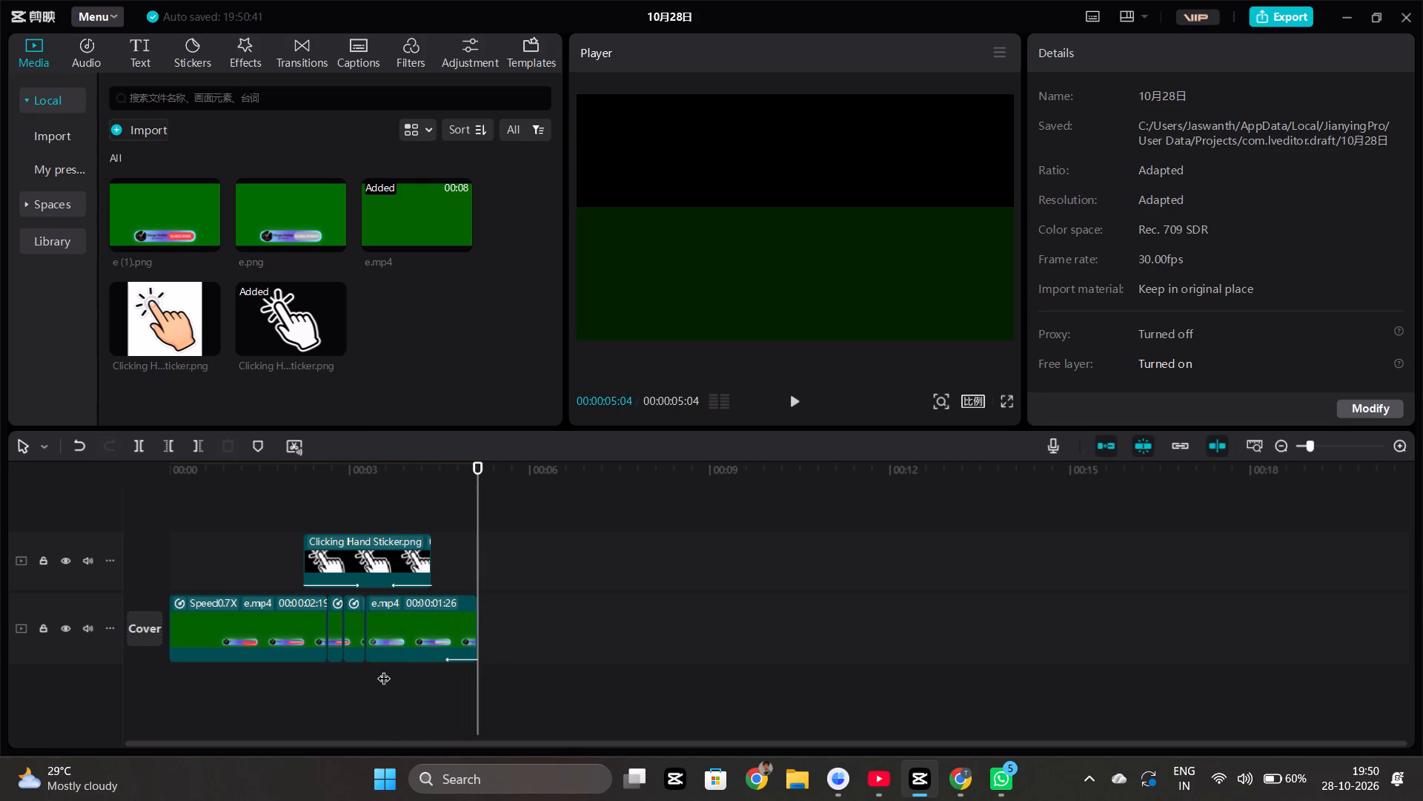
key("space")
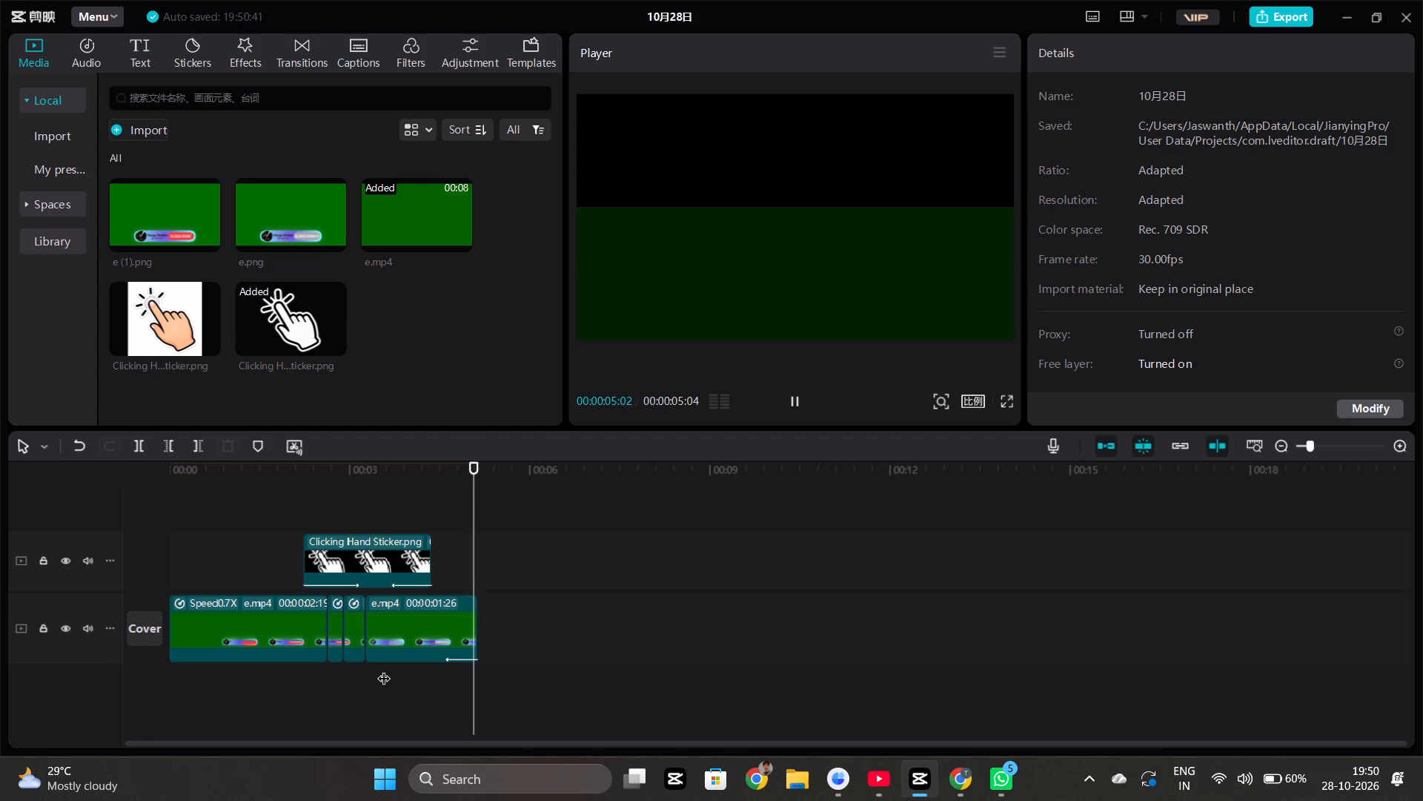
left_click(384, 669)
key("space")
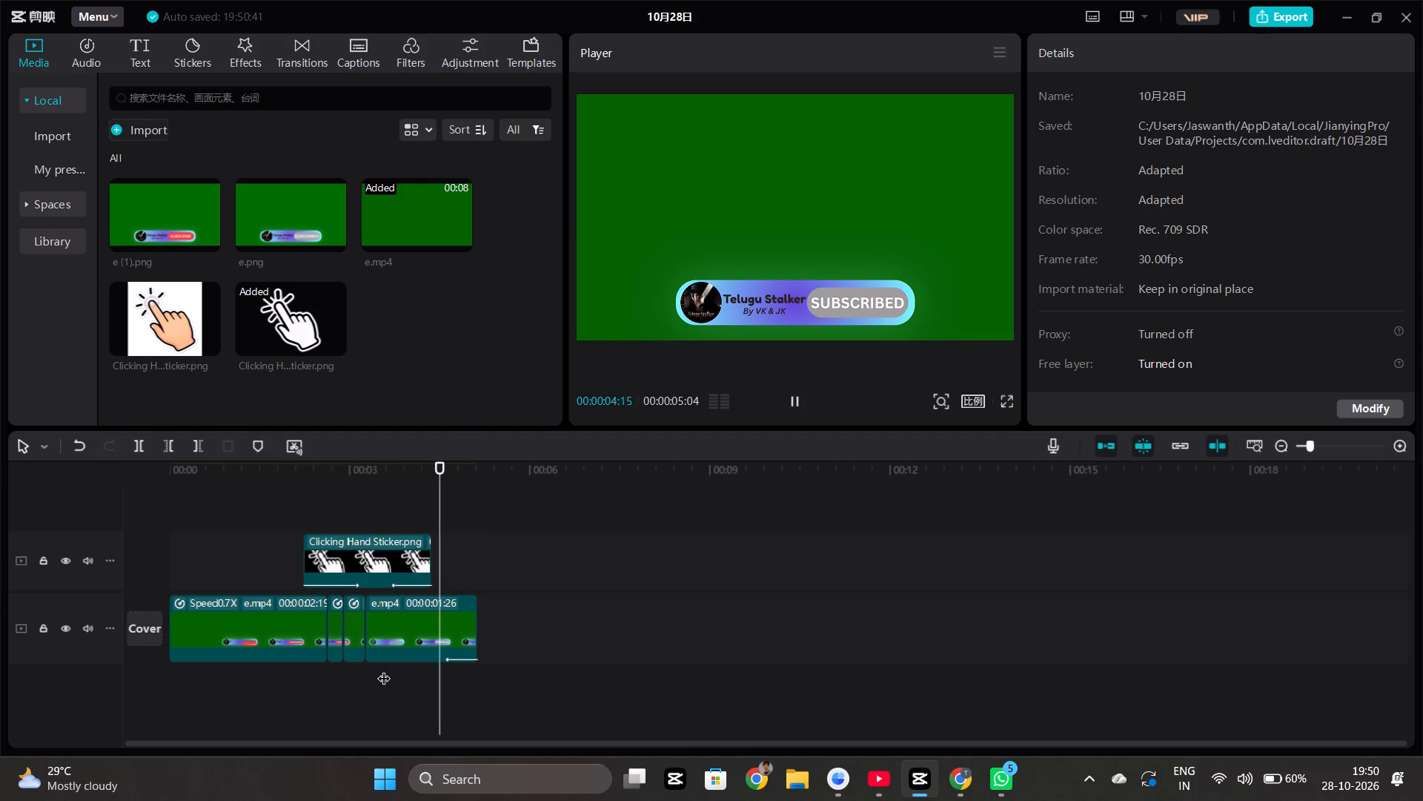
left_click(384, 669)
key("space")
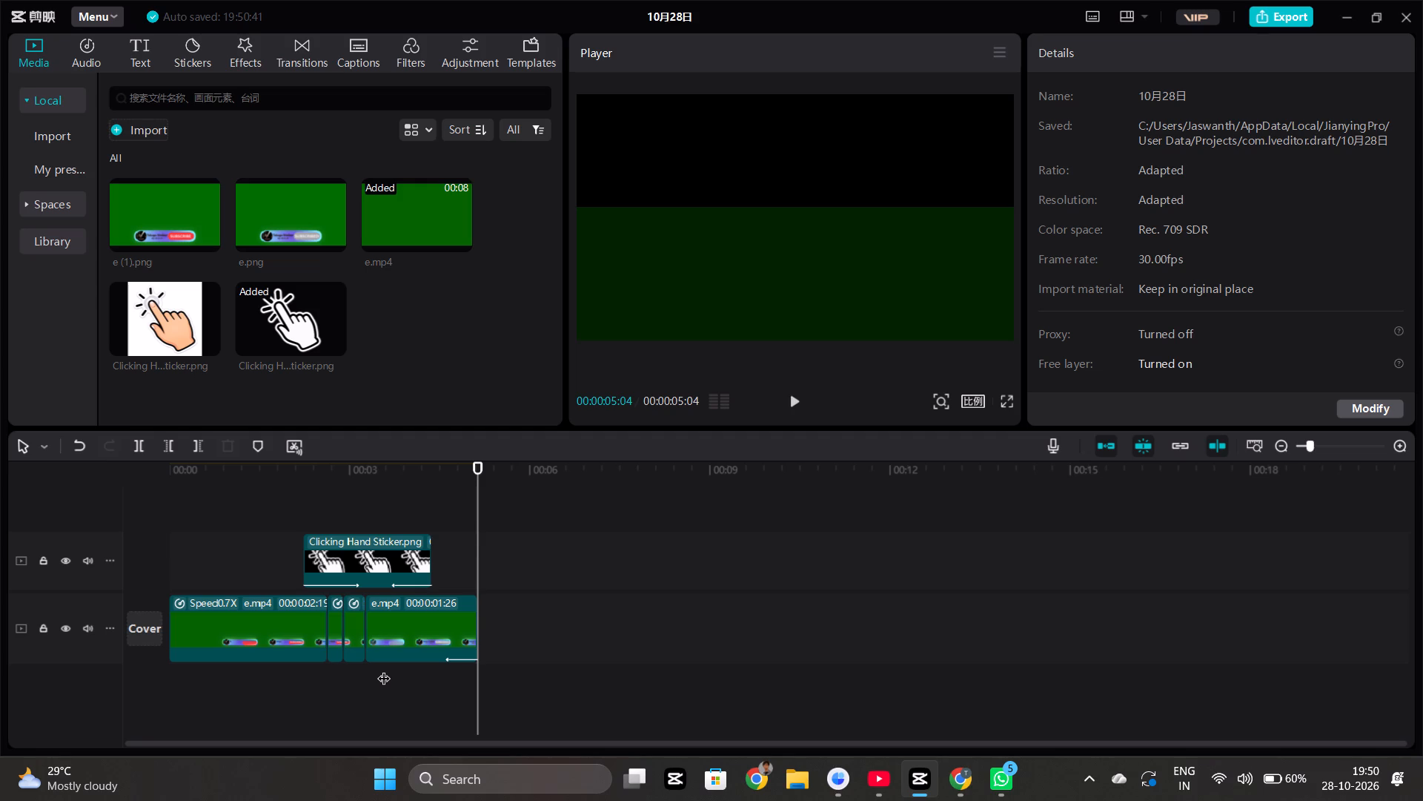
key("space")
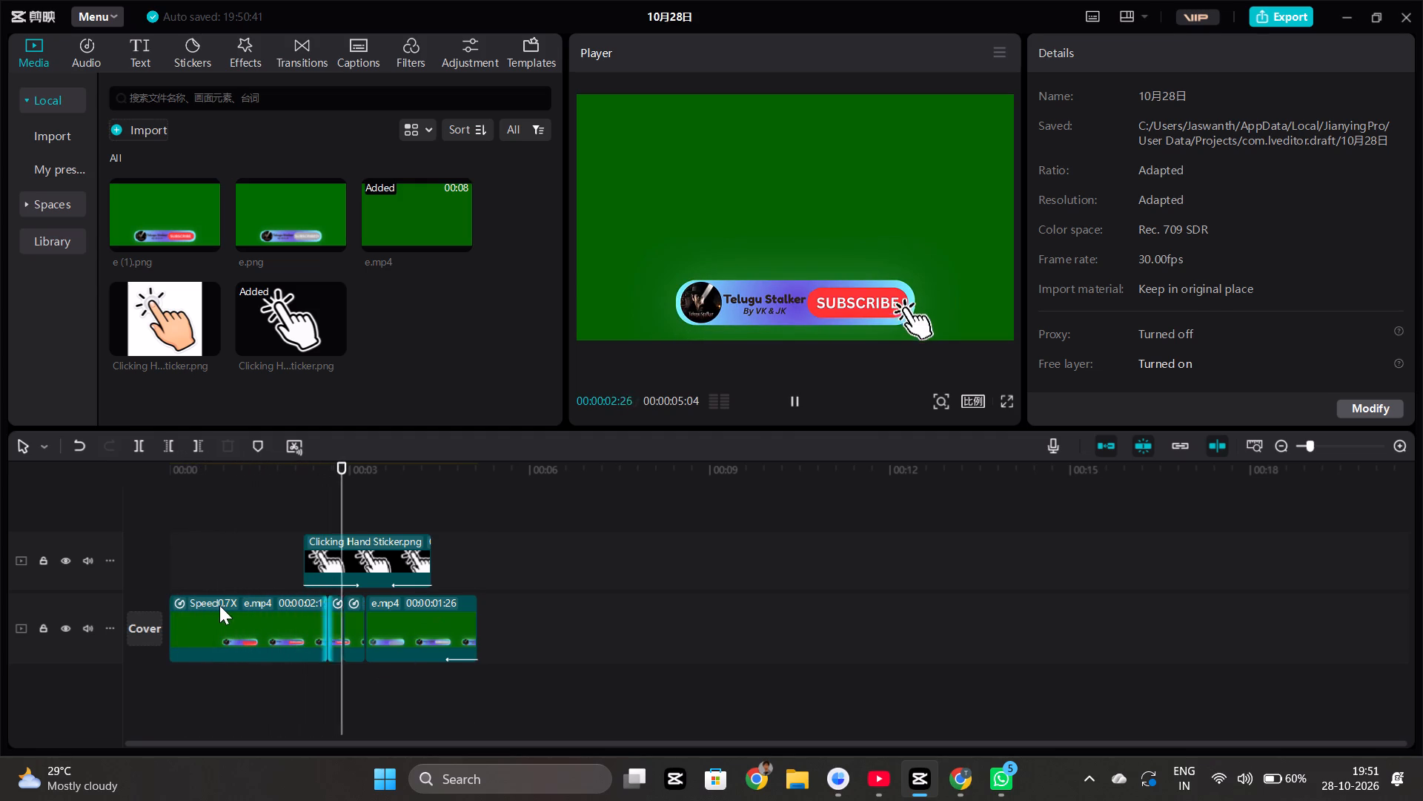
Apply the 向上滑动 In animation to the first e.mp4 clip with a 0.5 s duration.
left_click(199, 612)
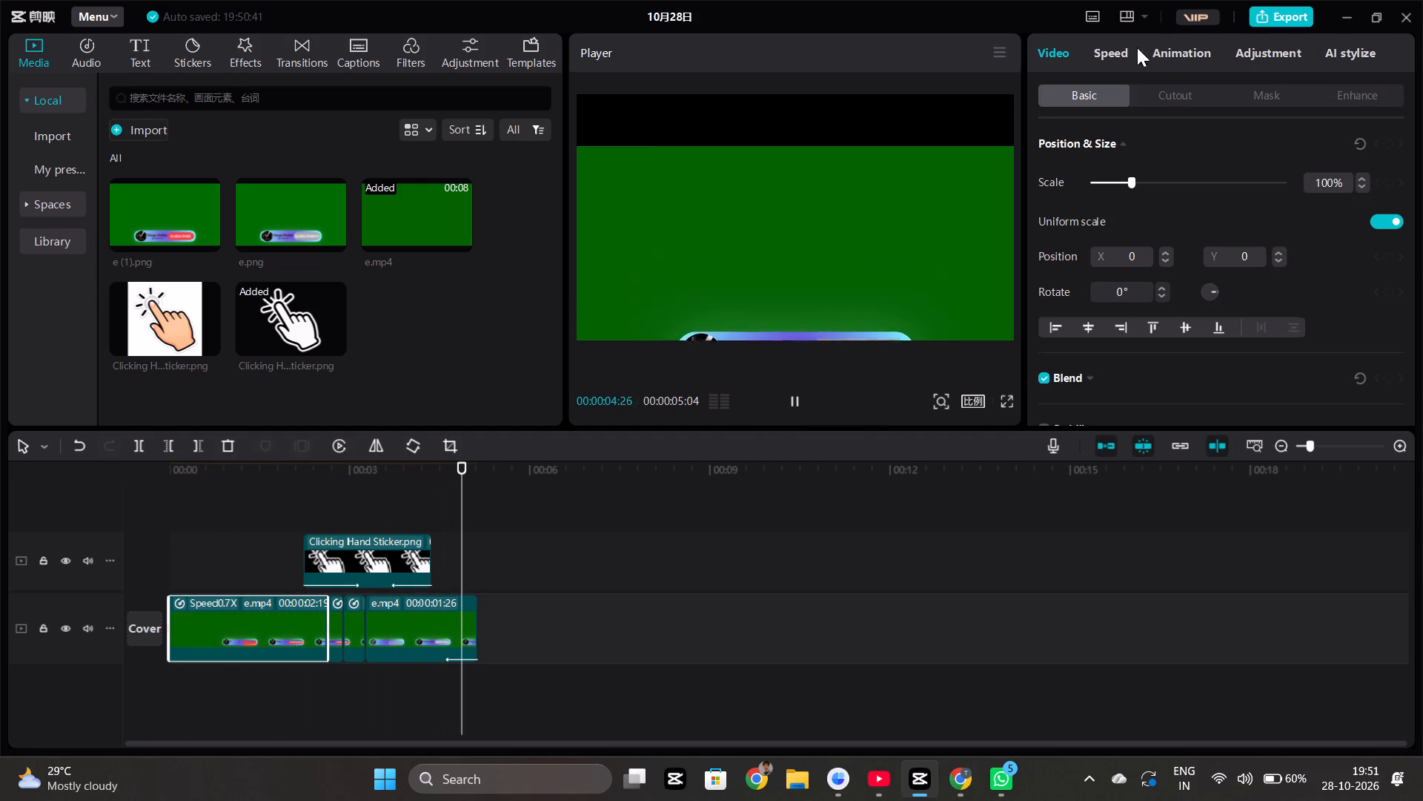
left_click(1185, 53)
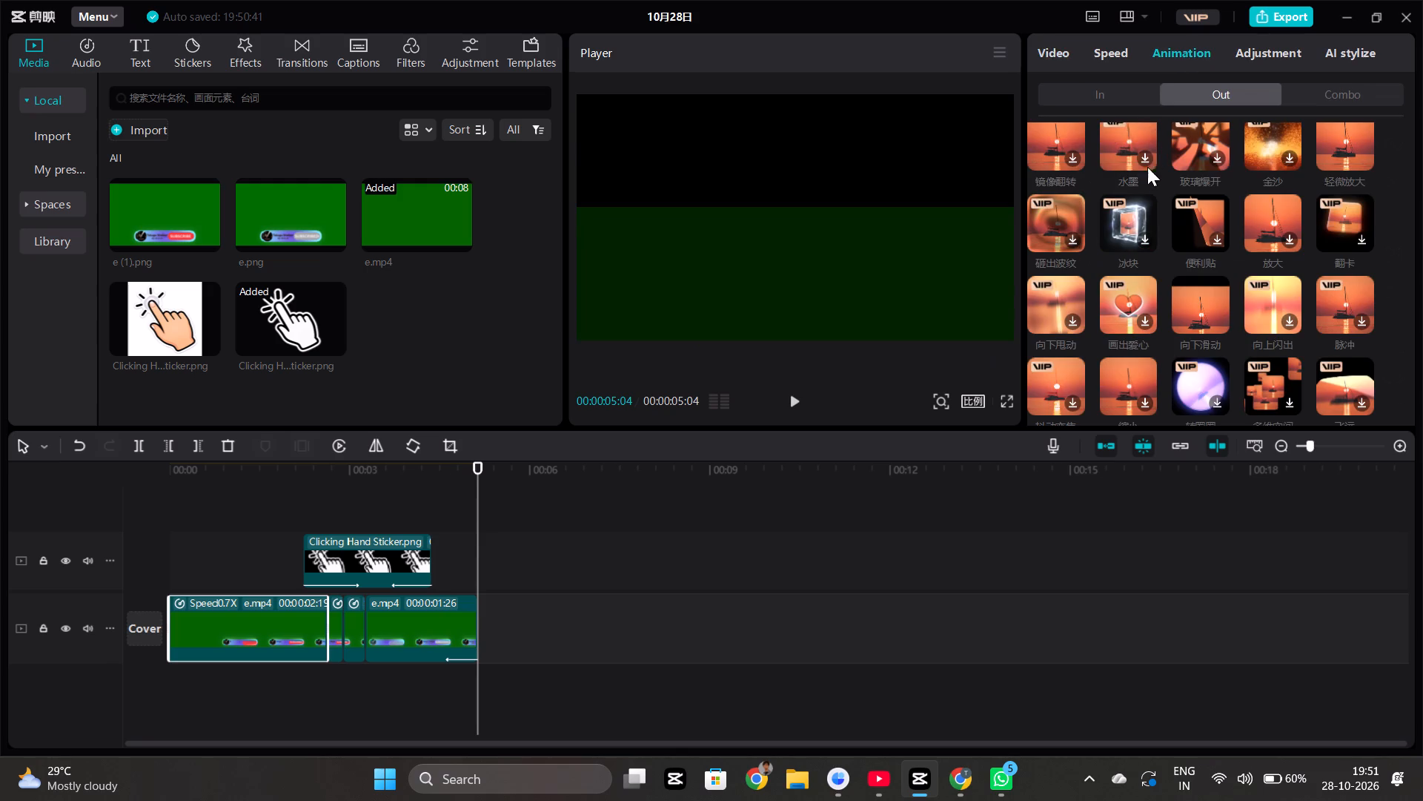
scroll(1145, 176, "up", 7)
left_click(1106, 91)
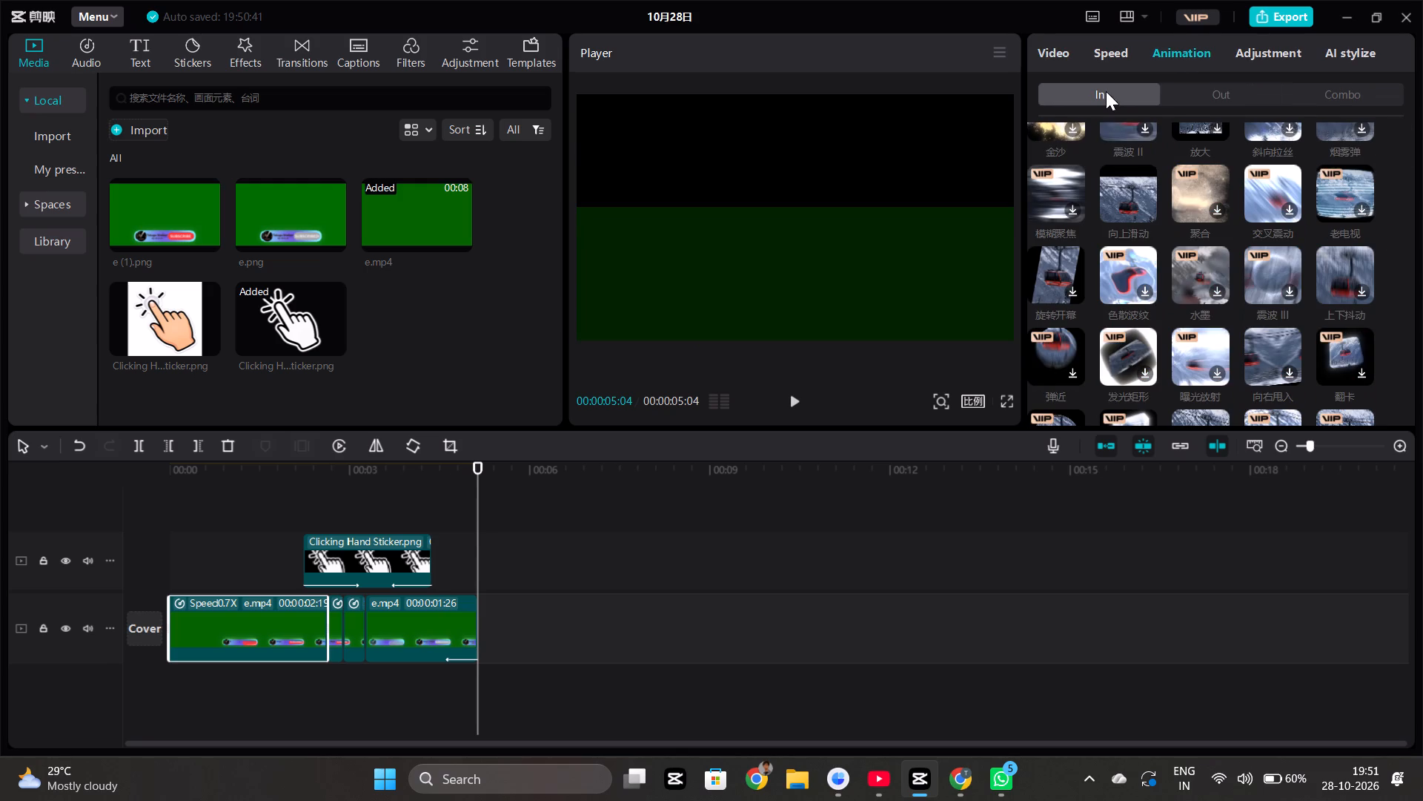
left_click(1121, 191)
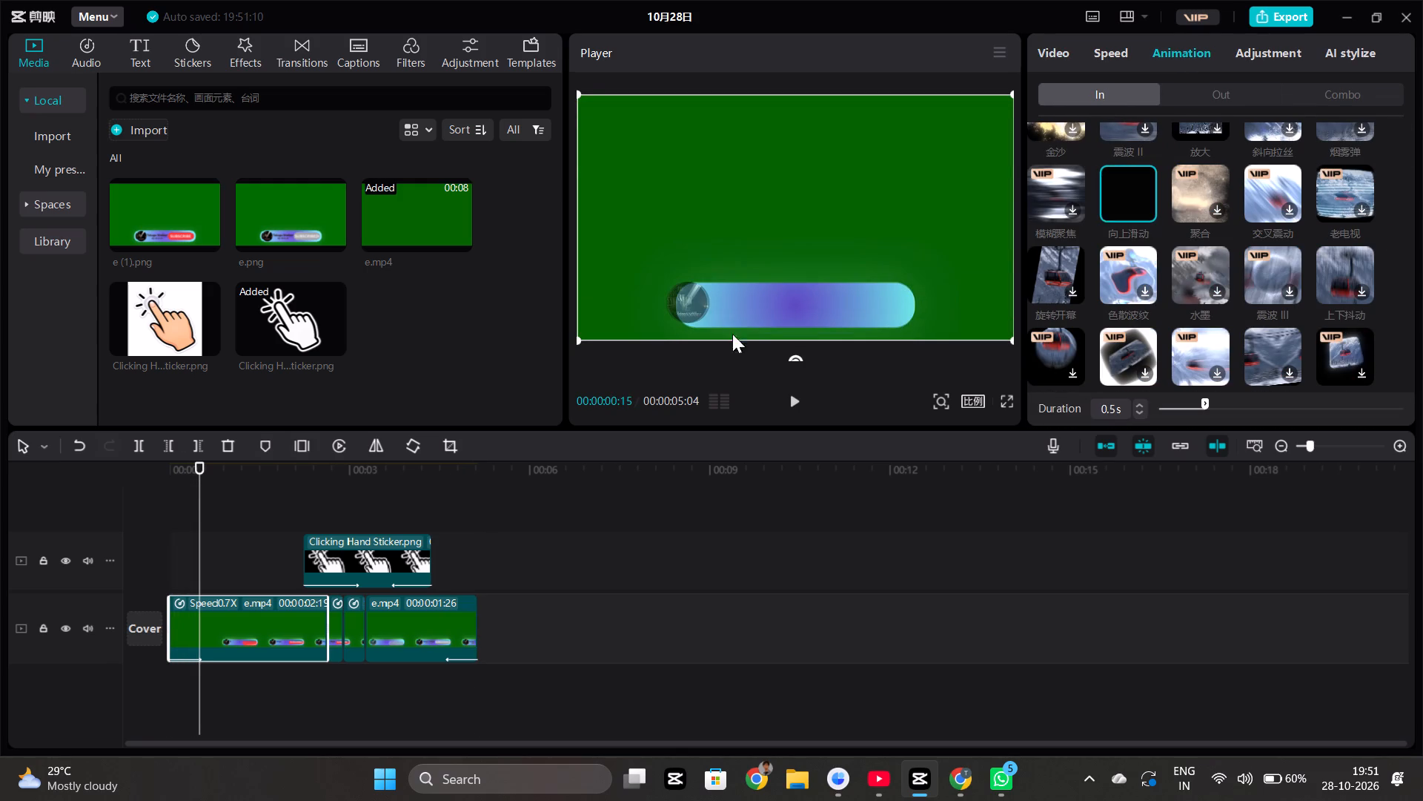
Play the timeline from 00:00:00:00 to check the opening animation.
left_click(164, 517)
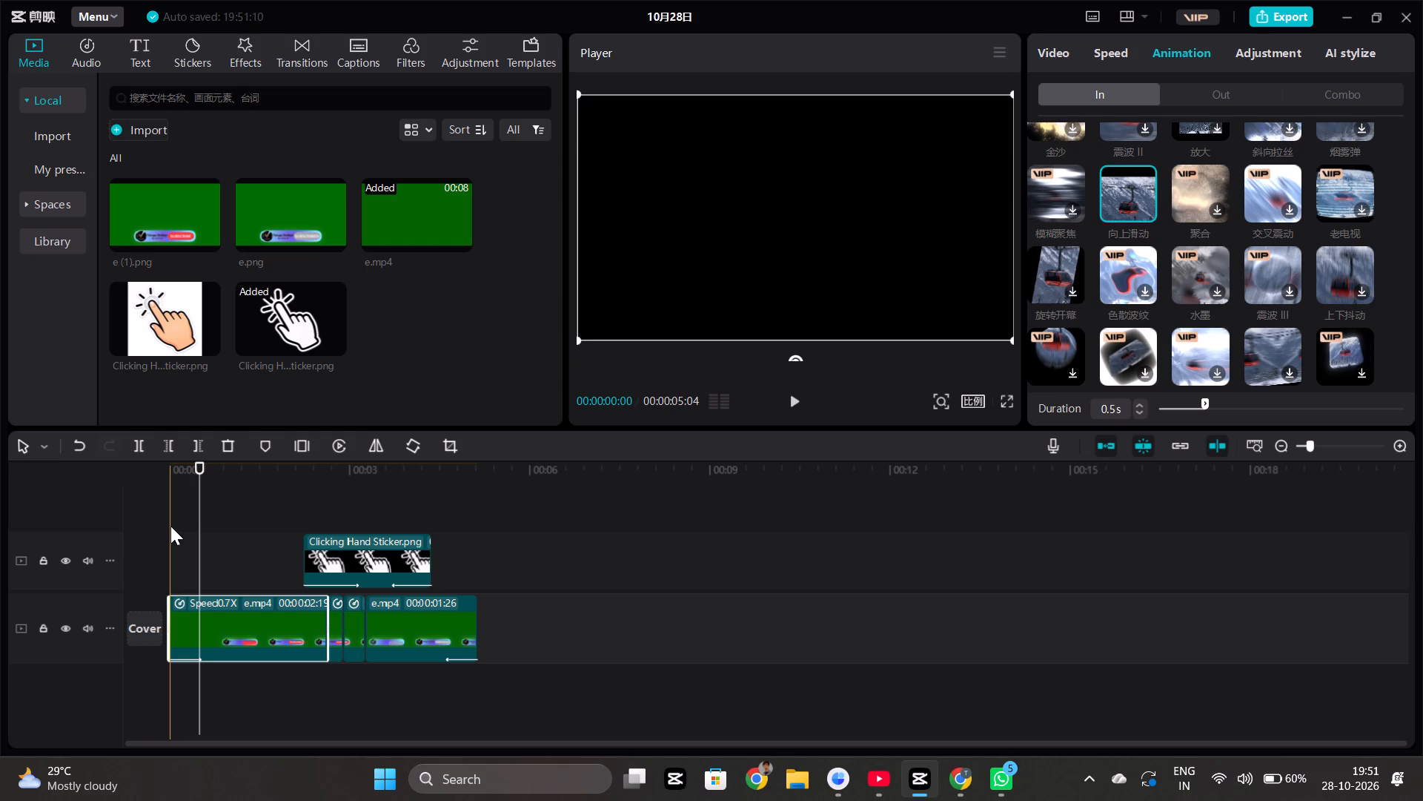
left_click(170, 526)
key("space")
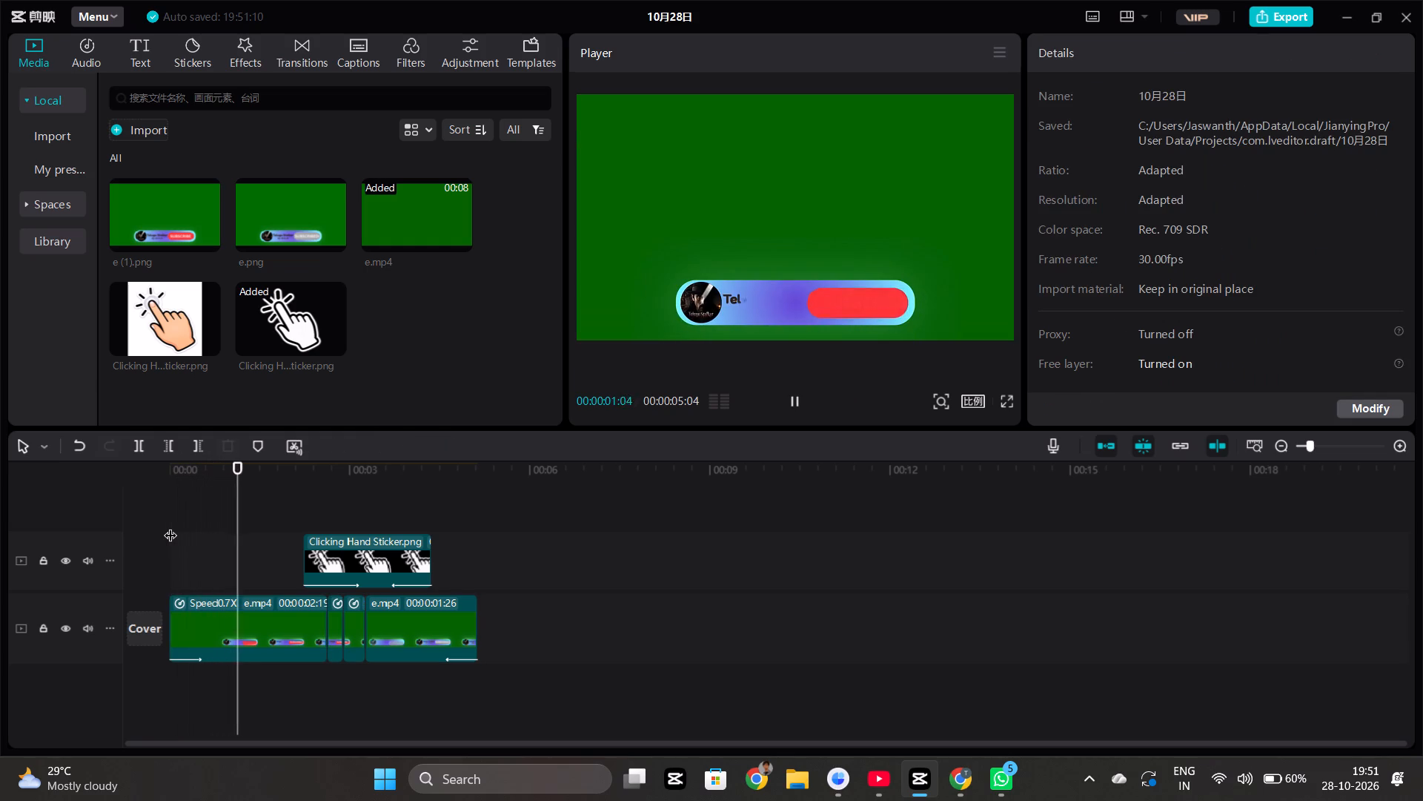
left_click(170, 526)
key("space")
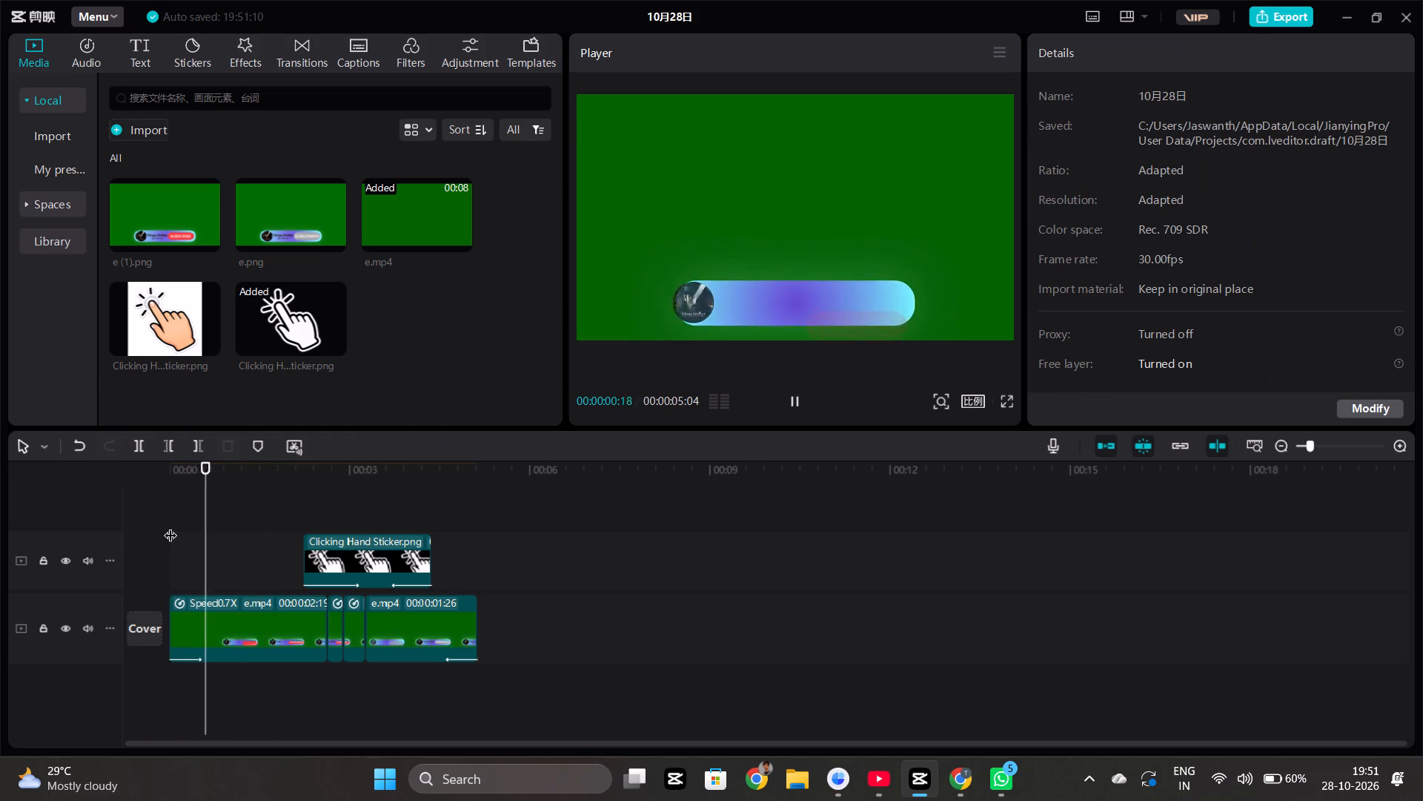
Replay the timeline from the start to check the complete subscribe button animation.
left_click(170, 526)
key("space")
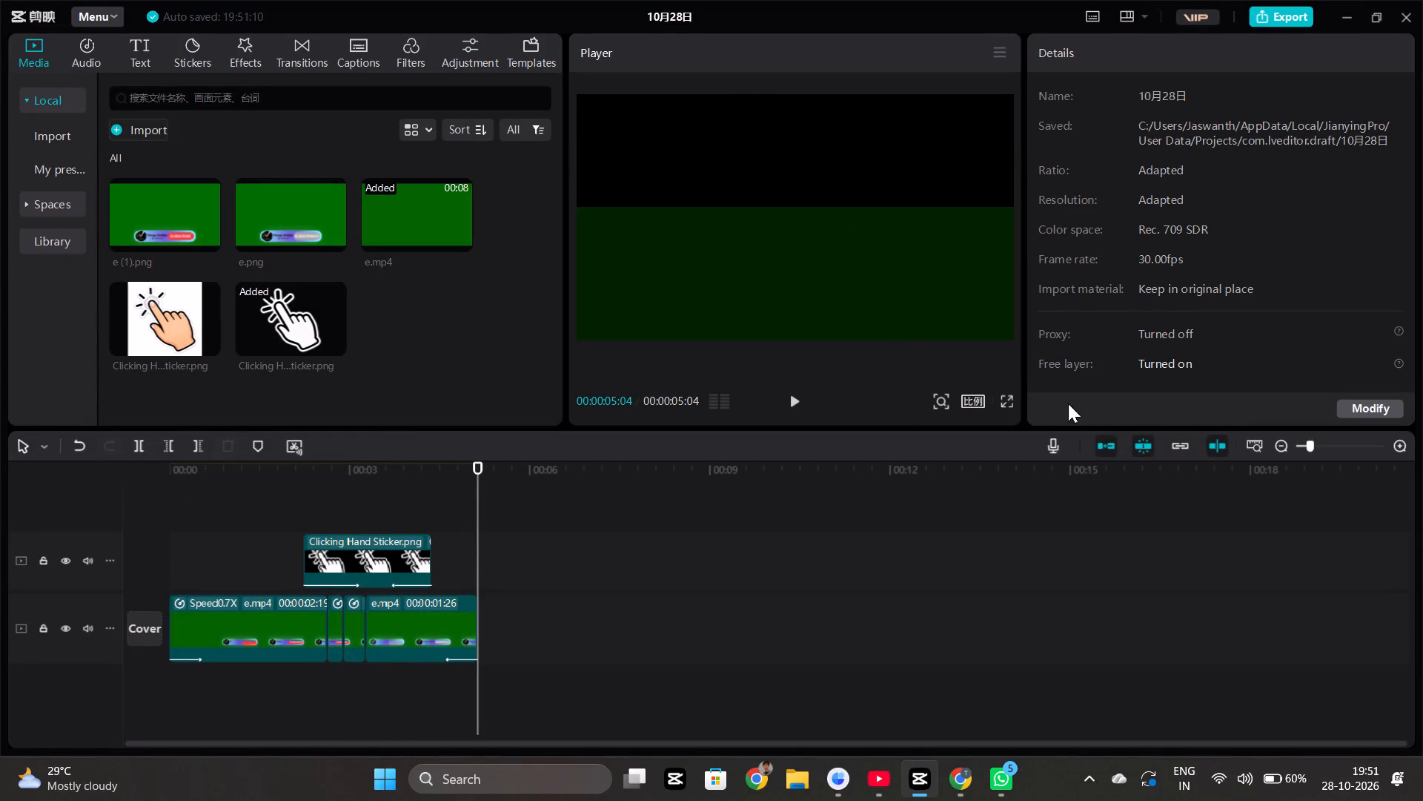
Open the export settings for the project and set the video title to "subscribe".
left_click(1276, 16)
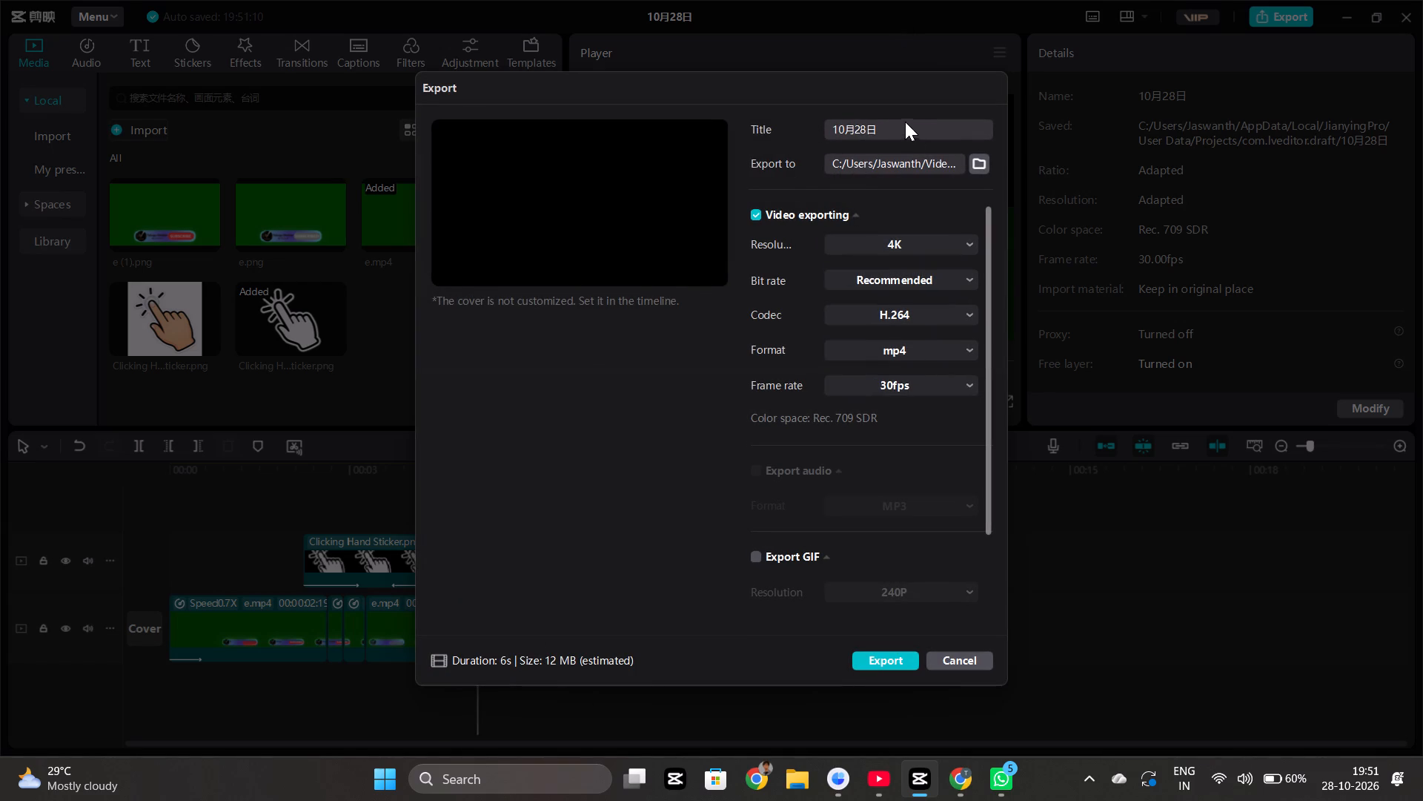
left_click(901, 120)
key("ctrl+a")
type("subcribe")
key("BackSpace")
key("BackSpace")
key("BackSpace")
key("BackSpace")
key("s")
key("BackSpace")
key("BackSpace")
type("scribe")
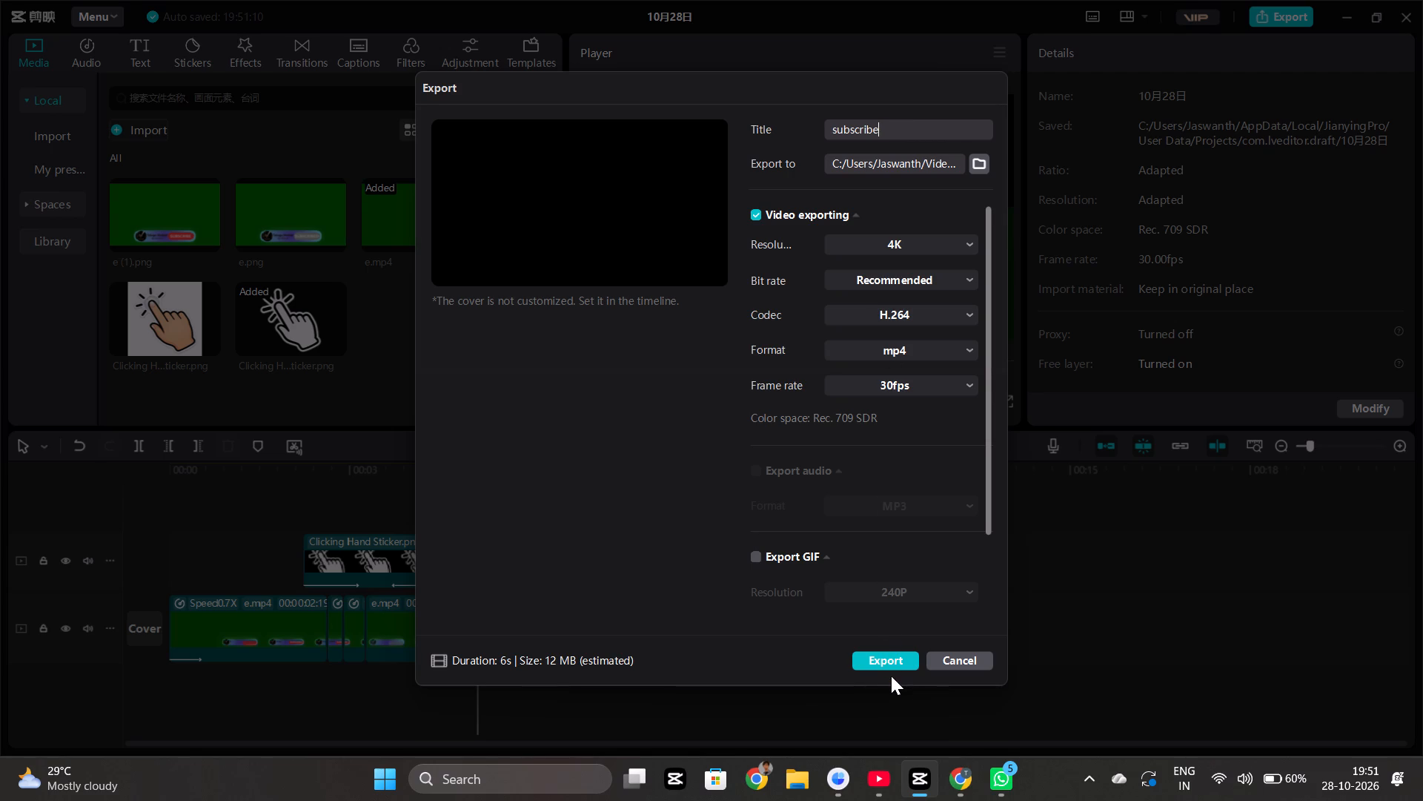
Check the remaining export options, export the video as a 4K, H.264, 30fps mp4, and close the export dialog.
scroll(876, 610, "down", 3)
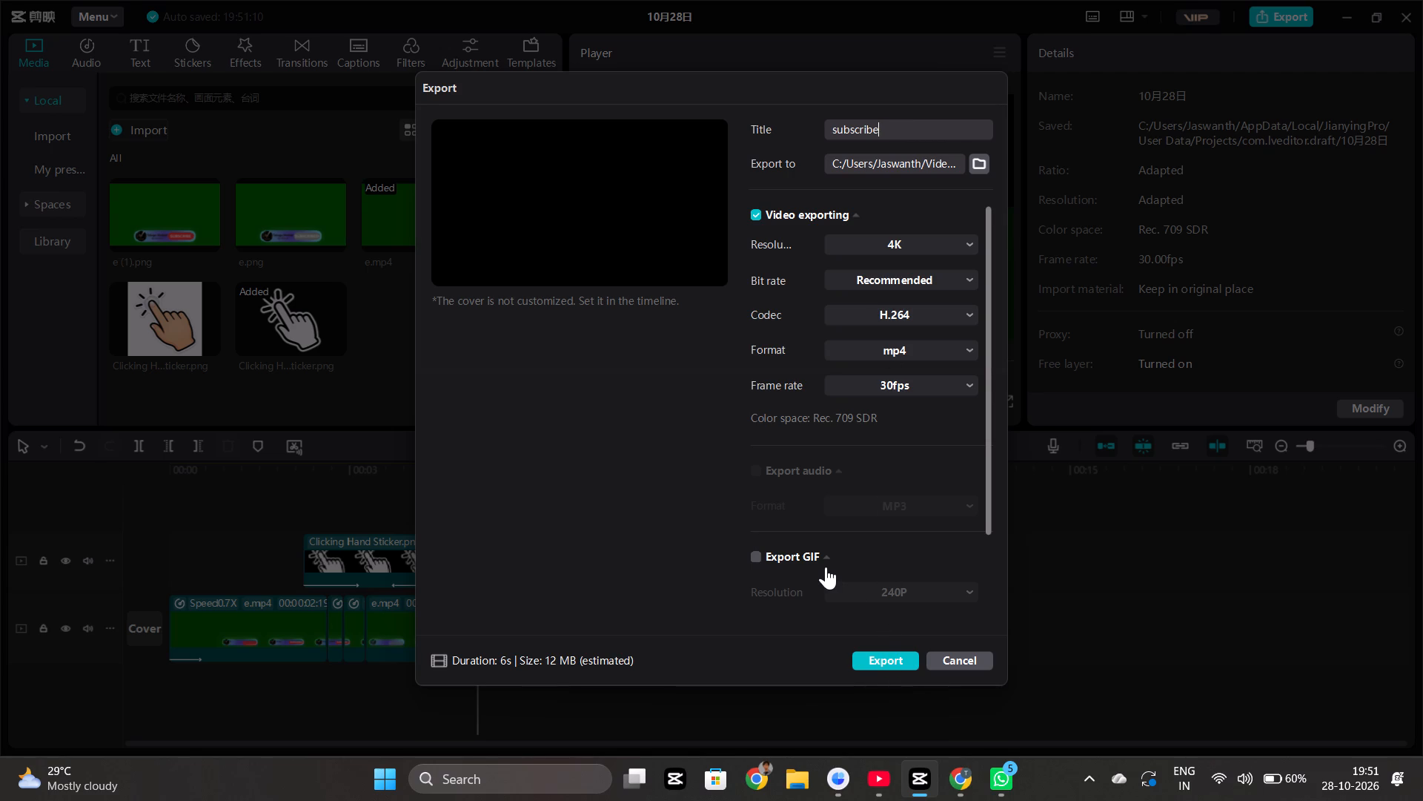
left_click(824, 565)
left_click(824, 565)
scroll(860, 416, "down", 4)
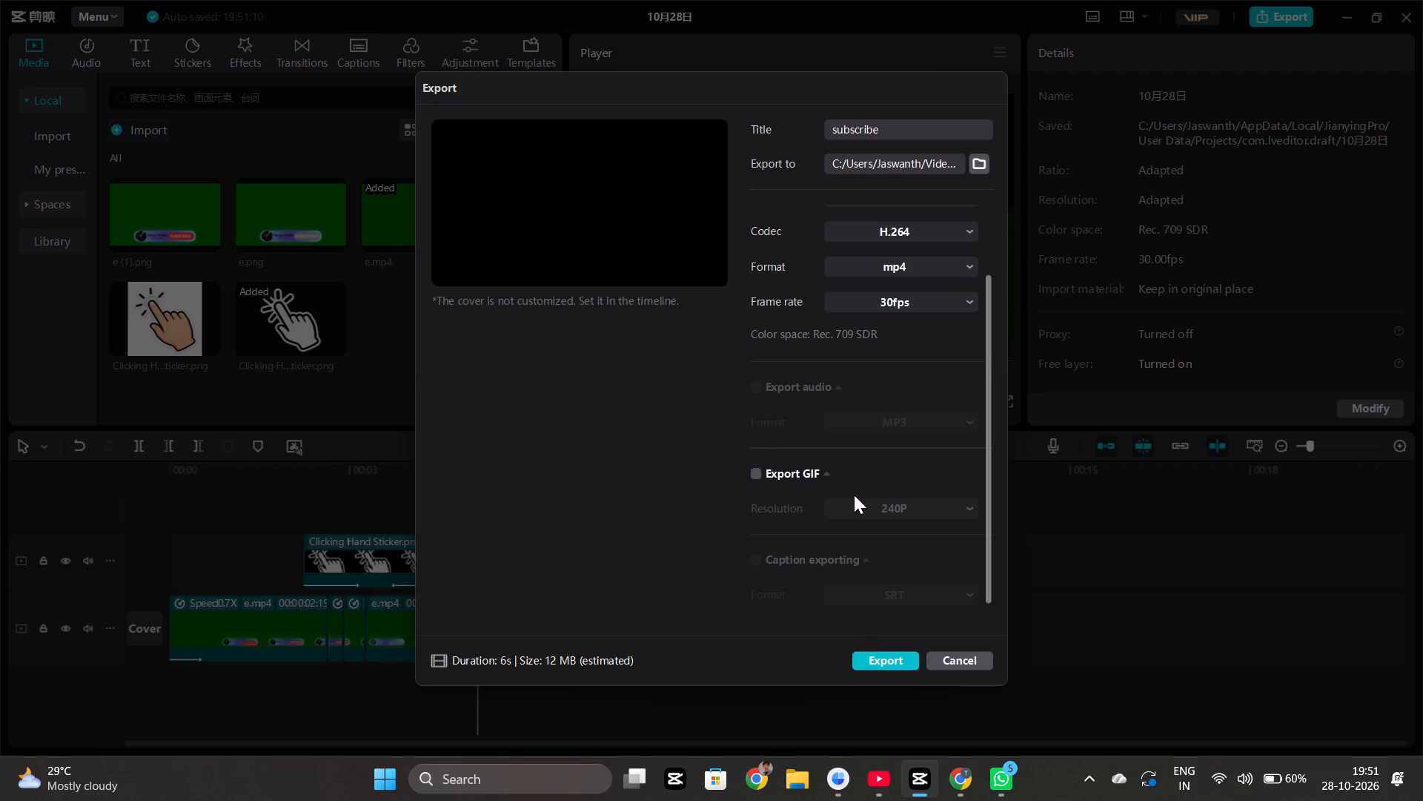
scroll(854, 495, "up", 5)
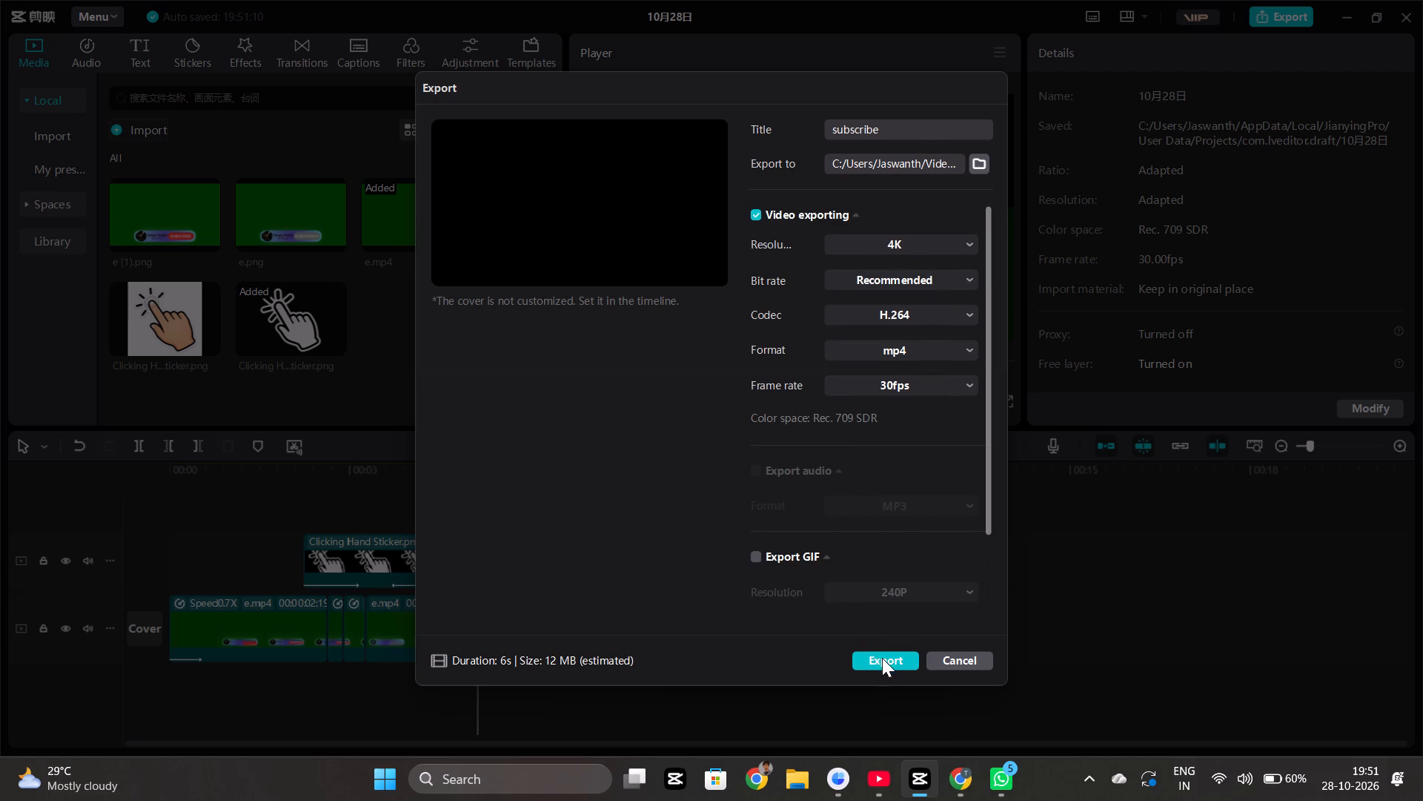
left_click(868, 665)
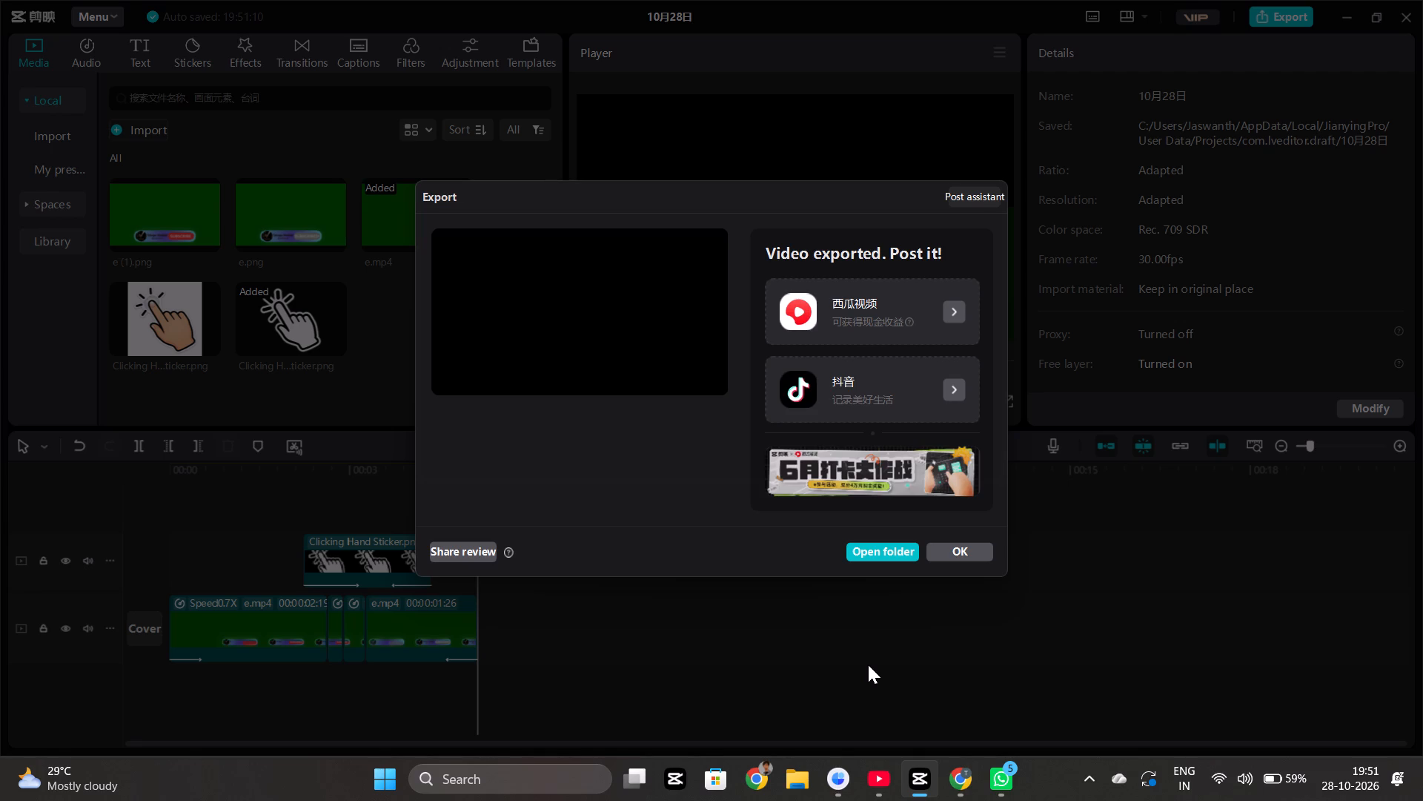
left_click(953, 551)
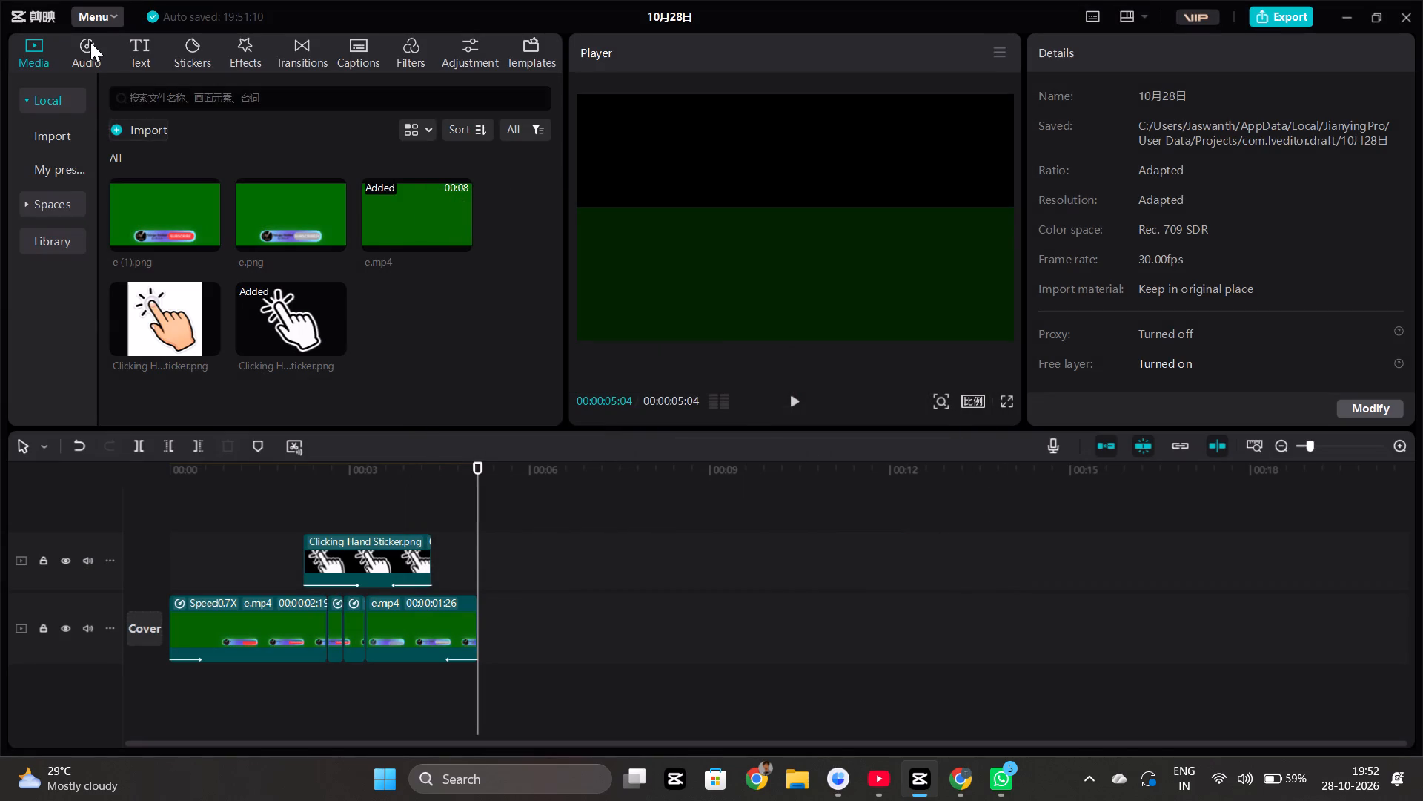
Close the subscribe button project and open the 10月23日 project.
left_click(1410, 3)
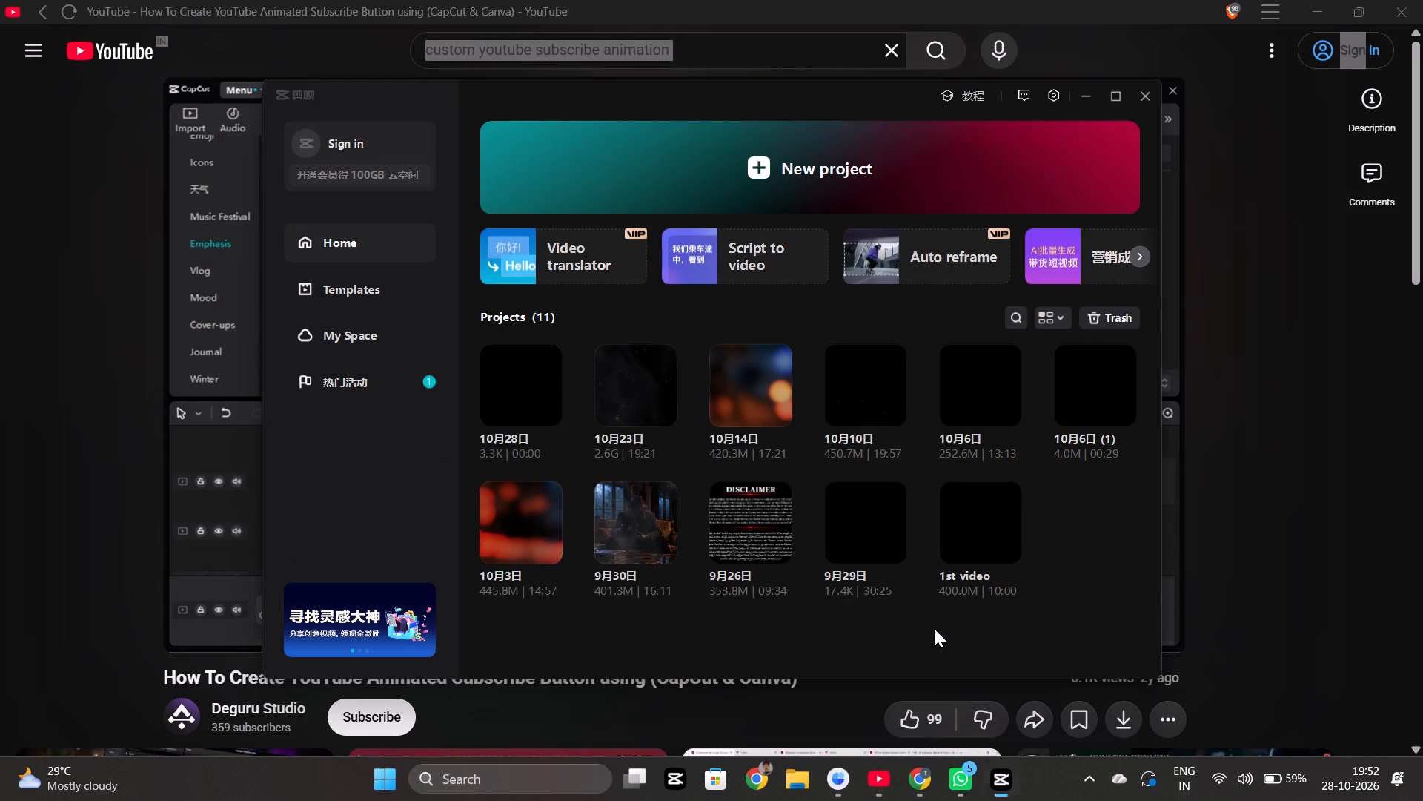
left_click(640, 381)
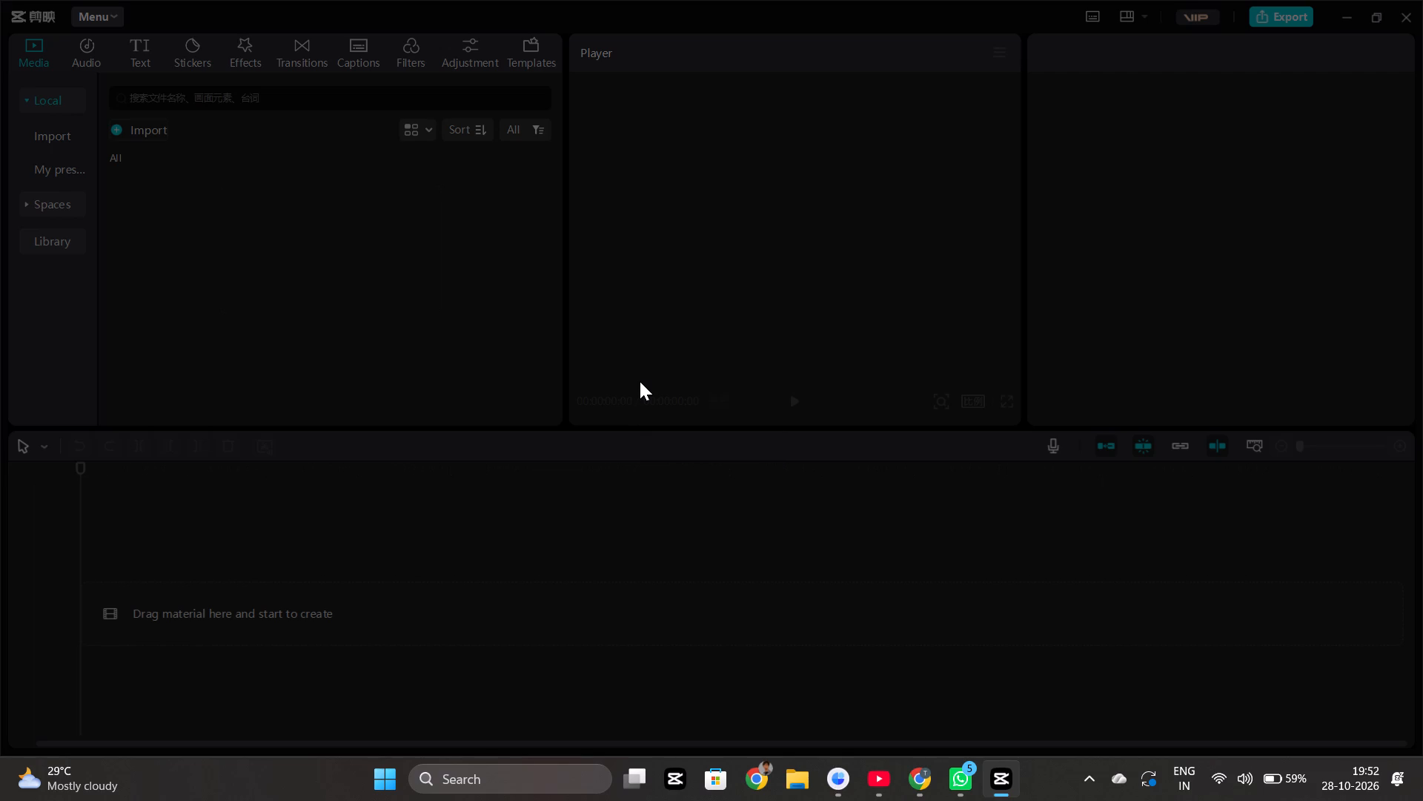
Place the playhead at about 00:00:26, over the Stormy clip near the start of the main track.
scroll(478, 636, "up", 1)
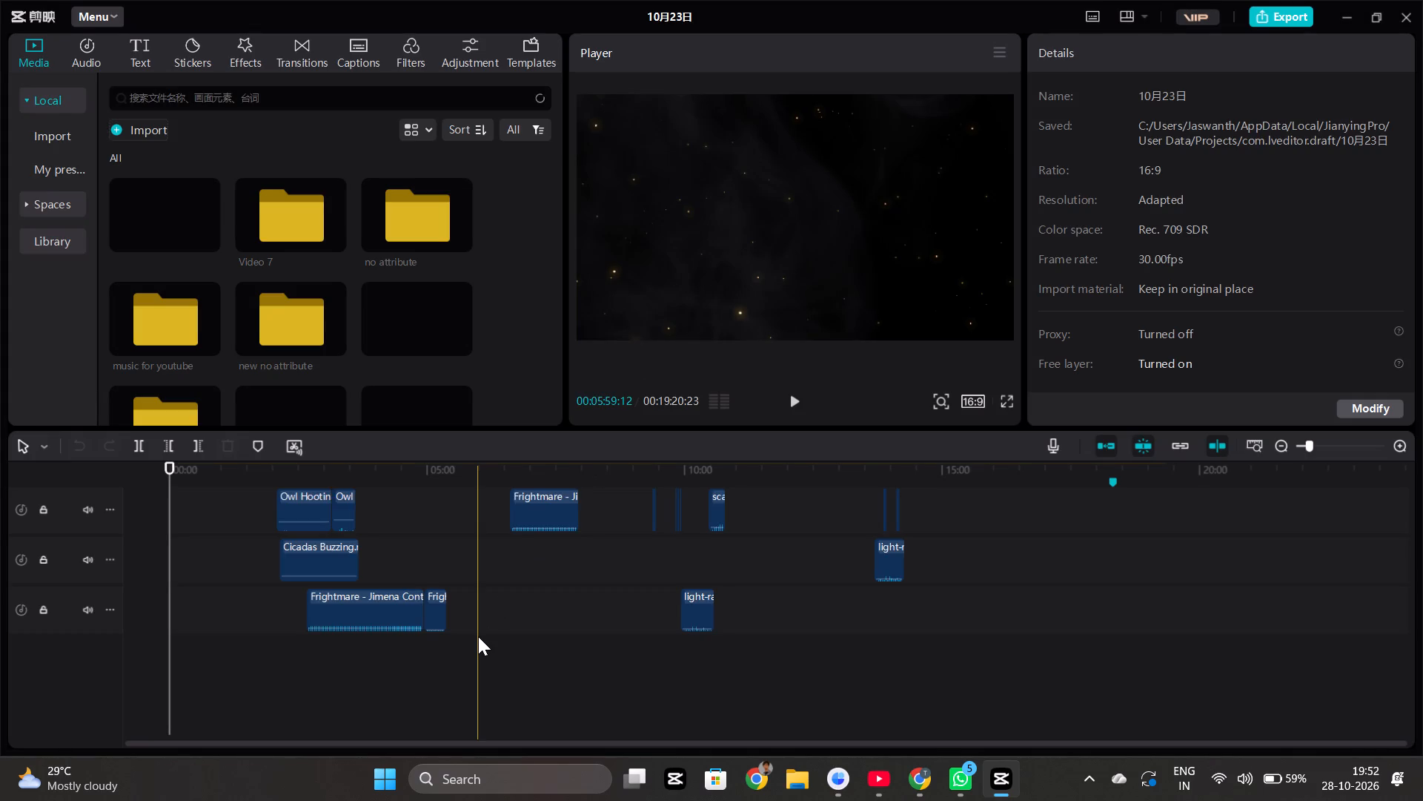
scroll(478, 636, "up", 2)
scroll(478, 636, "up", 4, "ctrl")
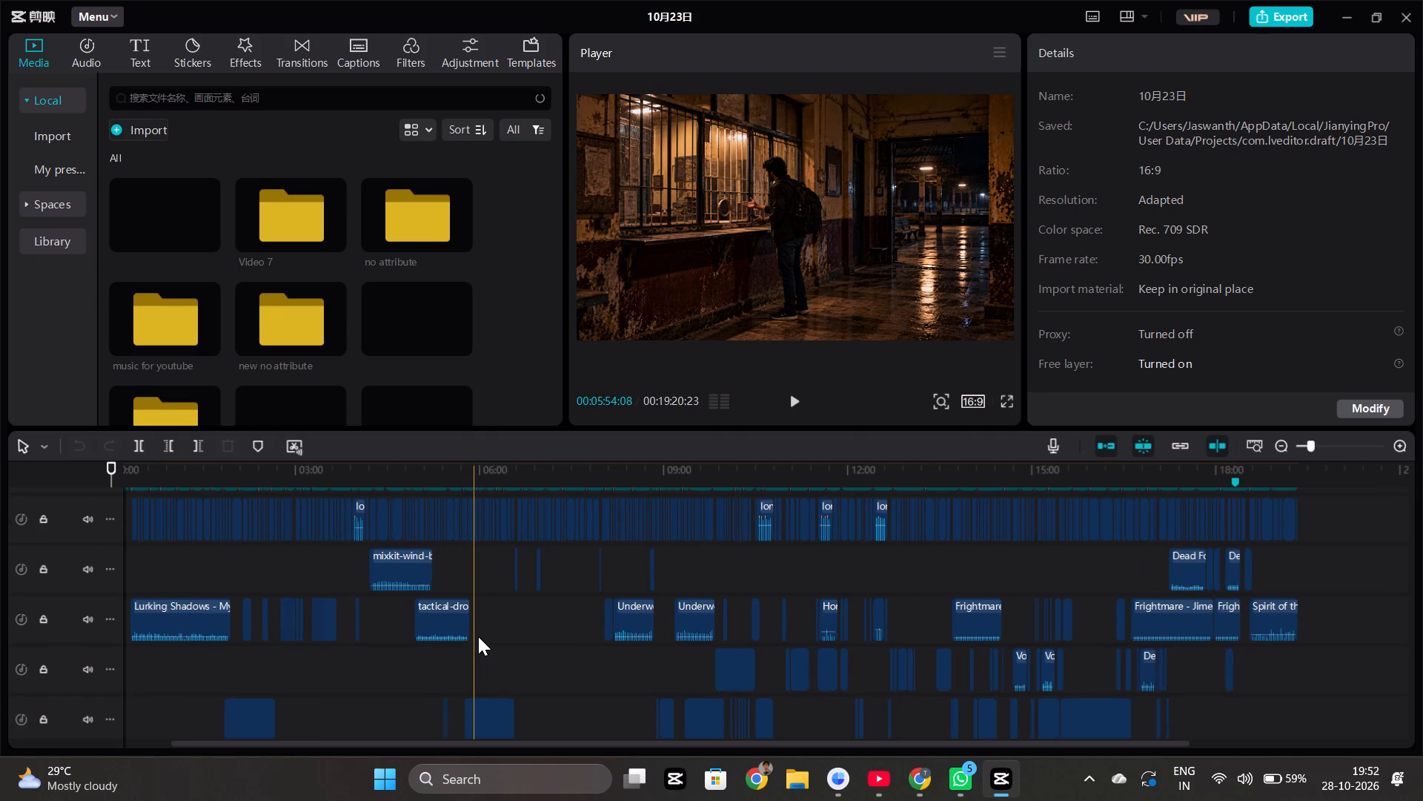
scroll(478, 636, "up", 6, "ctrl")
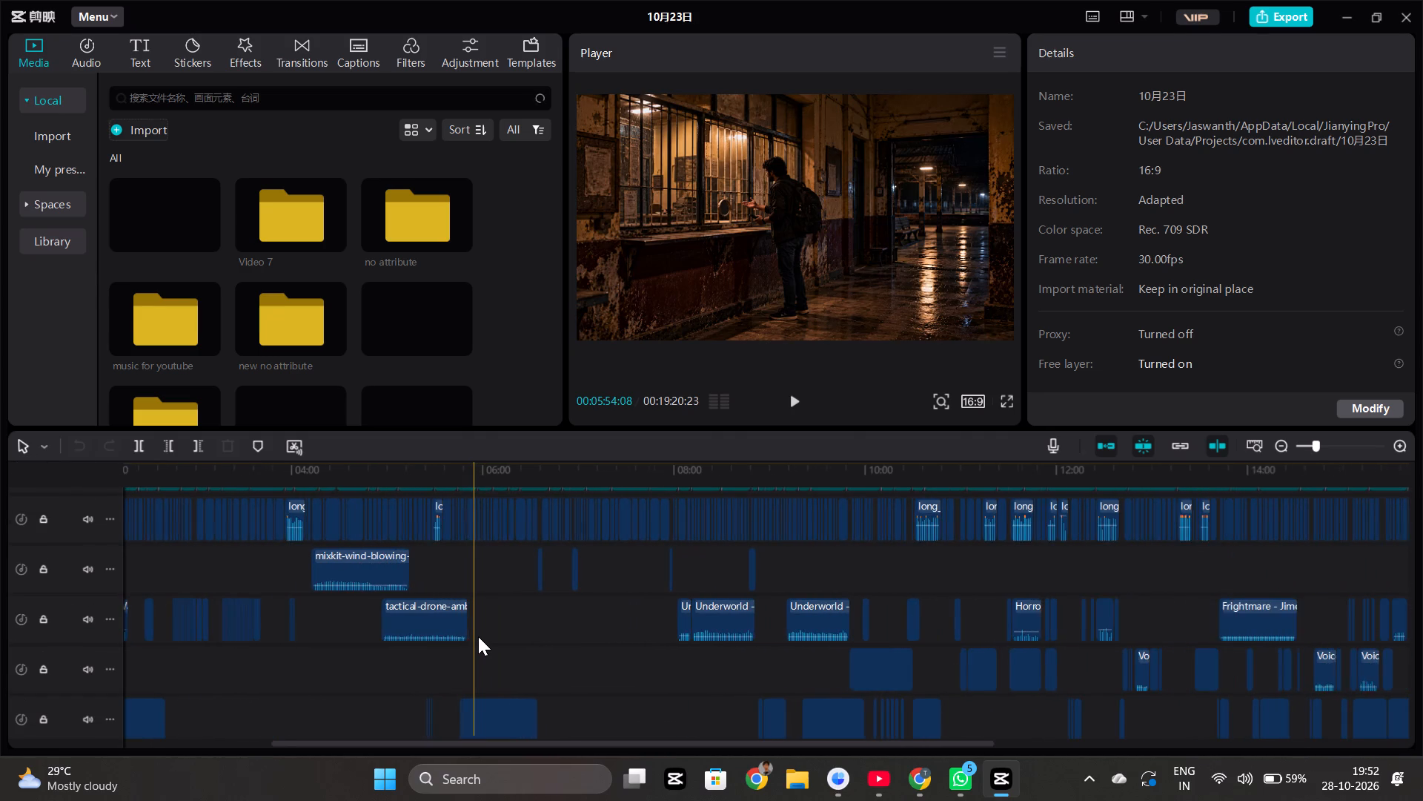
scroll(478, 636, "up", 5, "ctrl")
scroll(478, 636, "right", 12)
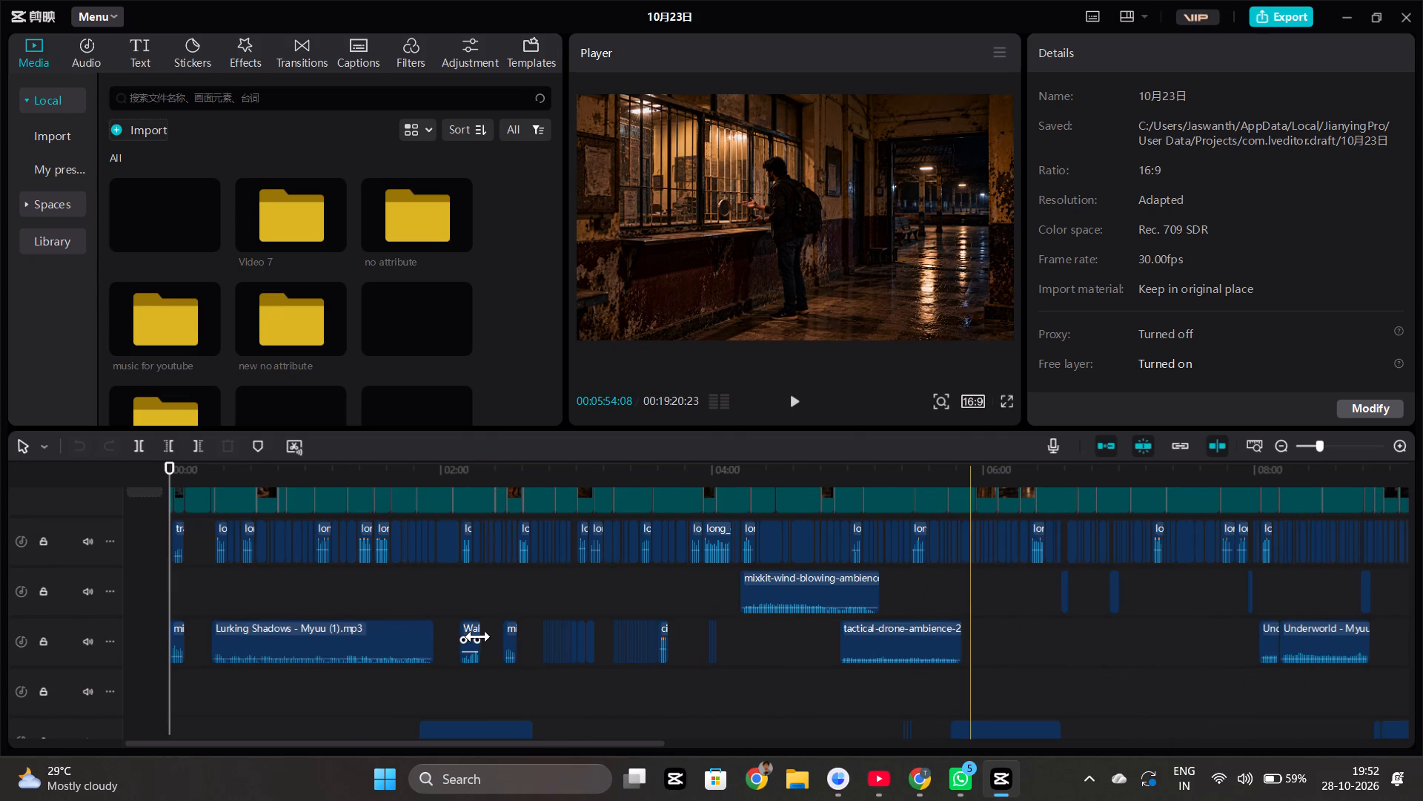
left_click(225, 574)
scroll(225, 574, "up", 15)
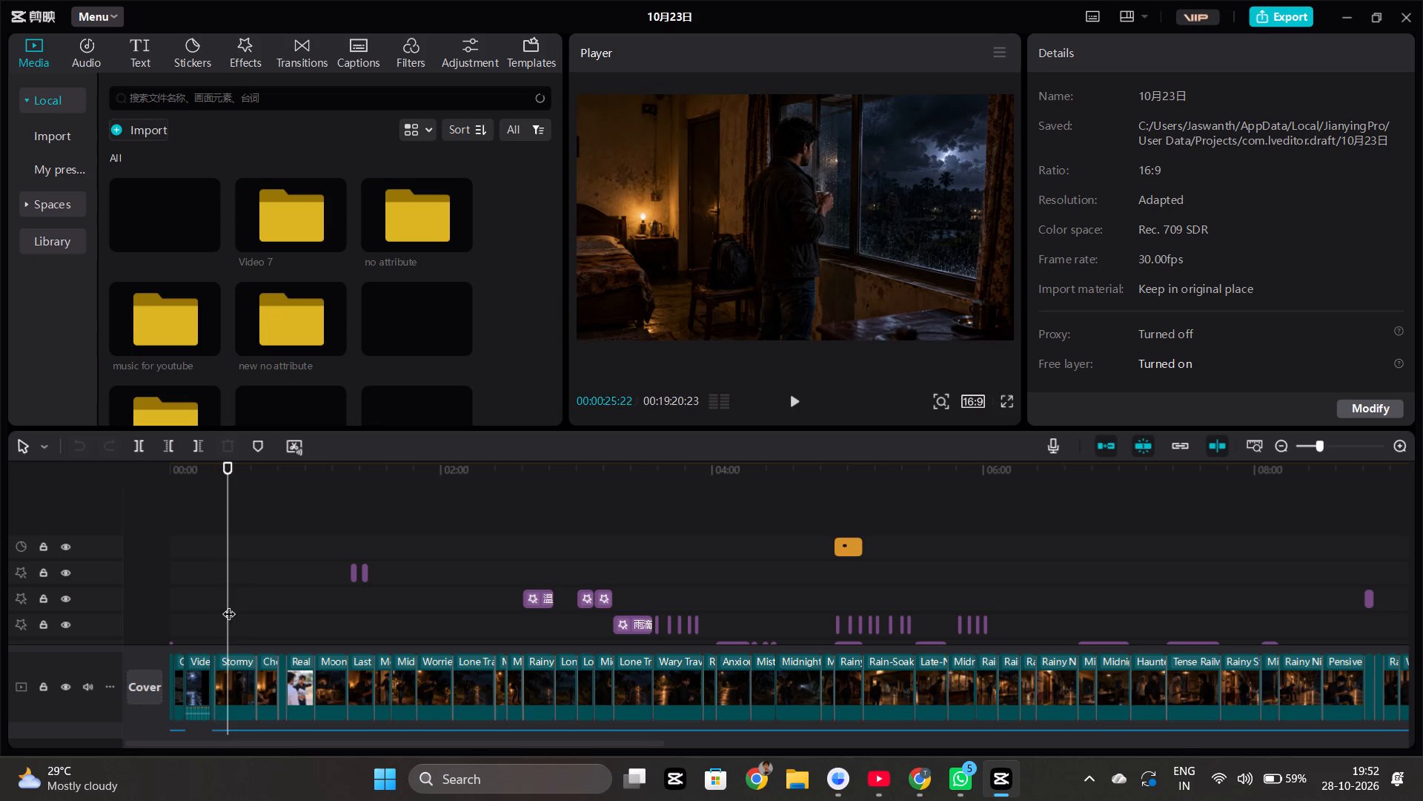
left_click(229, 604)
Import the exported subscribe video from the Video 7 folder inside Videos into the project media.
left_click(128, 127)
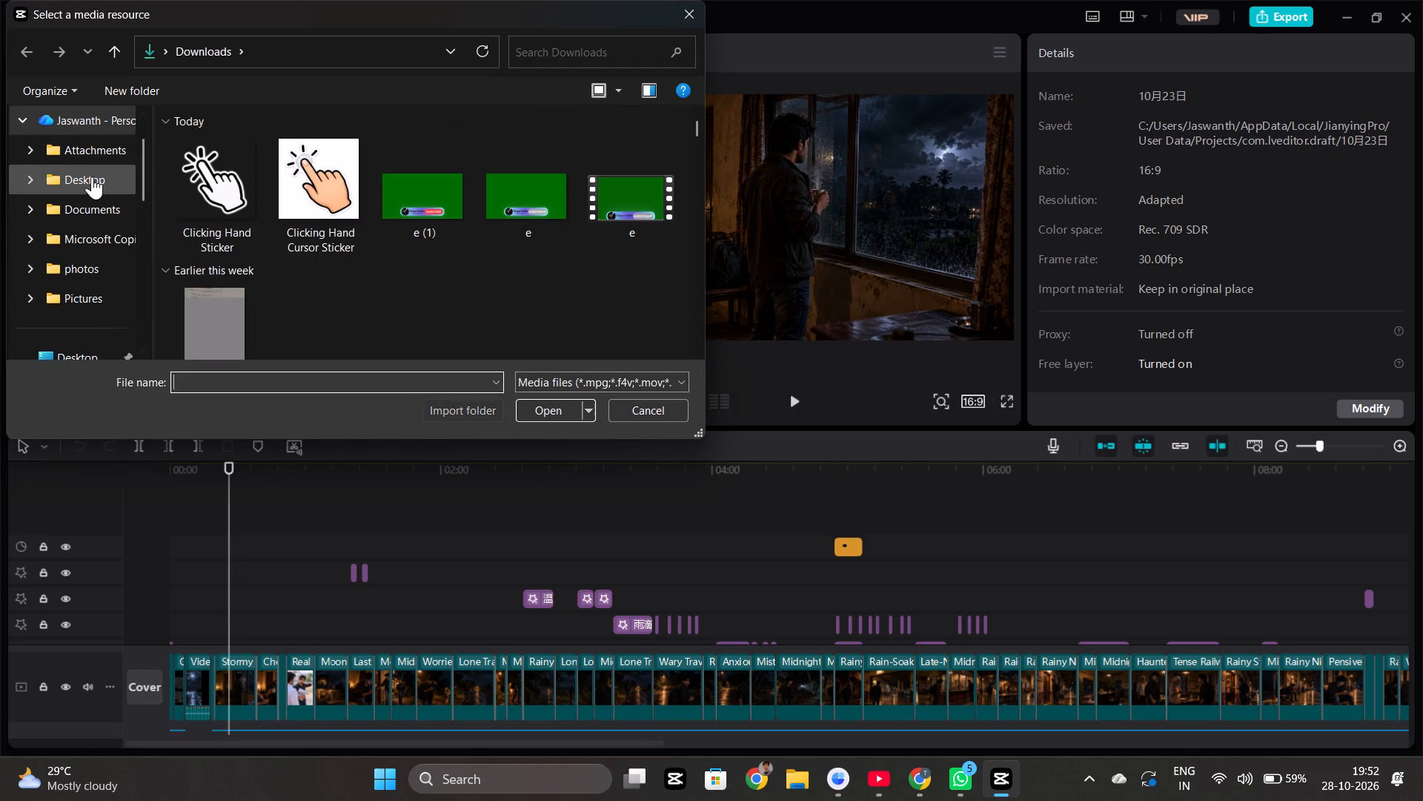
scroll(92, 177, "up", 1)
scroll(94, 219, "down", 1)
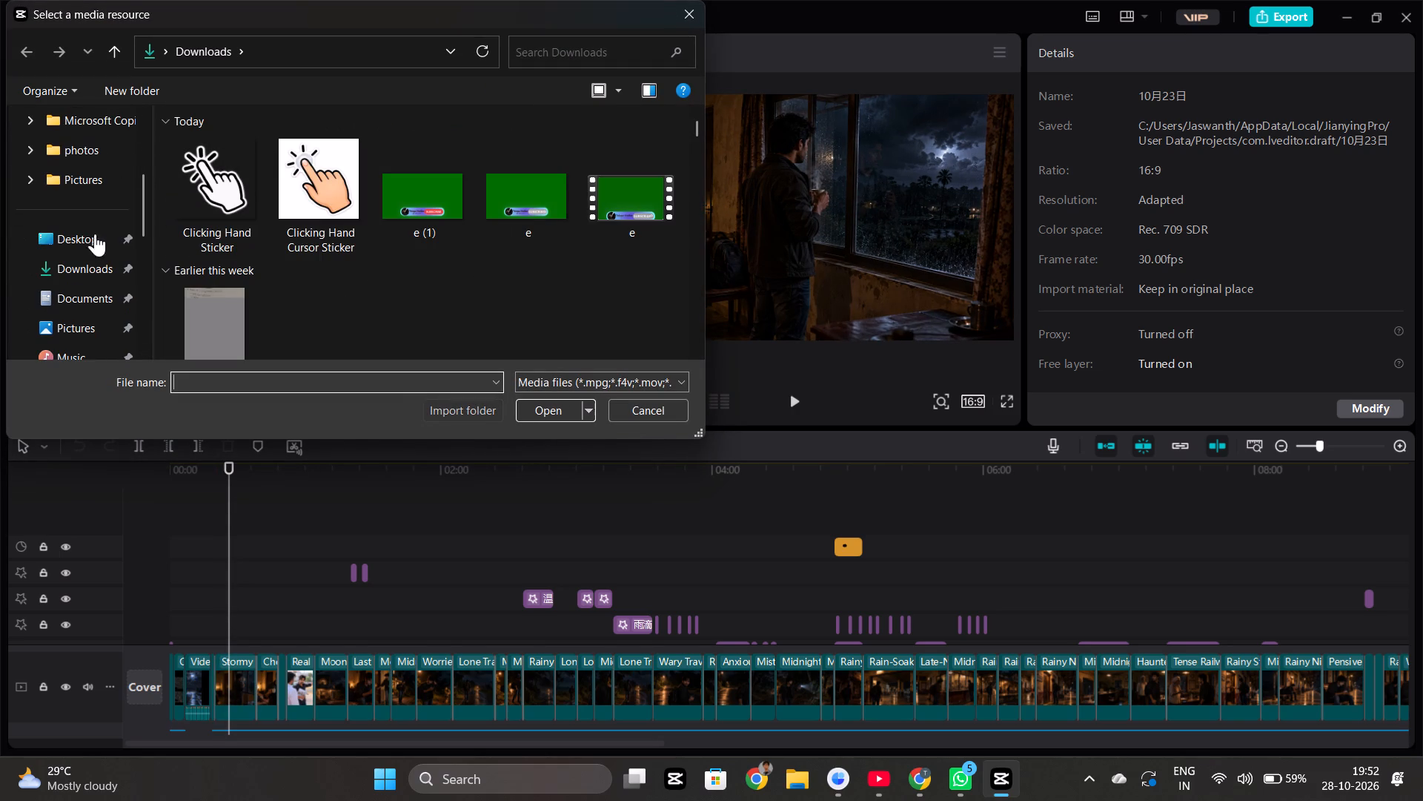
left_click(95, 256)
scroll(95, 256, "down", 1)
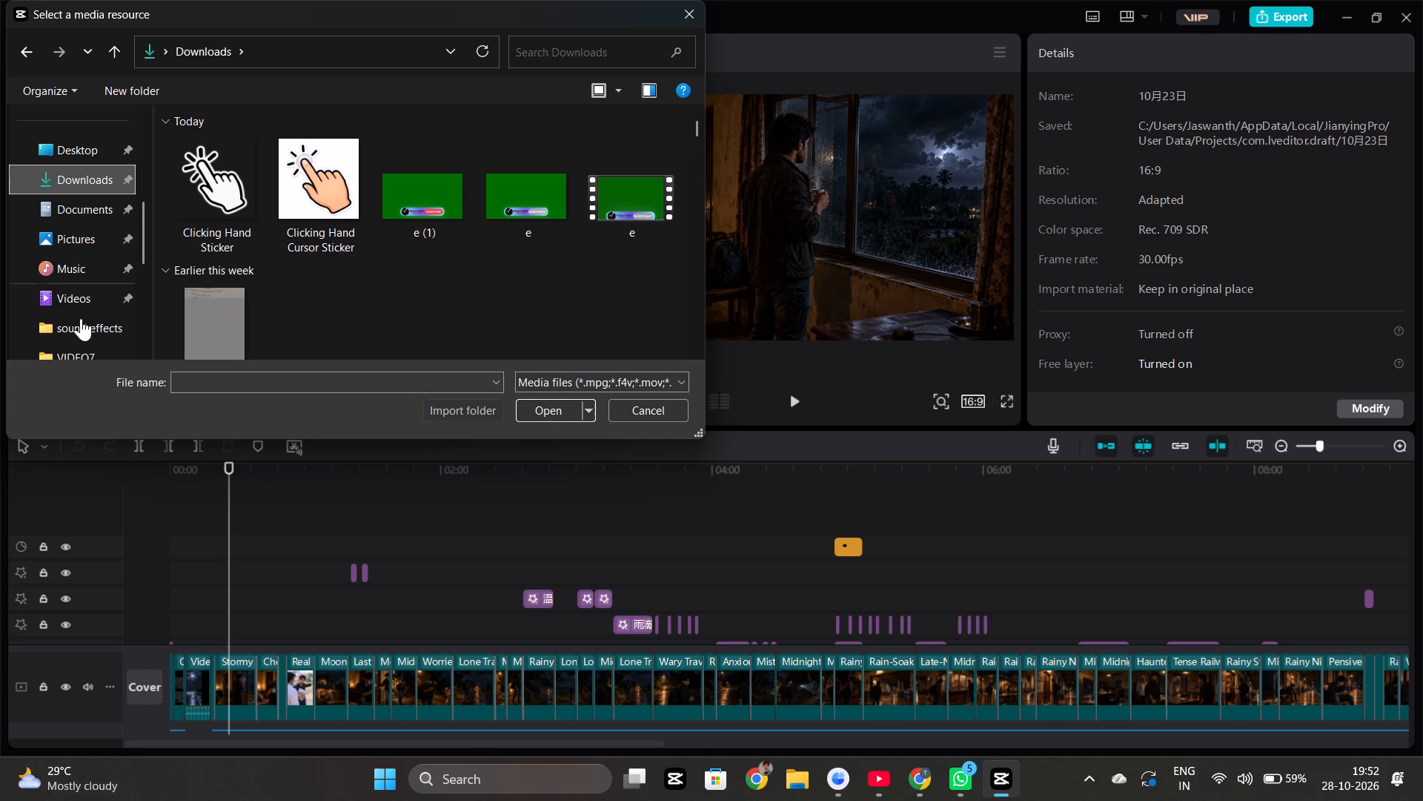
left_click(88, 298)
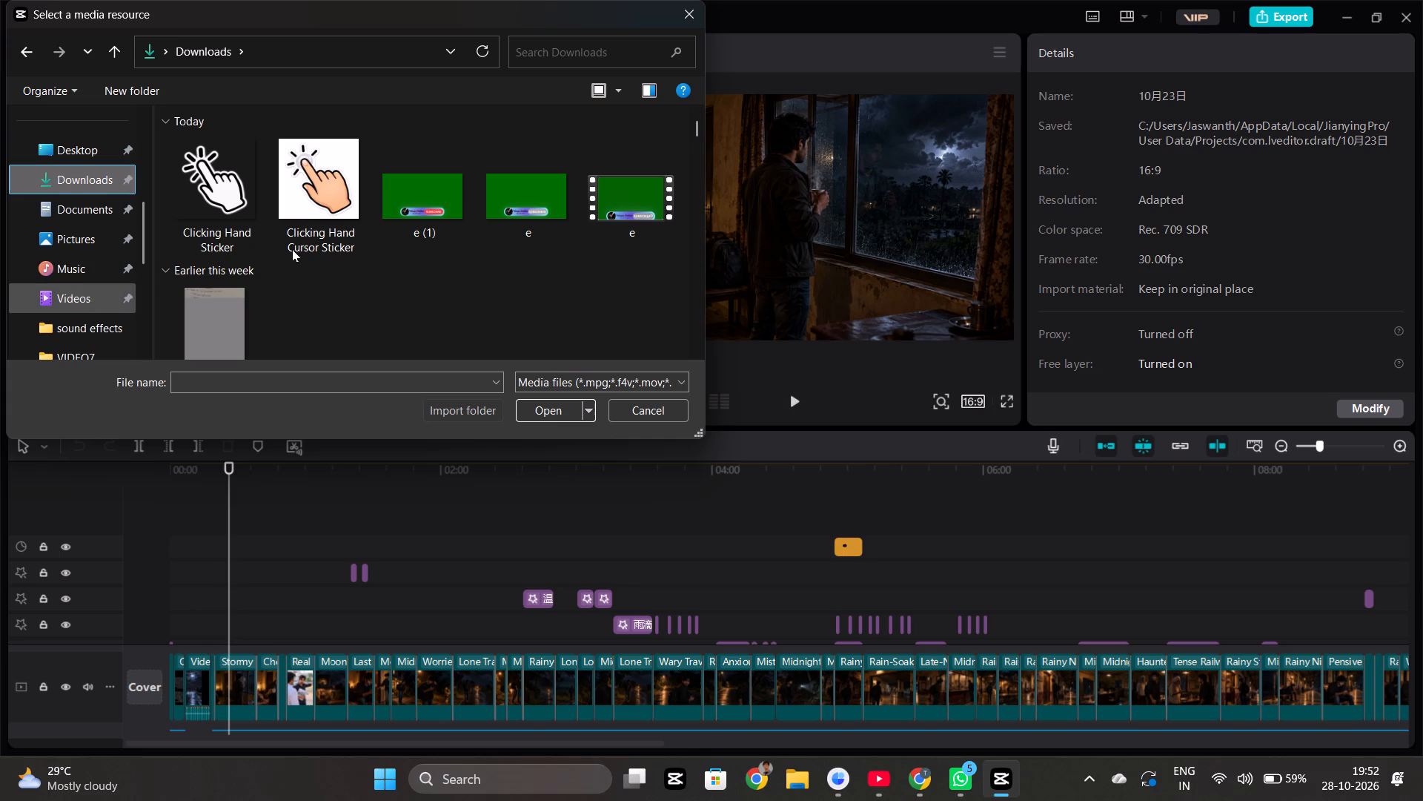
scroll(271, 262, "down", 1)
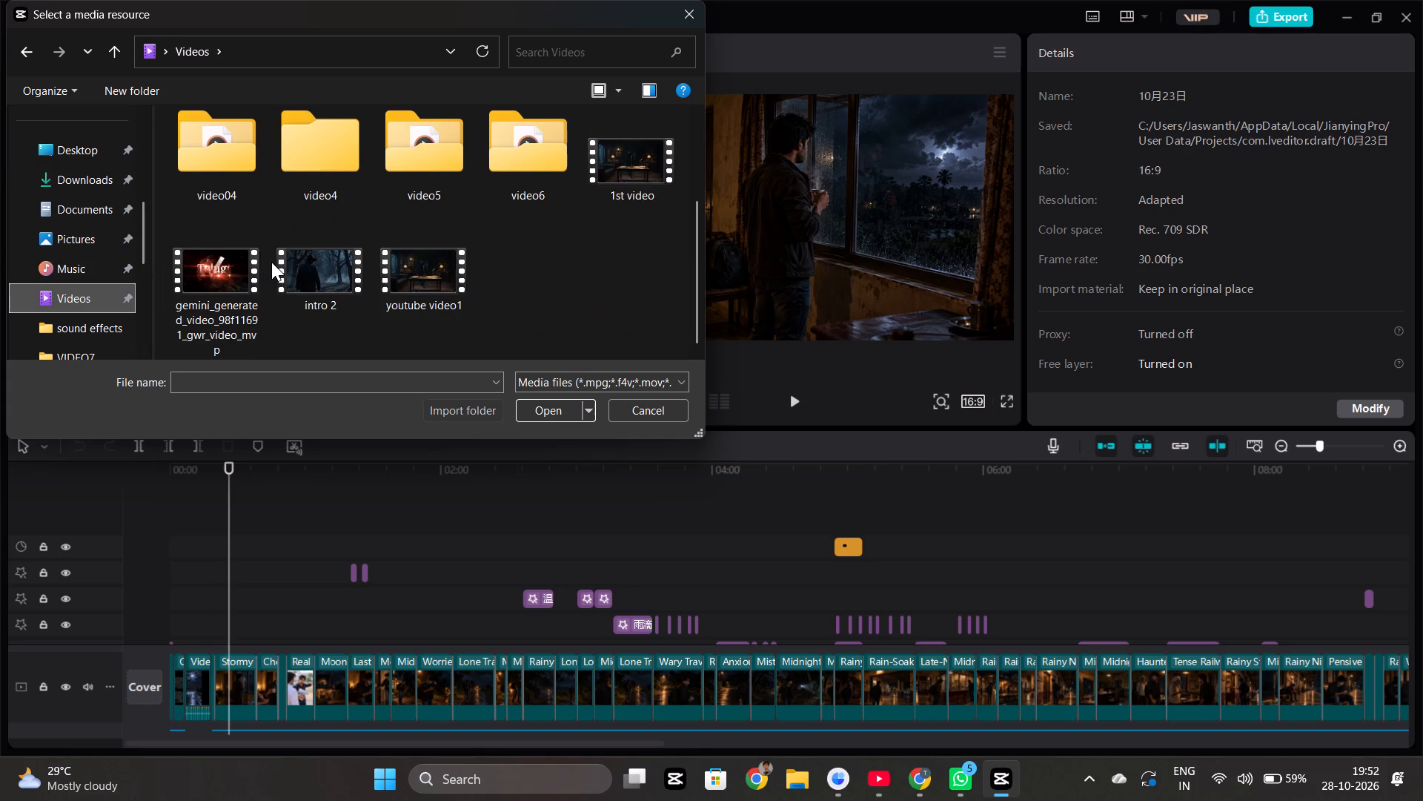
scroll(323, 289, "up", 1)
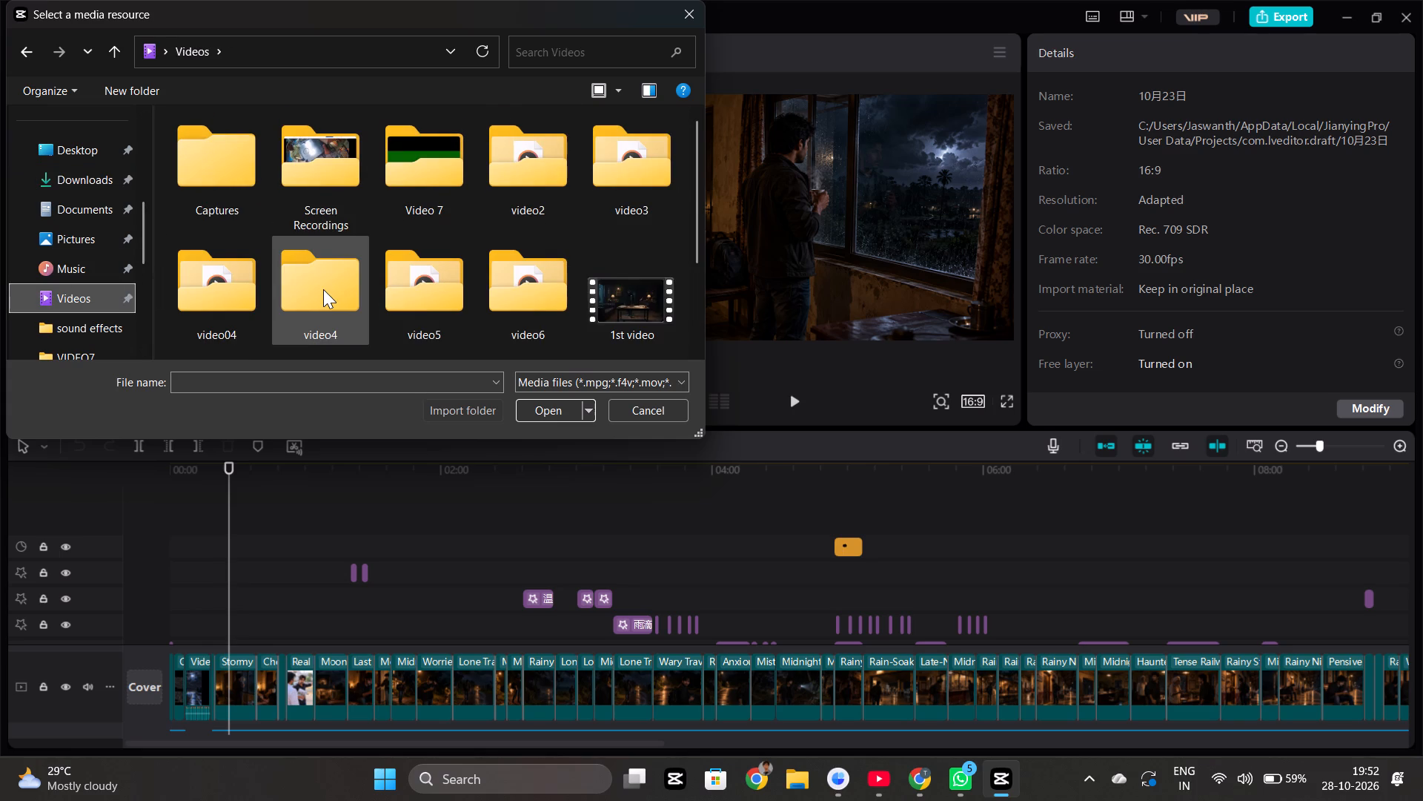
scroll(323, 289, "up", 3)
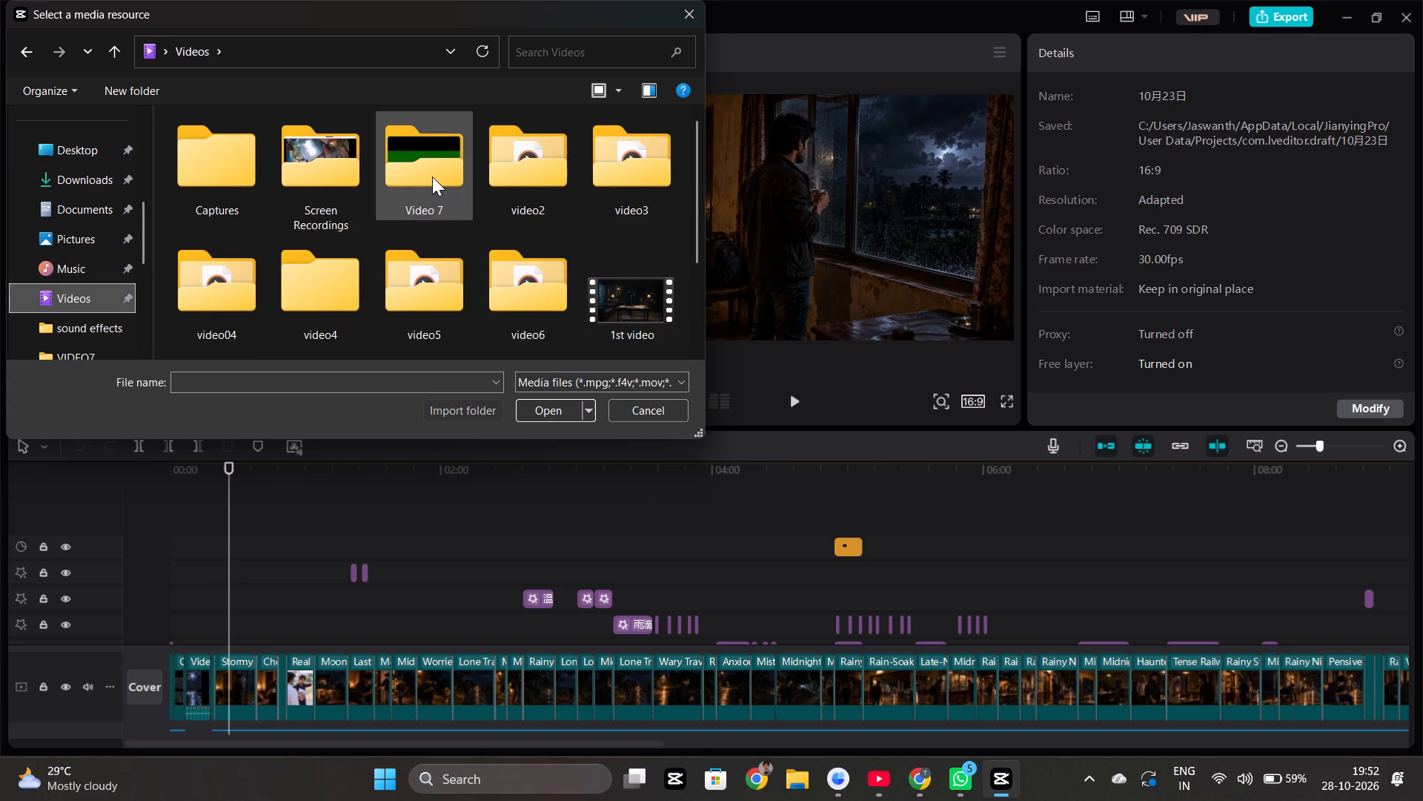
double_click(432, 177)
left_click(363, 185)
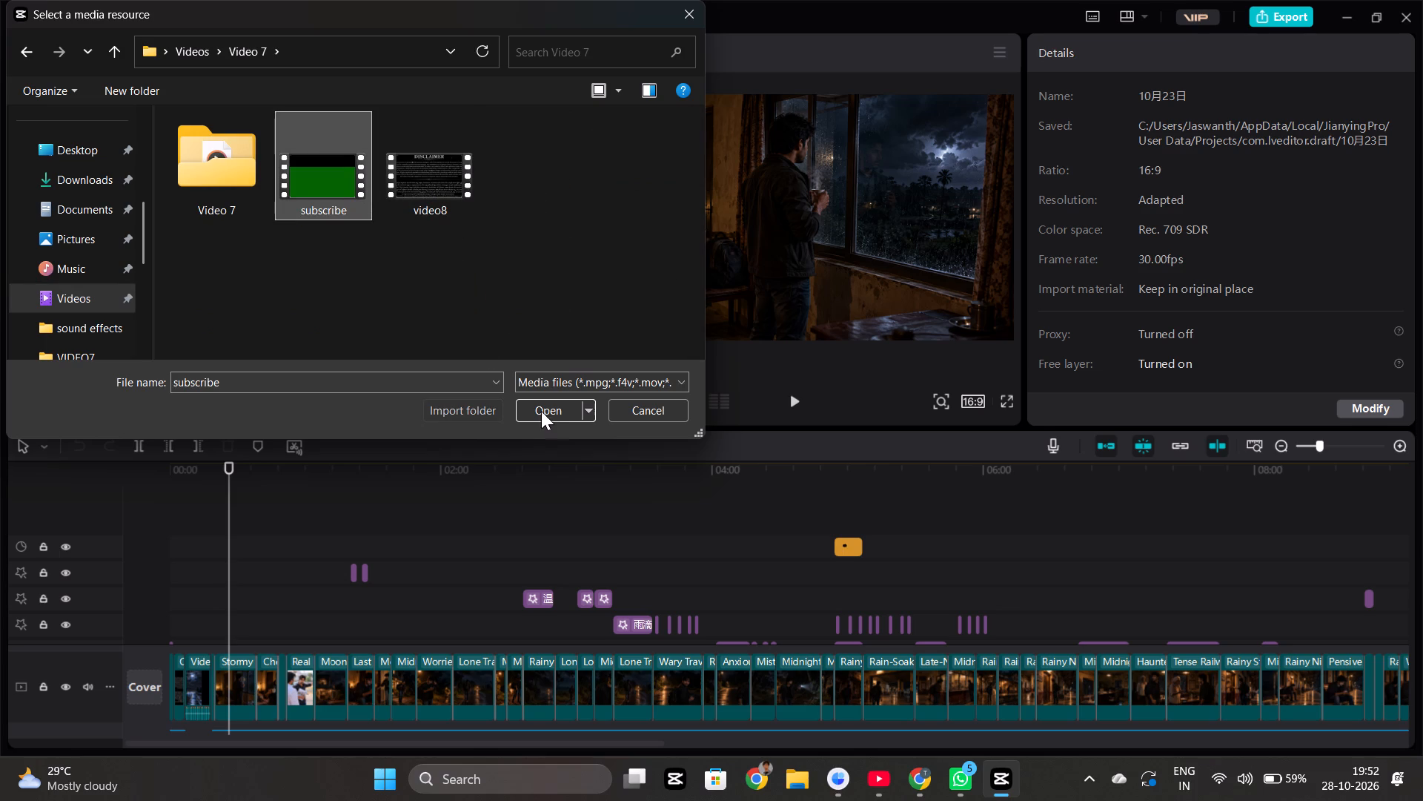
left_click(539, 412)
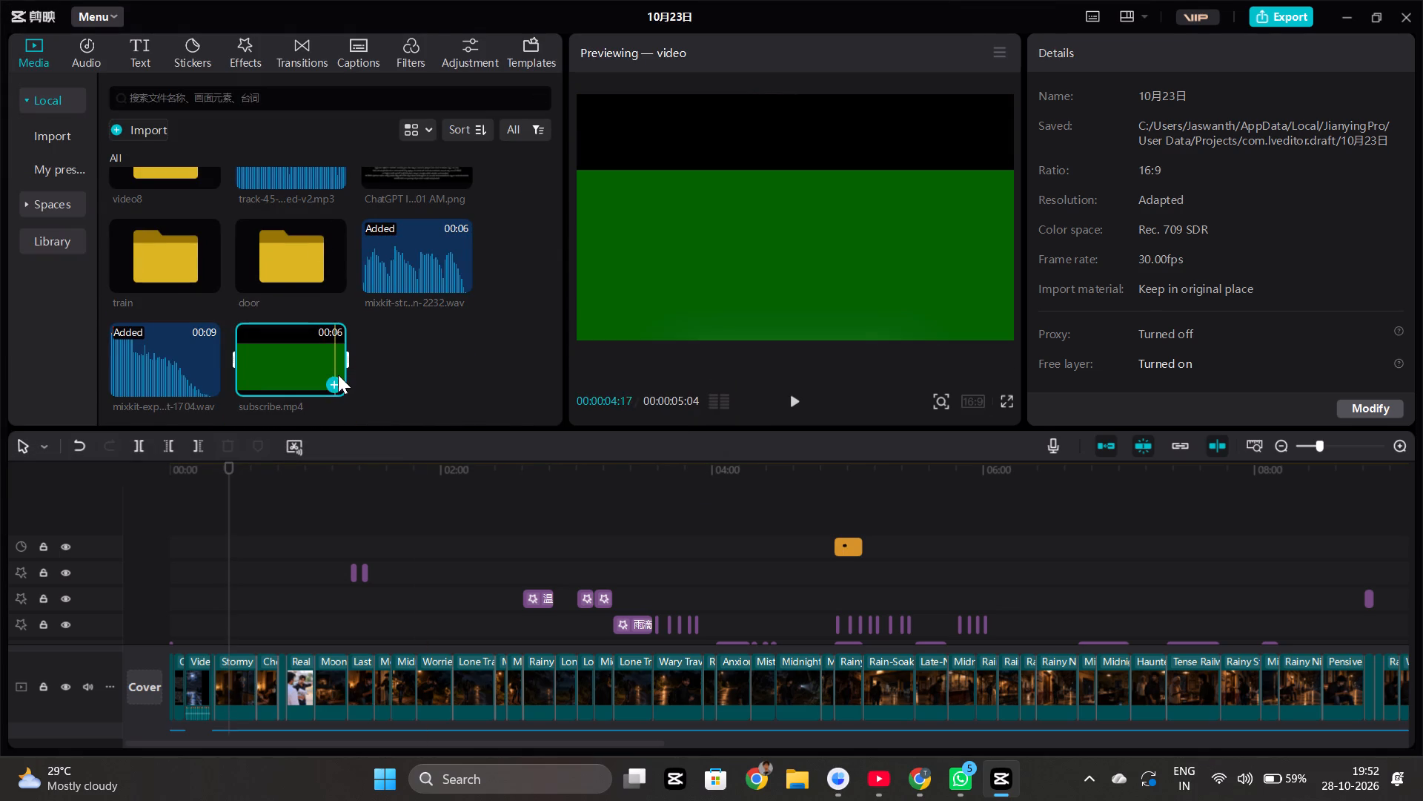
Add subscribe.mp4 to the timeline and move it onto an overlay track above the main track, starting at about 00:00:25.
left_click(334, 383)
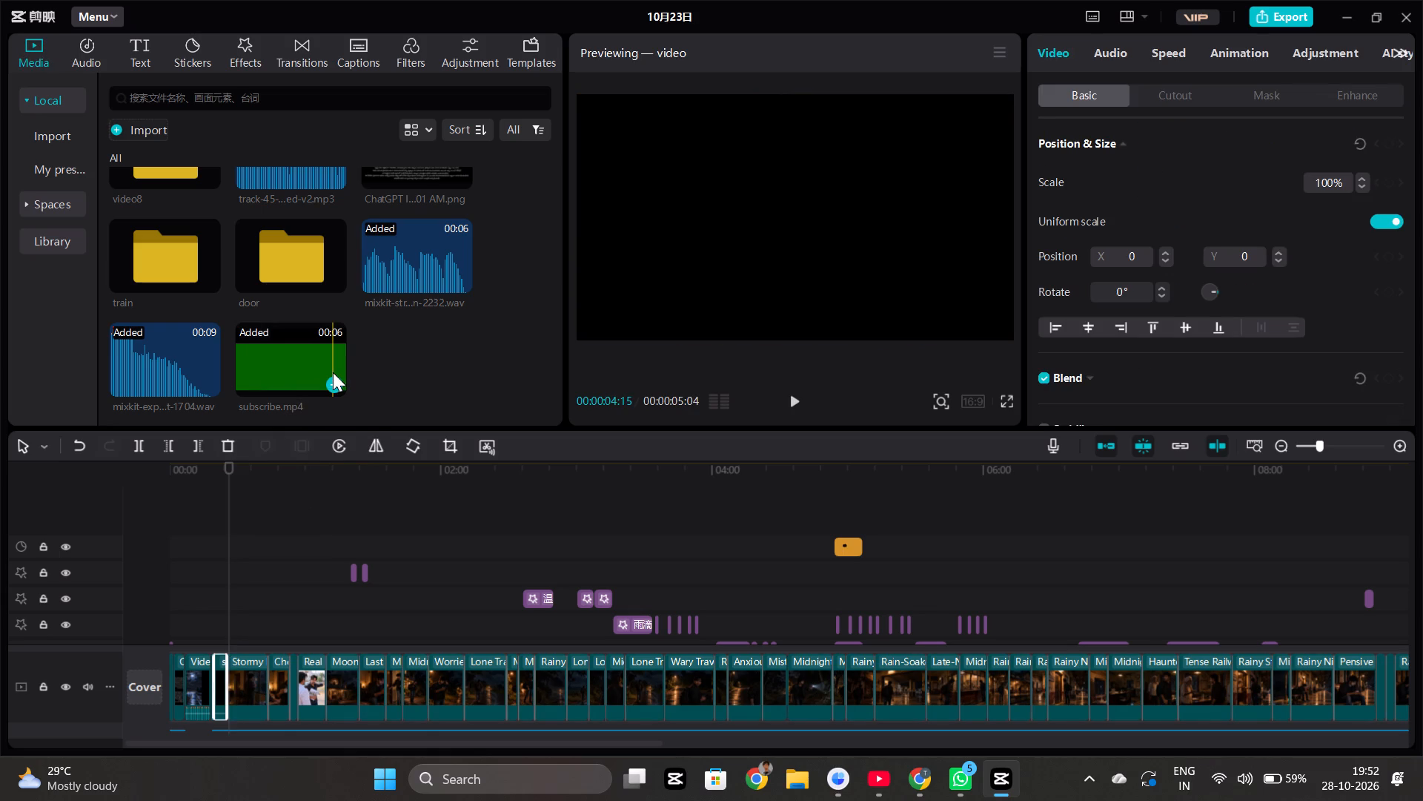
scroll(286, 624, "up", 2, "ctrl")
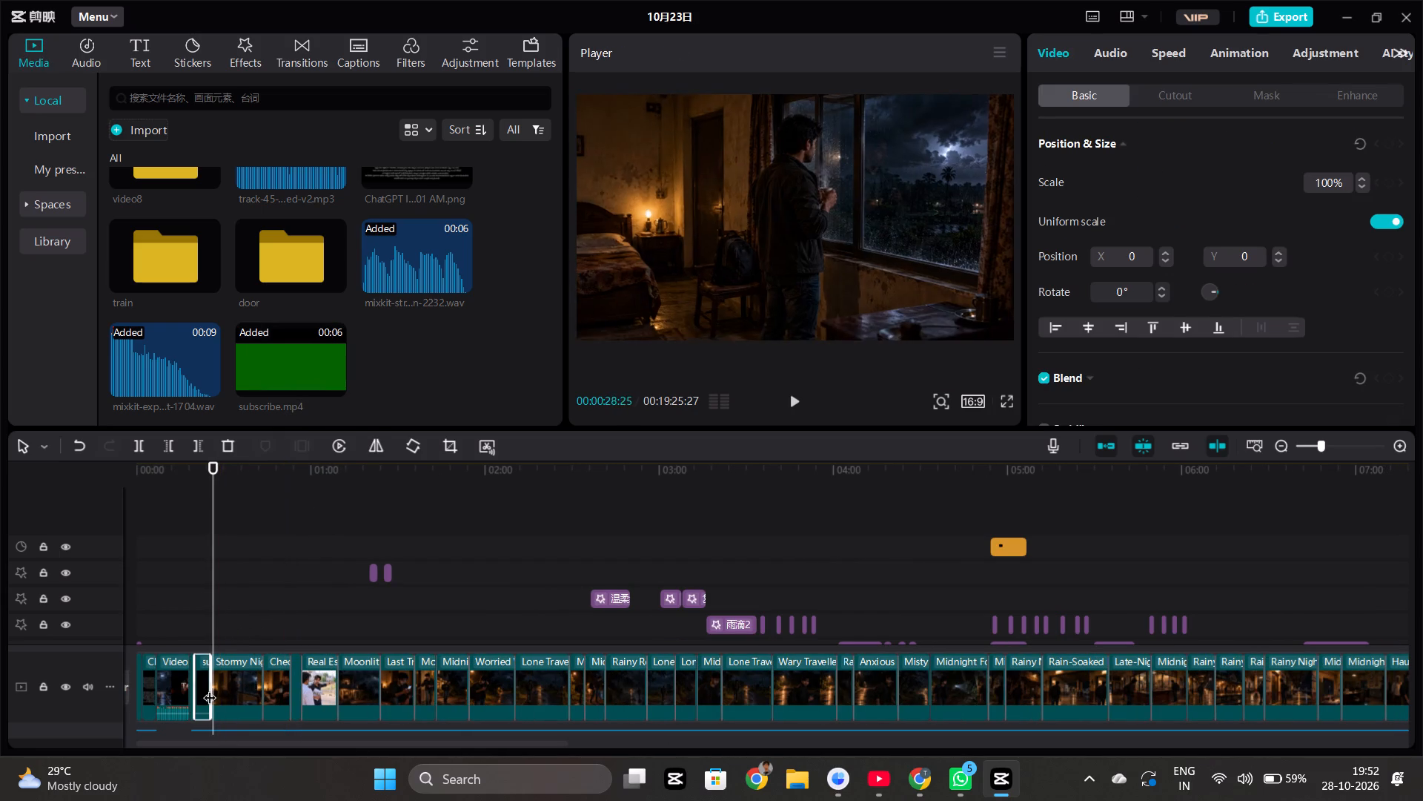
left_click_drag(201, 690, 212, 634)
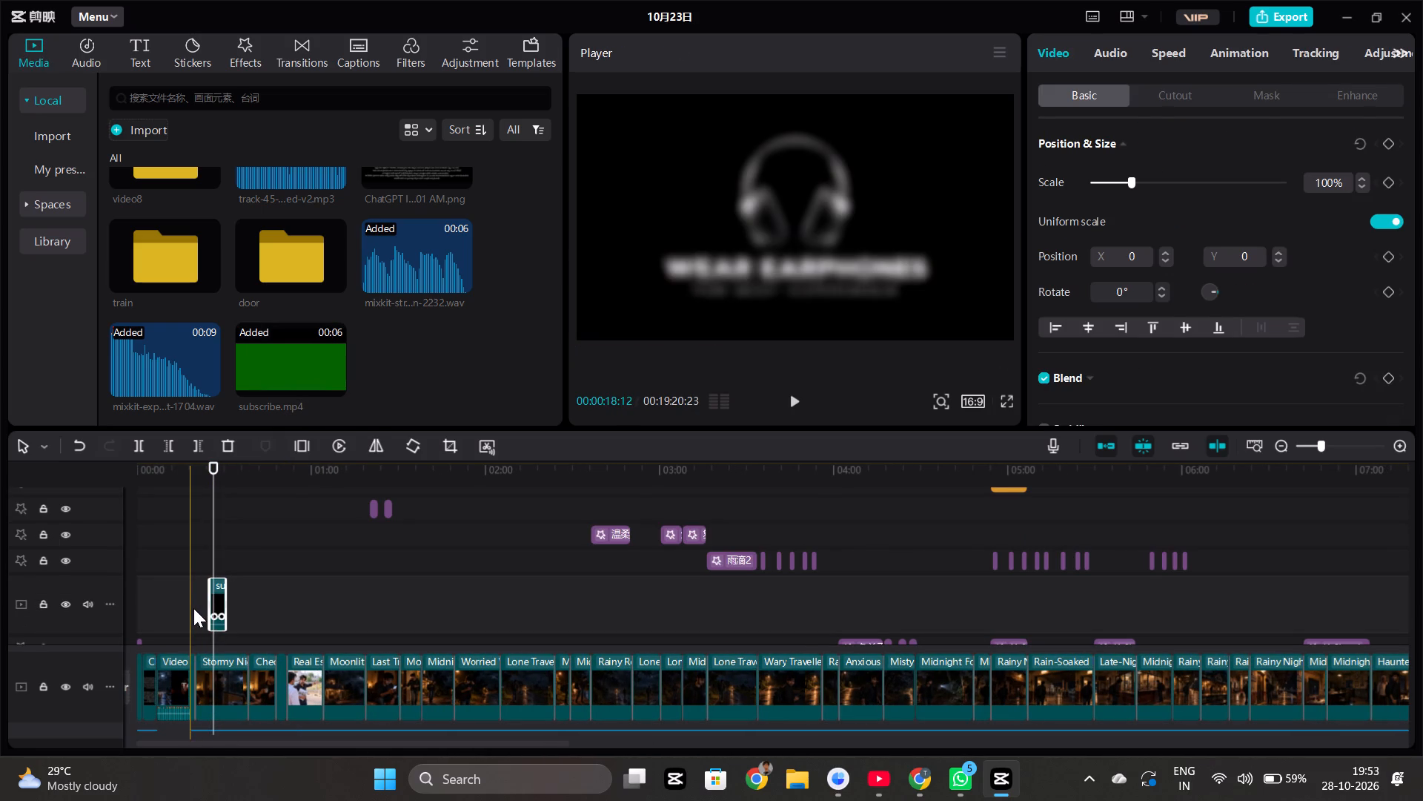
Play the timeline from just before the subscribe.mp4 overlay to check how the button appears, and pause on the visible button.
left_click(193, 608)
key("space")
key("space")
key("space")
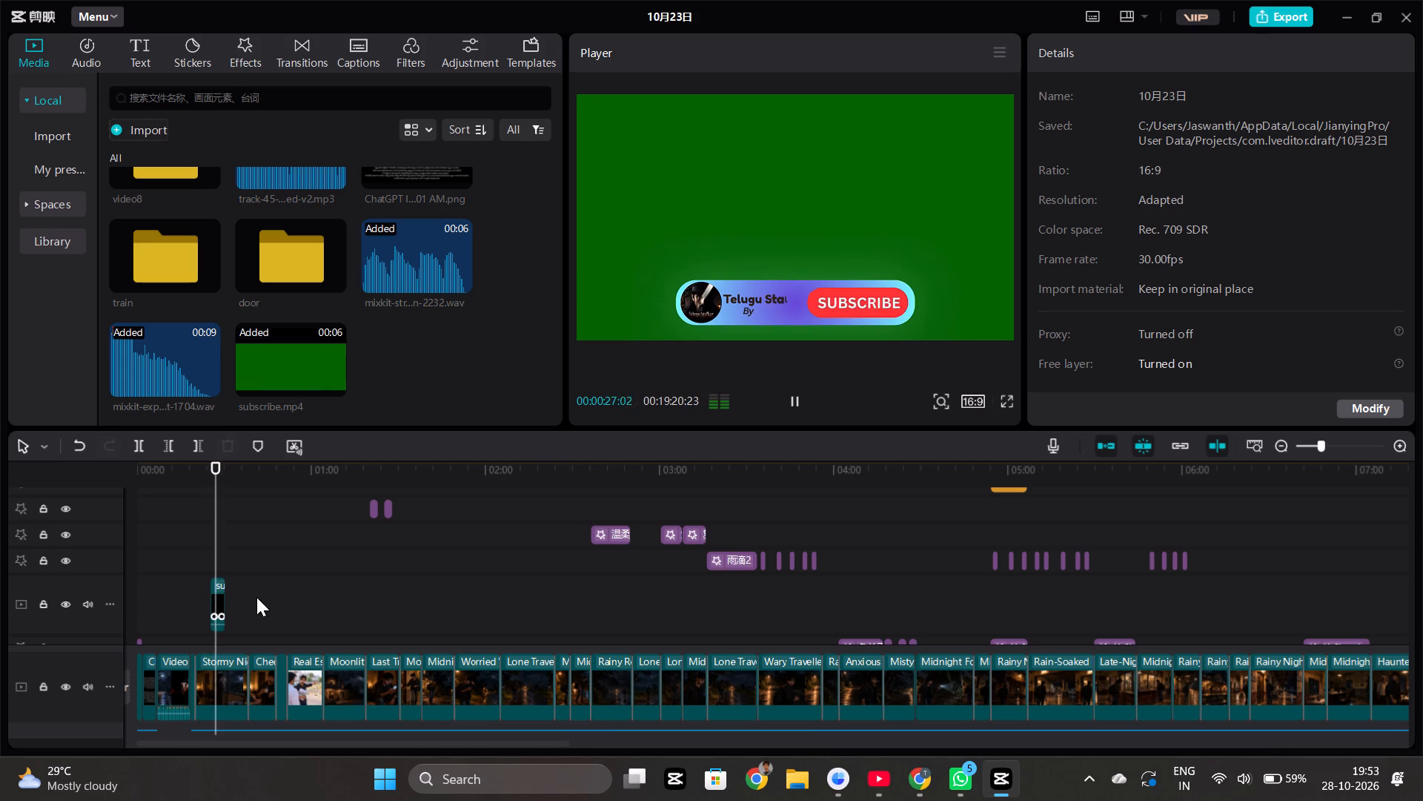
key("space")
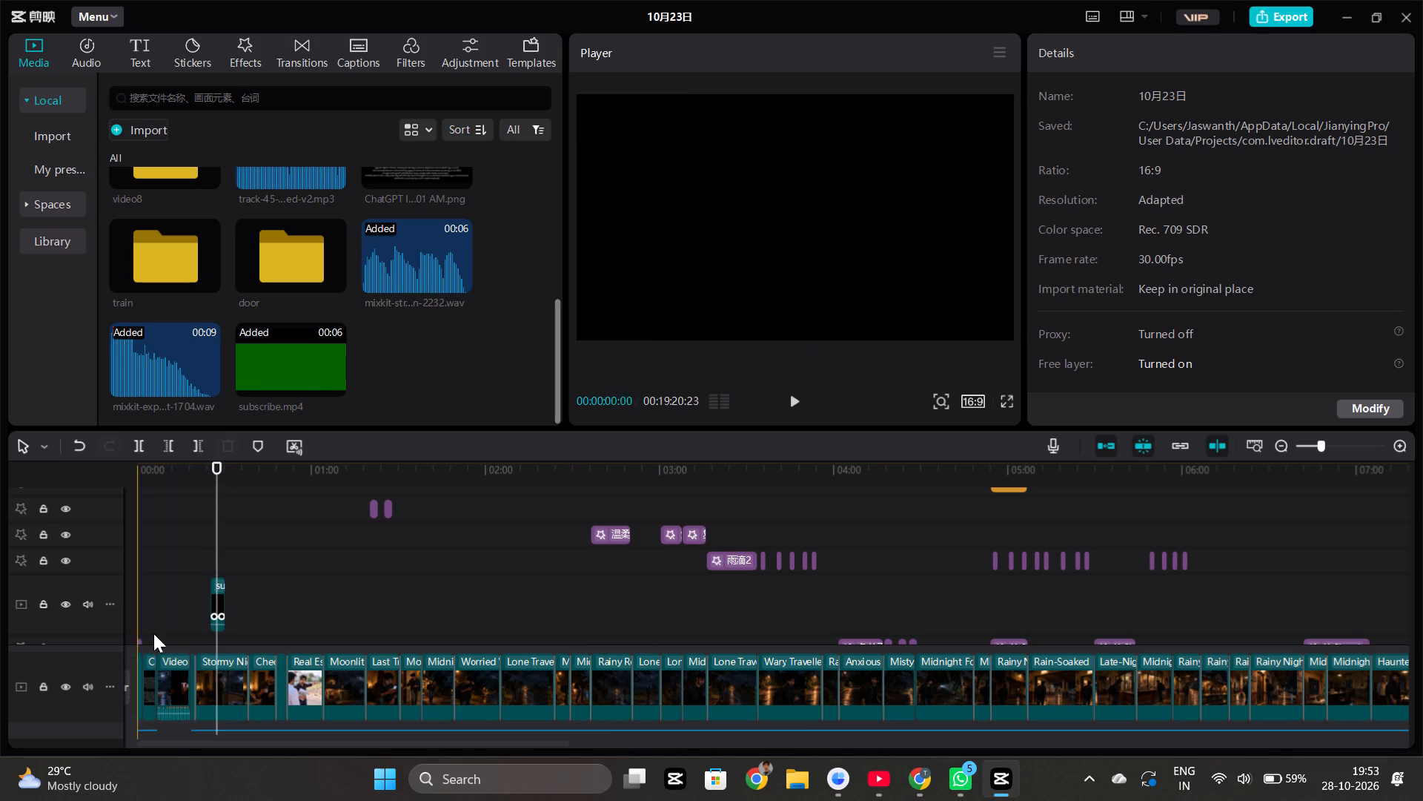
Select the subscribe.mp4 overlay clip on the timeline for editing.
left_click(221, 595)
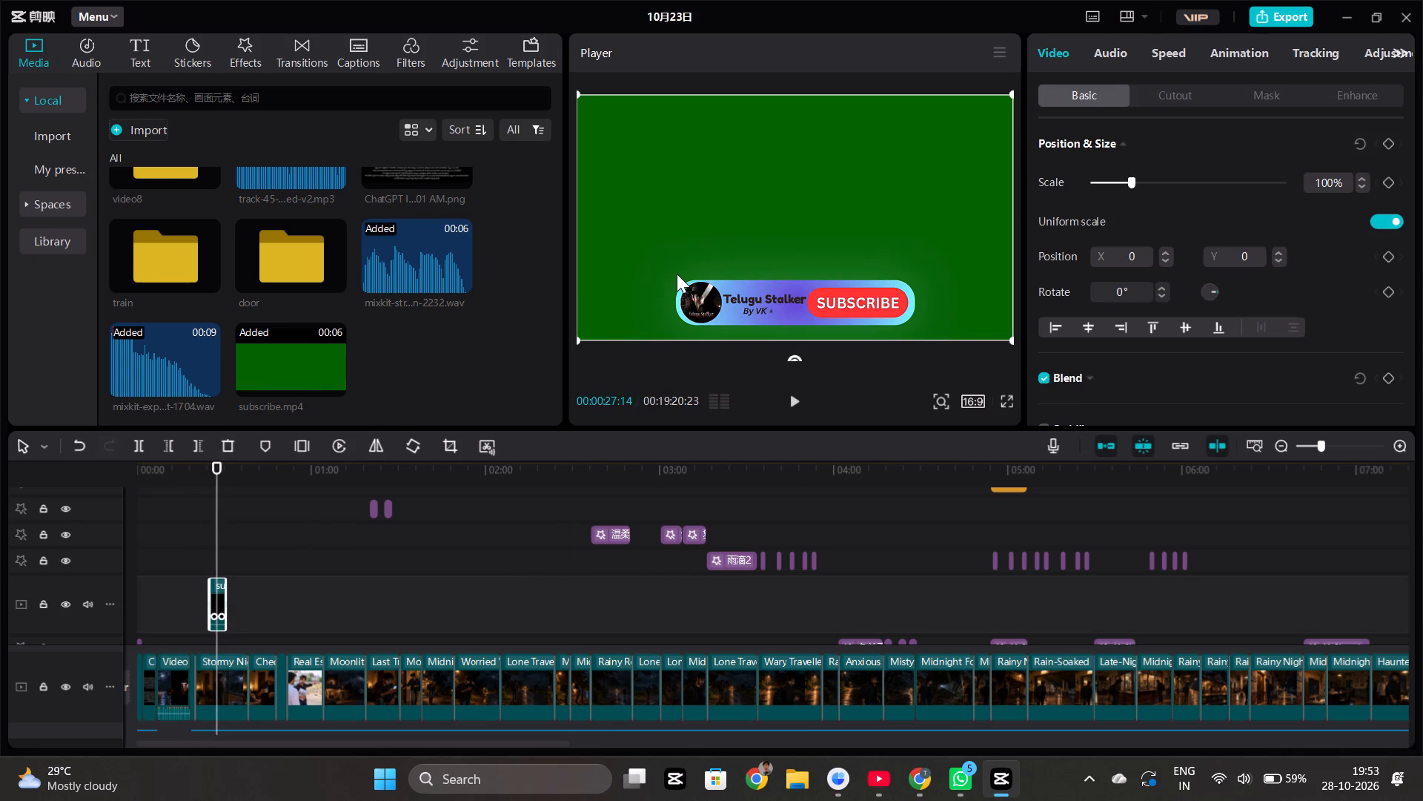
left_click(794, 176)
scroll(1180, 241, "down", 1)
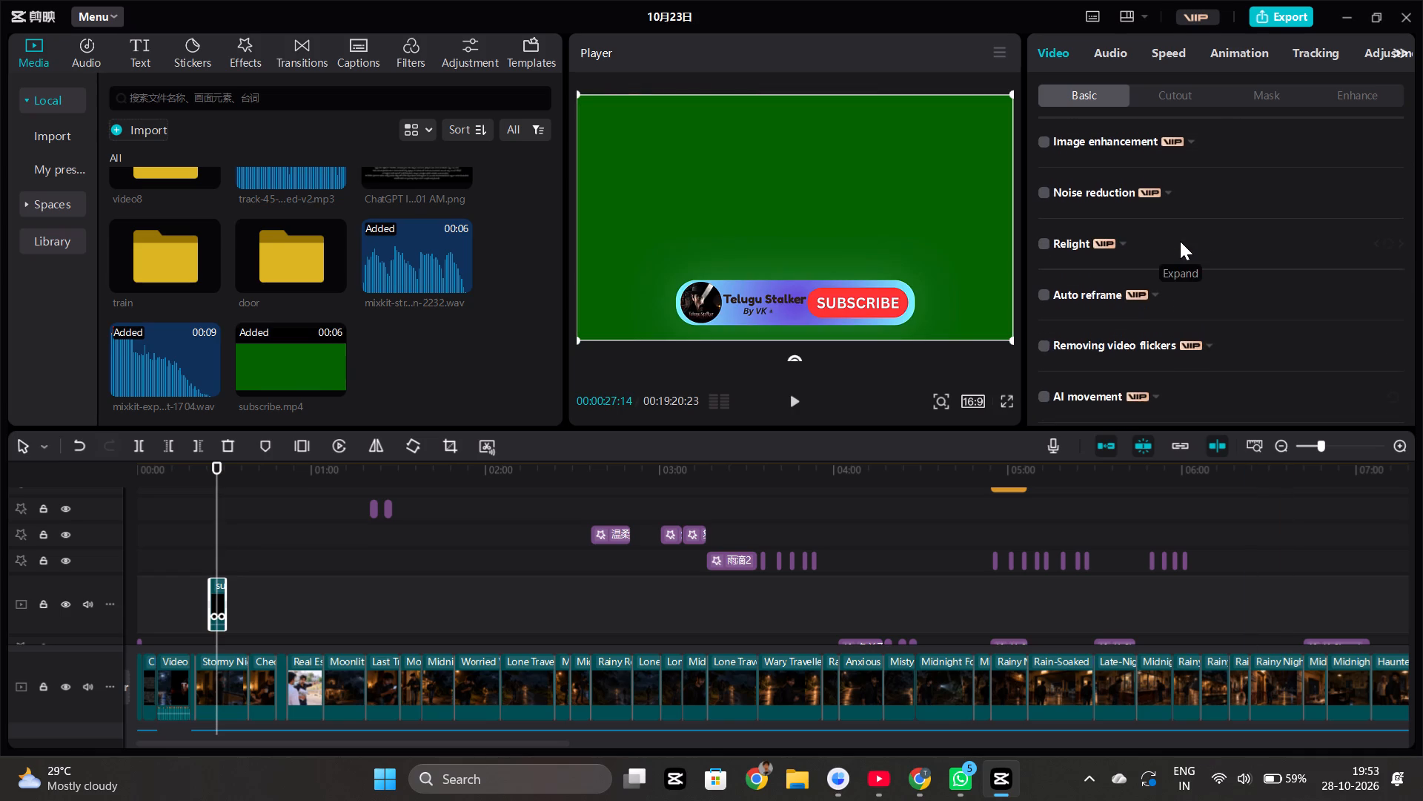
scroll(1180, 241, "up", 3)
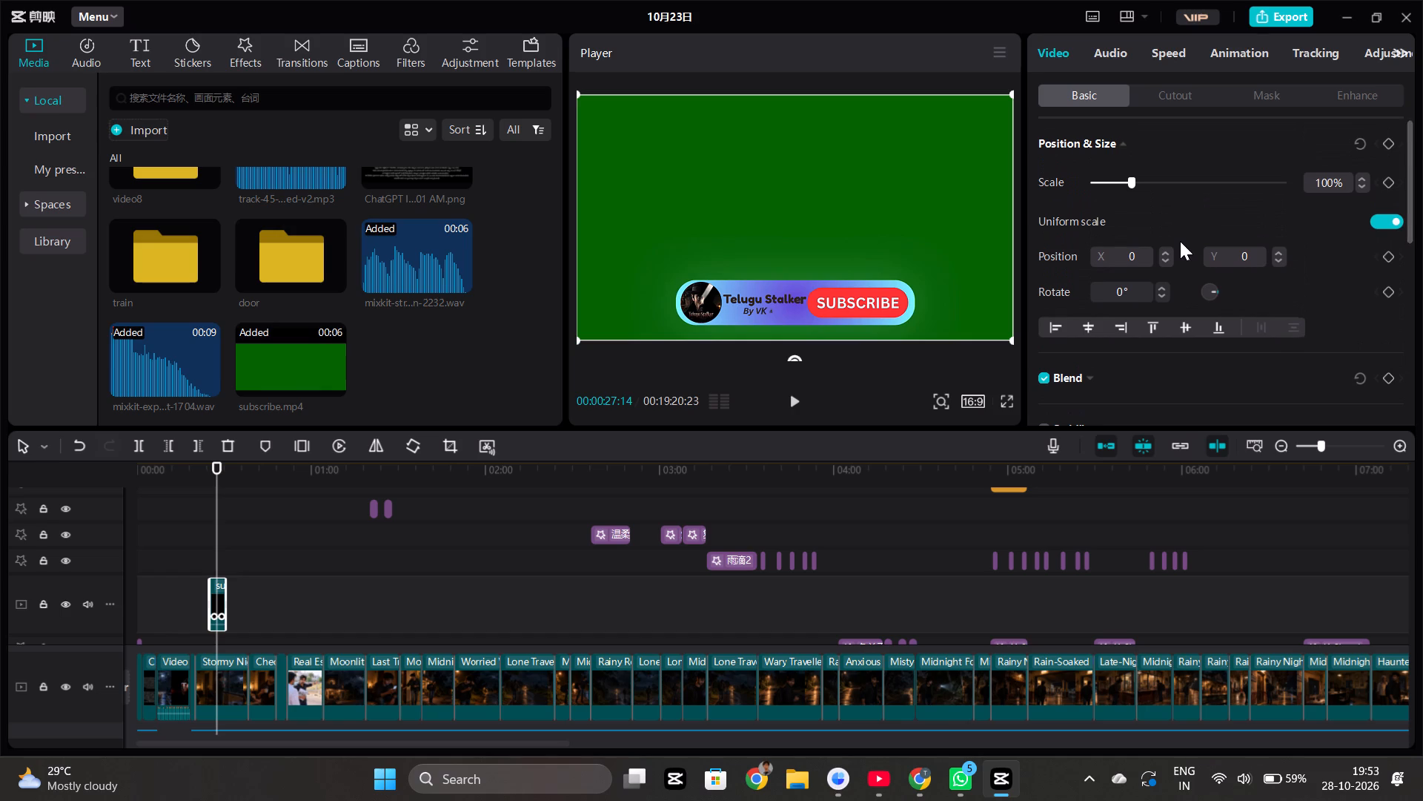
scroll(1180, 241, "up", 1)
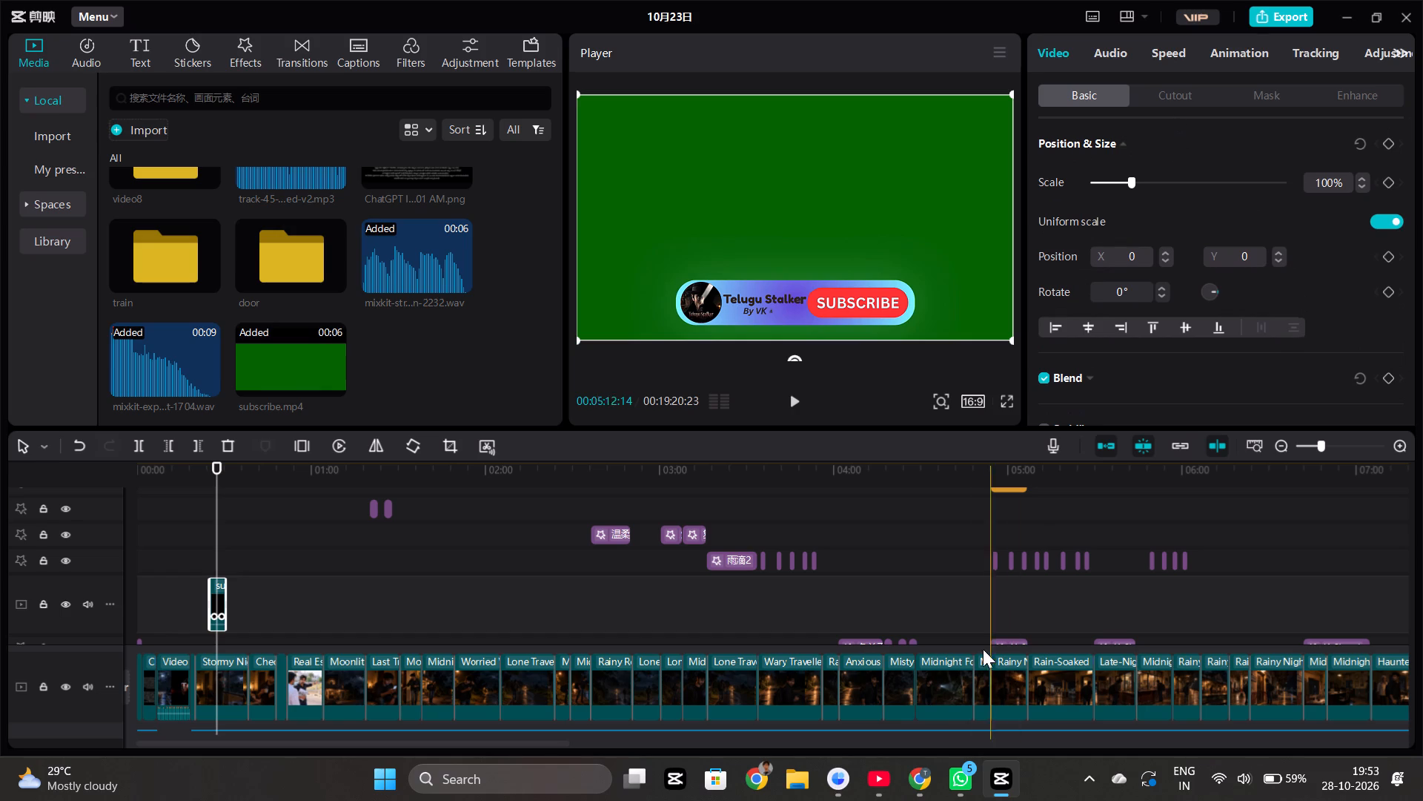
Switch to the YouTube tutorial on making an animated subscribe button and jump back to about 4:17, in the branding elements chapter.
left_click(872, 787)
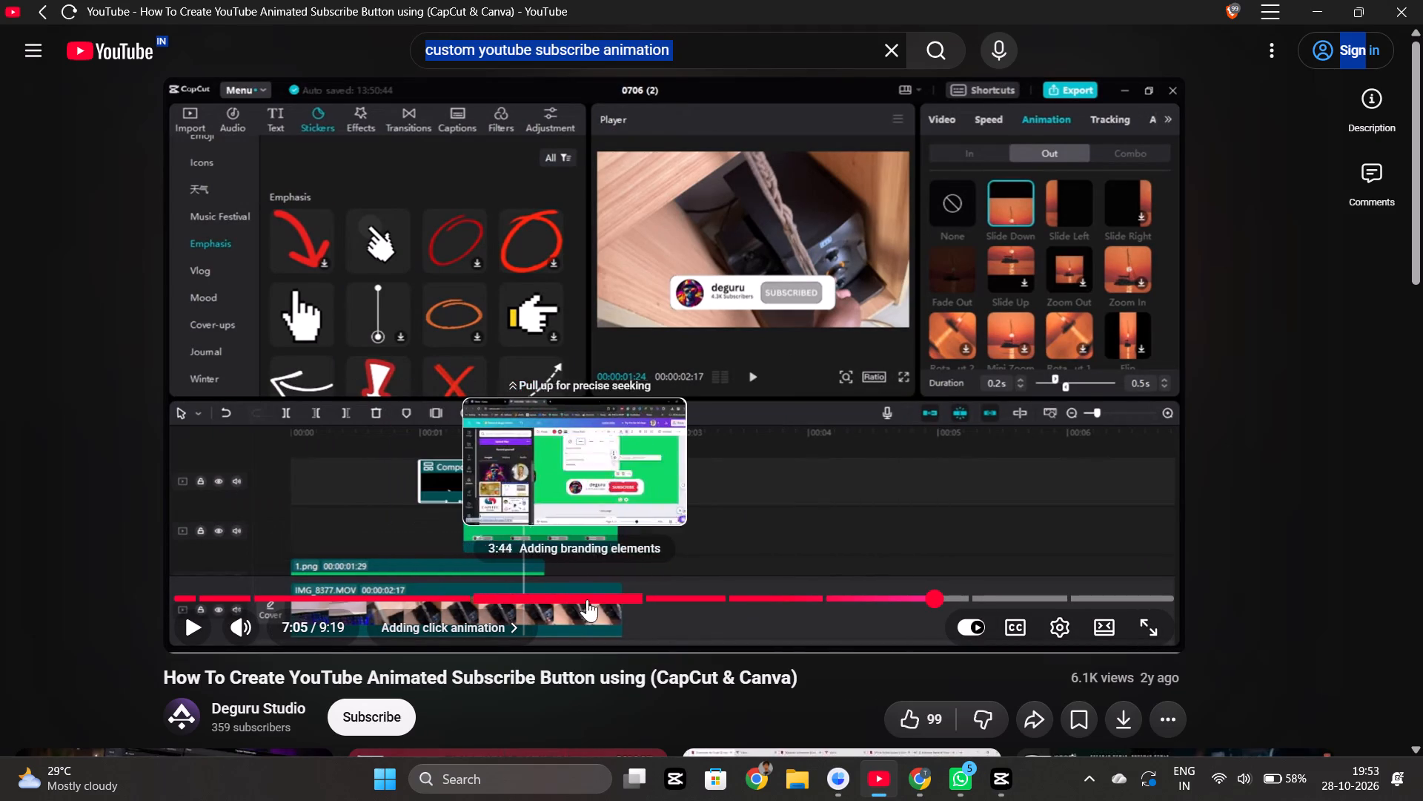
left_click(632, 592)
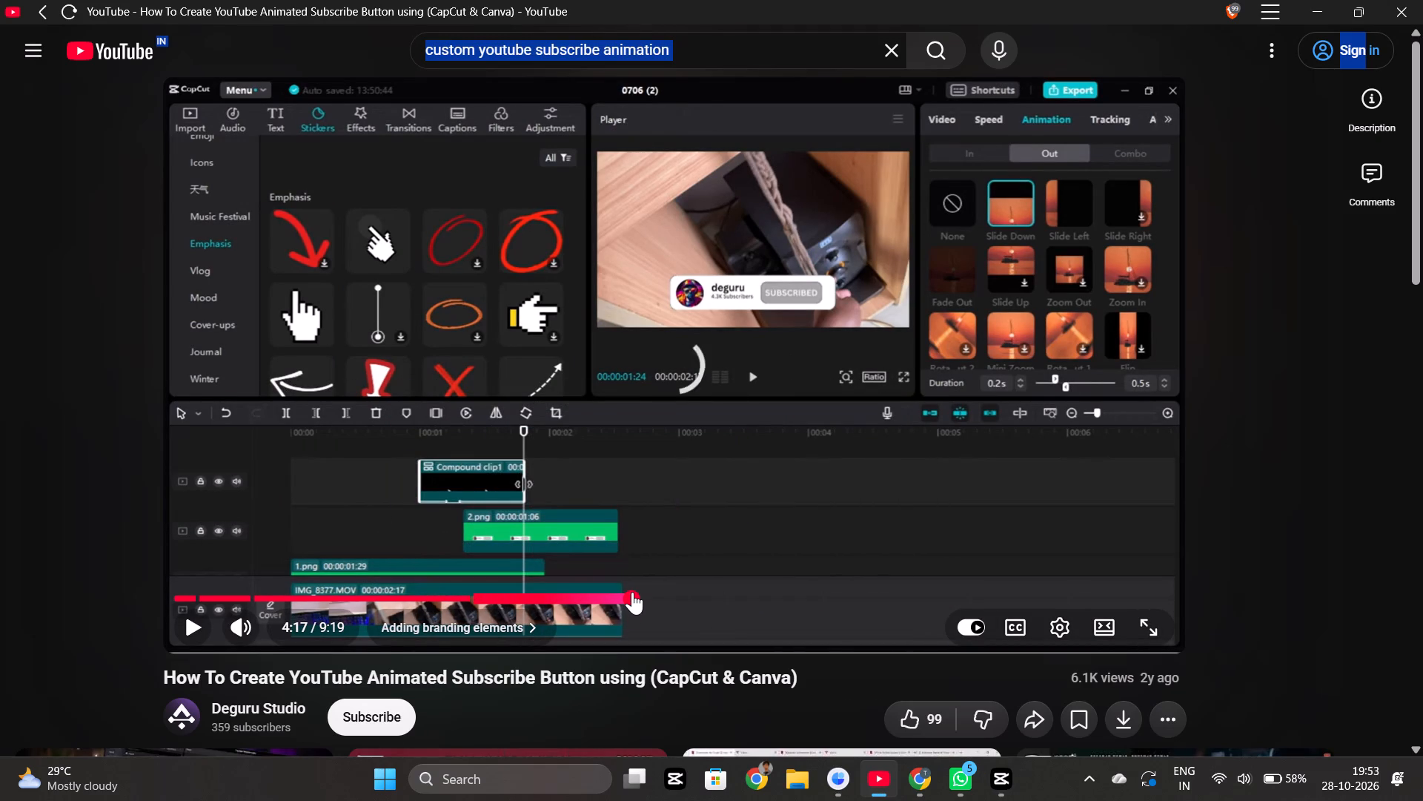
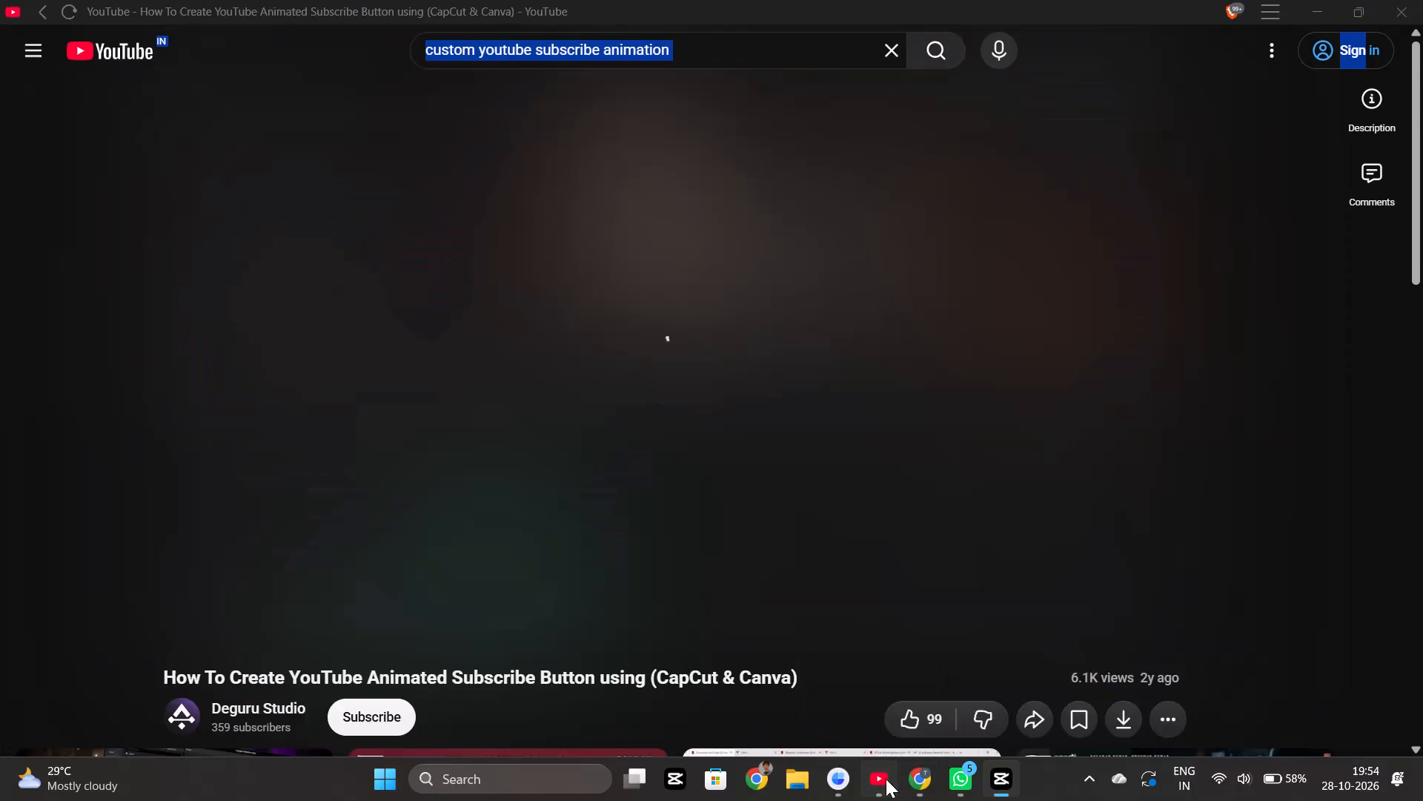
Resume the YouTube tutorial in Brave and skip ahead to the CapCut part about keying out the subscribe button's green background.
left_click(656, 326)
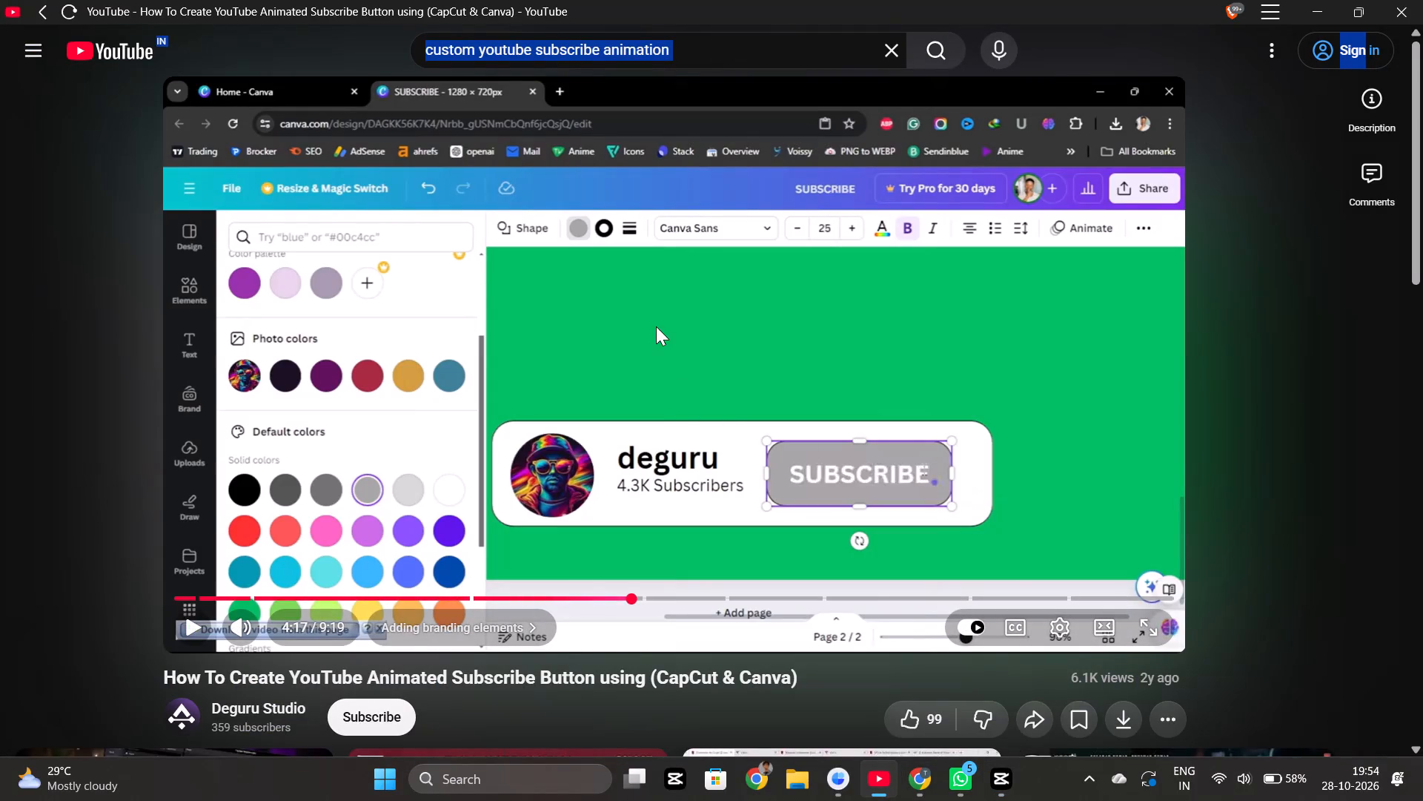
key("Right")
key("Right")
key("Right")
key("Right")
key("Right")
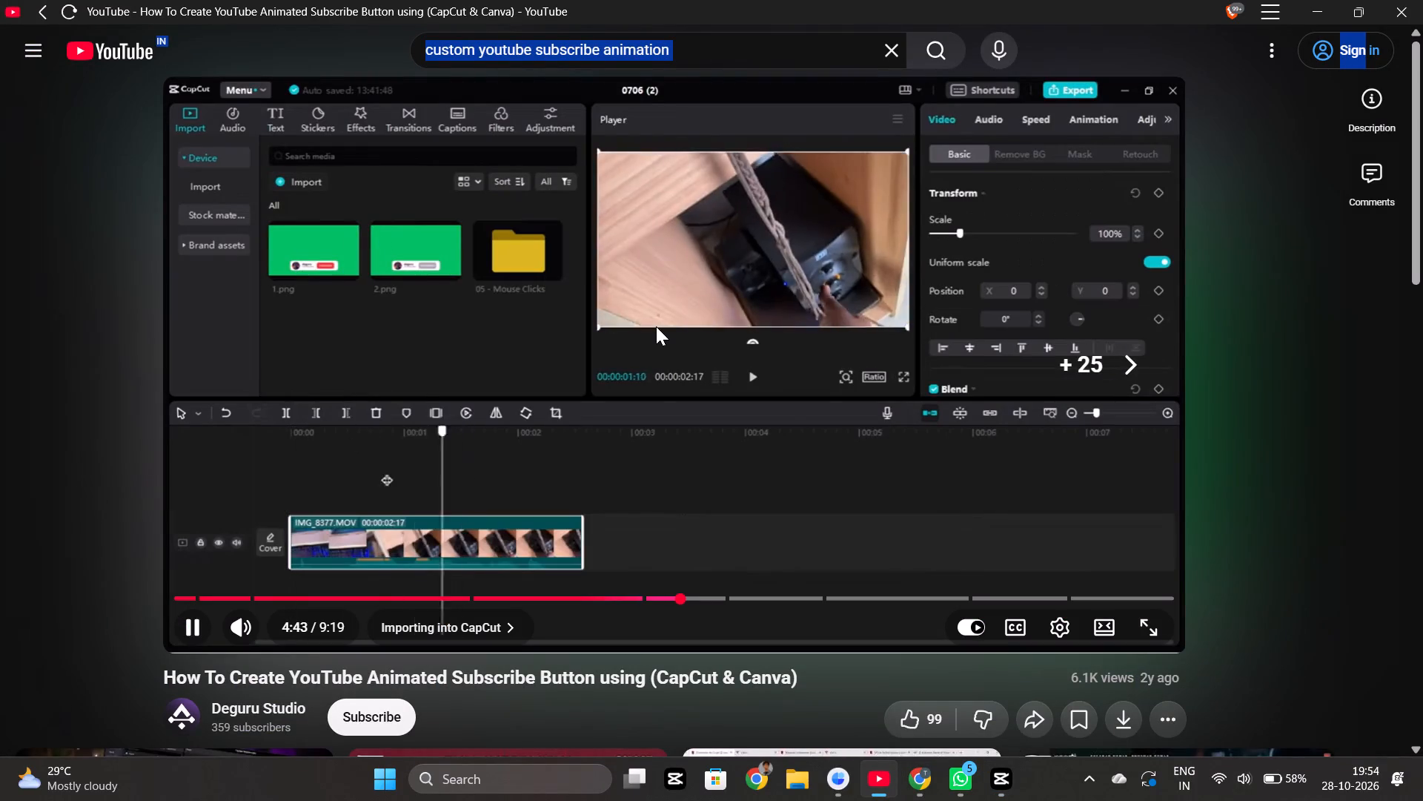
key("Right")
key("Right")
key("Right")
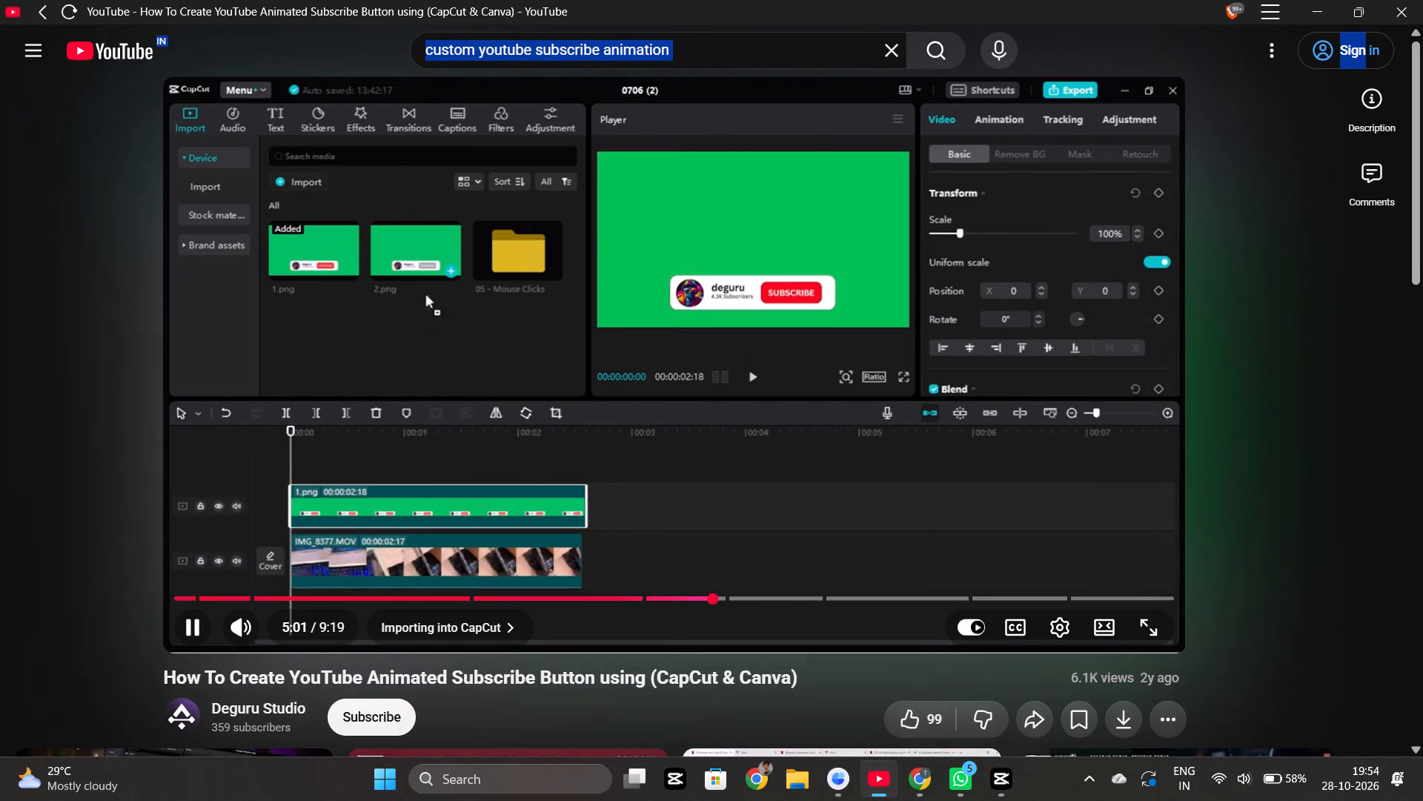
key("Right")
key("Right")
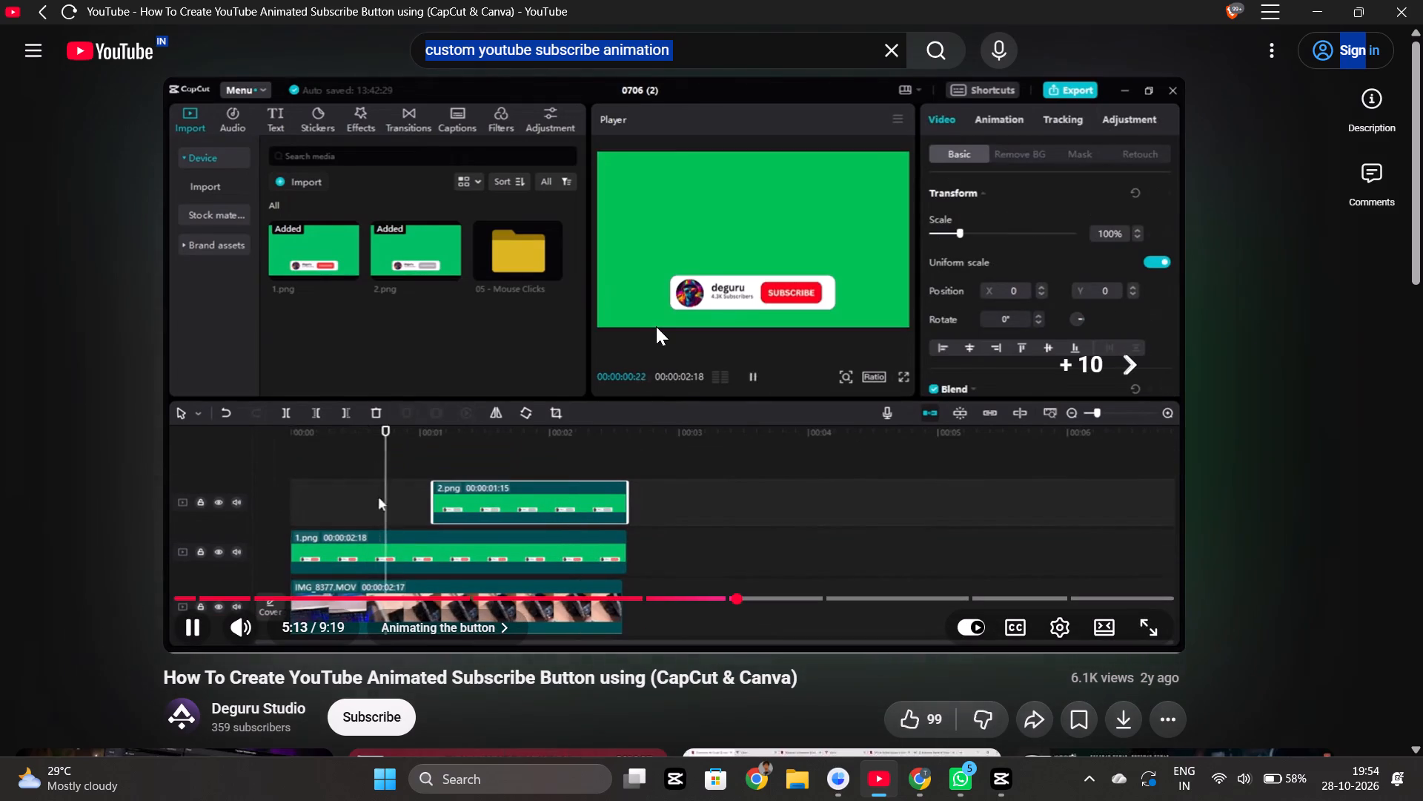
key("Right")
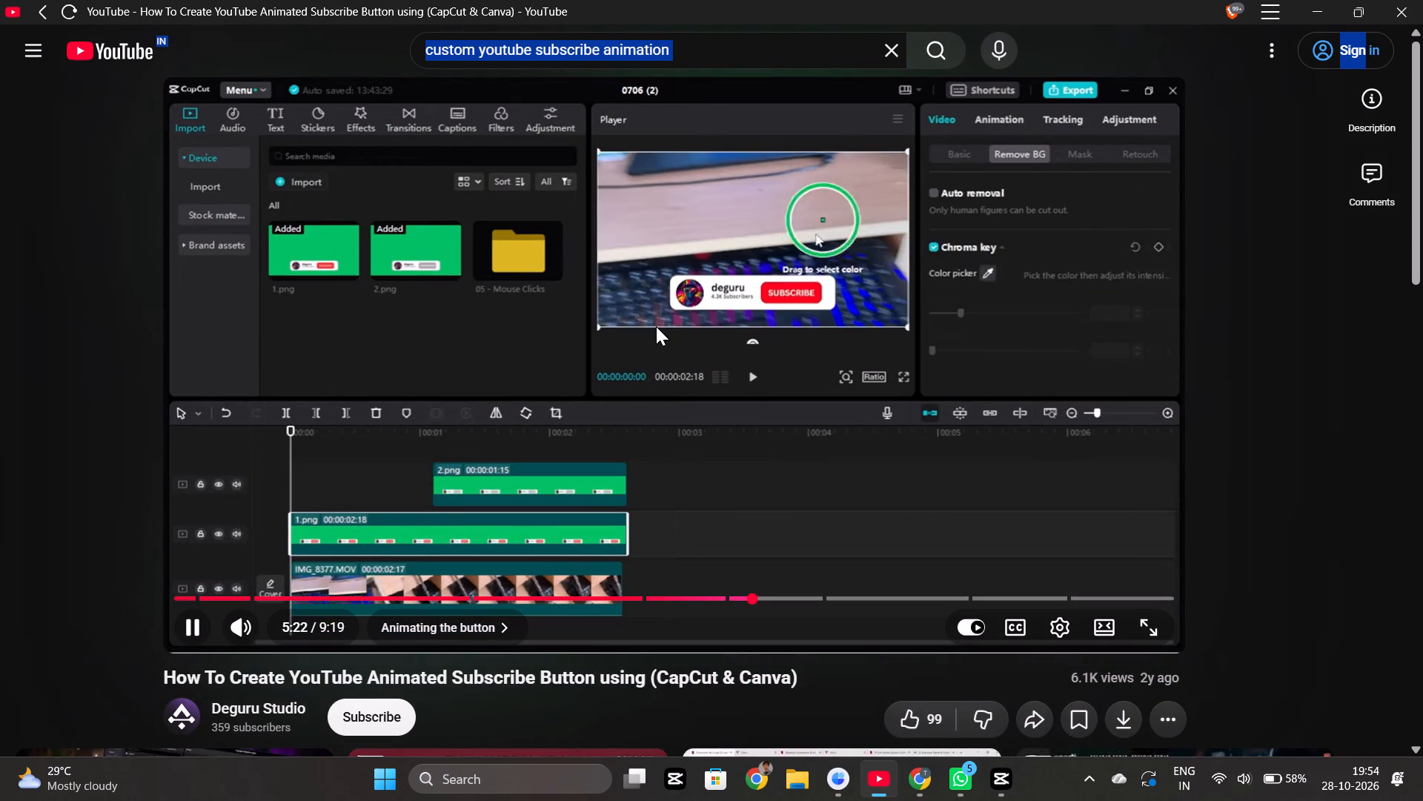
Replay the tutorial's section on removing the green background with chroma key, and pause the video there.
key("Left")
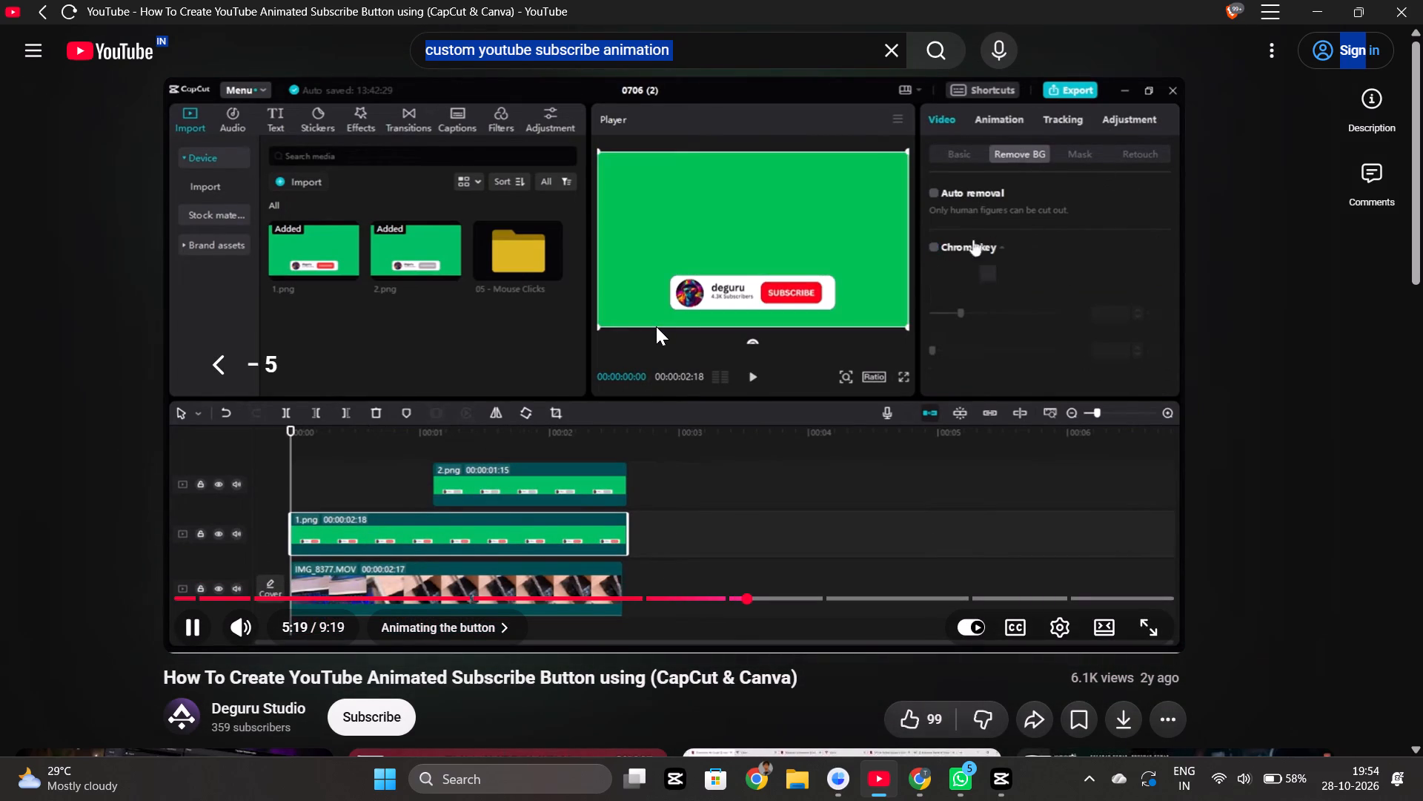
key("Left")
key("Right")
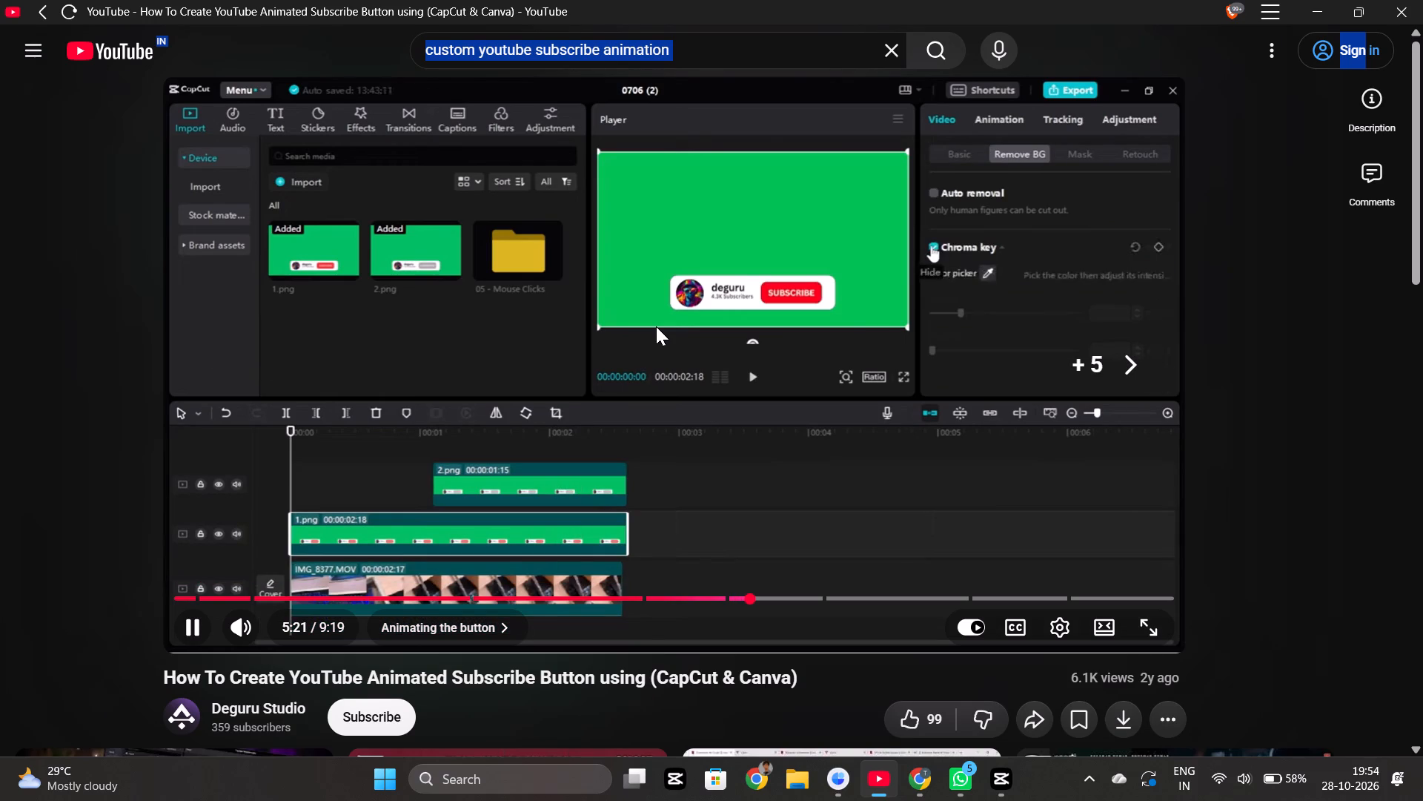
left_click(879, 545)
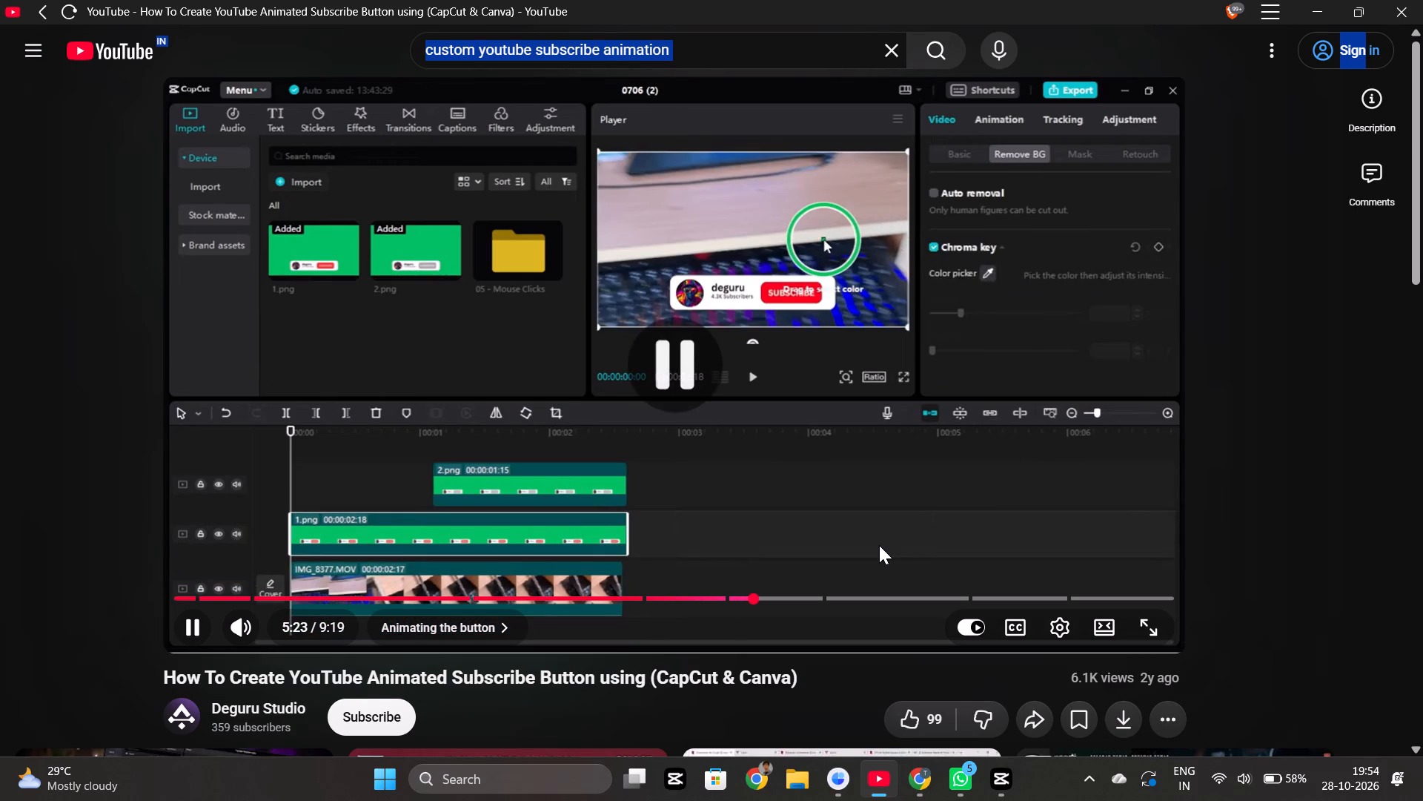
Switch to JianyingPro and look through the subscribe.mp4 clip's basic video settings for the background-removal option, rechecking the YouTube tutorial once.
left_click(1012, 787)
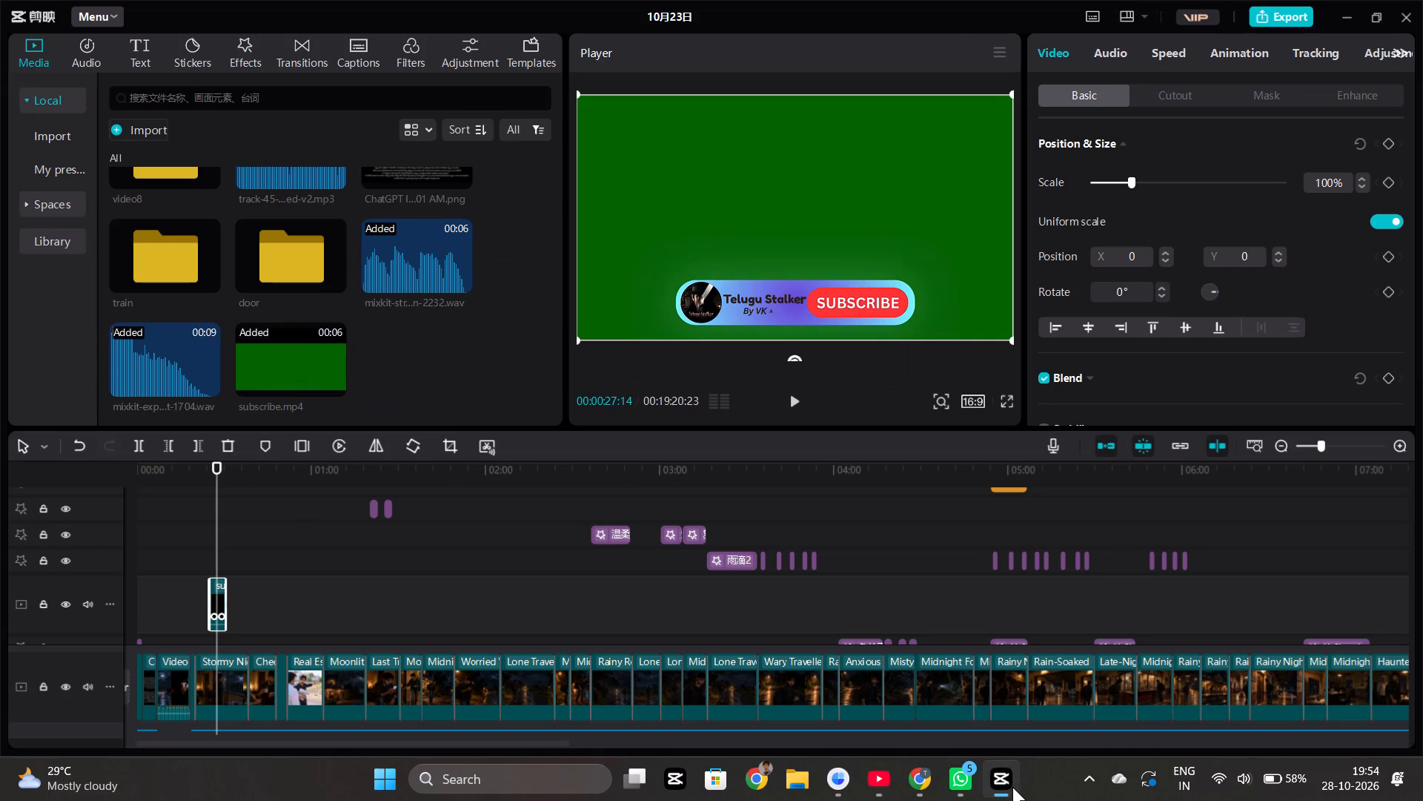
left_click(218, 596)
scroll(1126, 222, "down", 1)
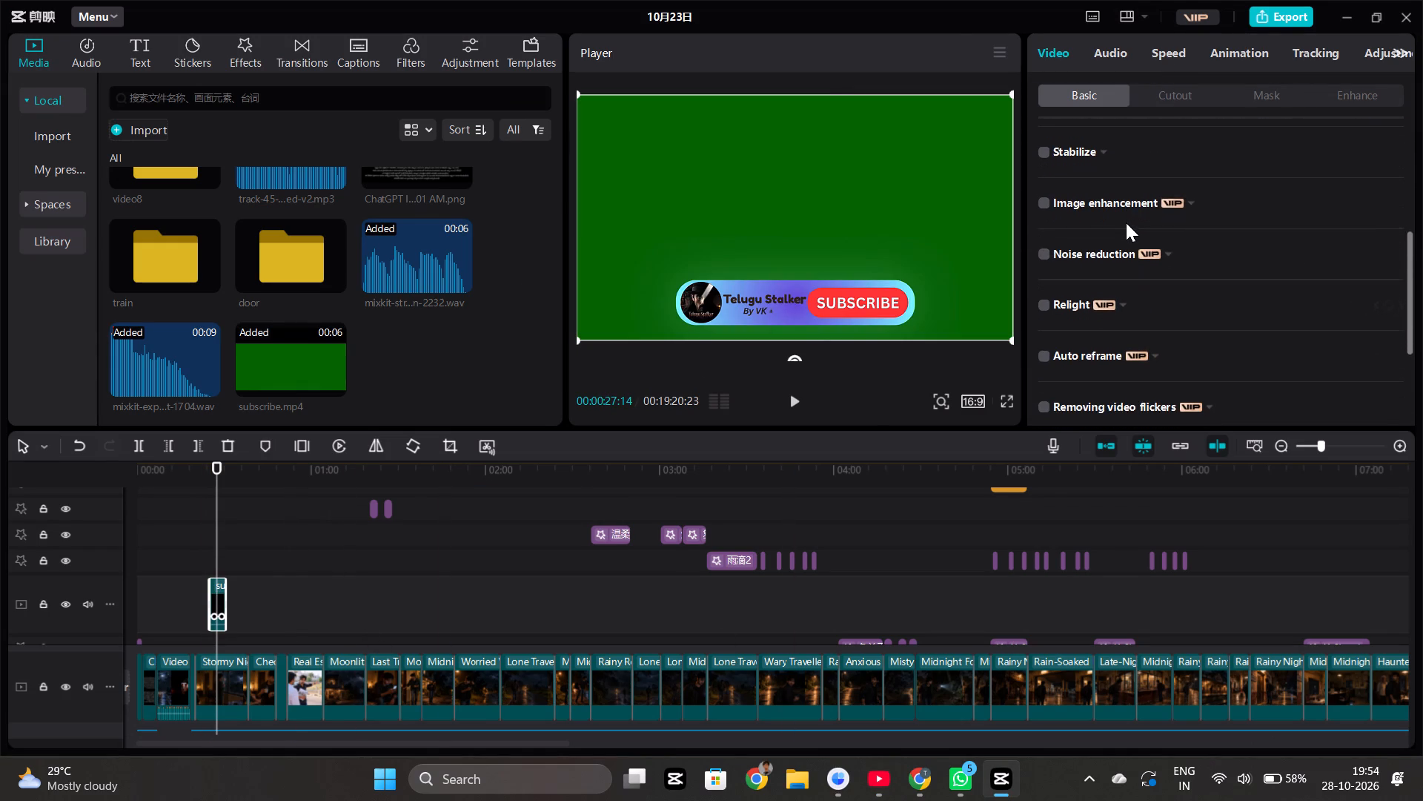
scroll(1126, 222, "down", 1)
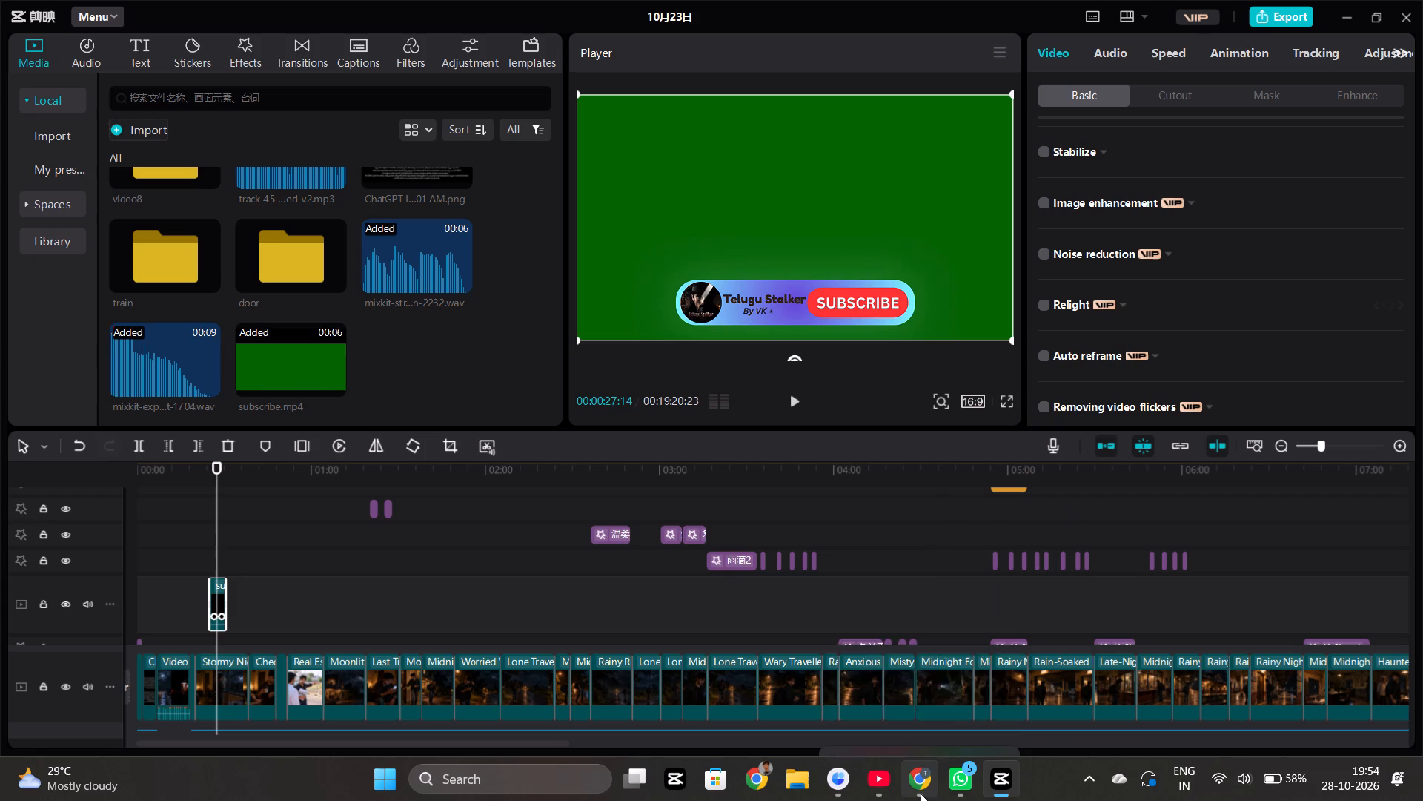
left_click(859, 770)
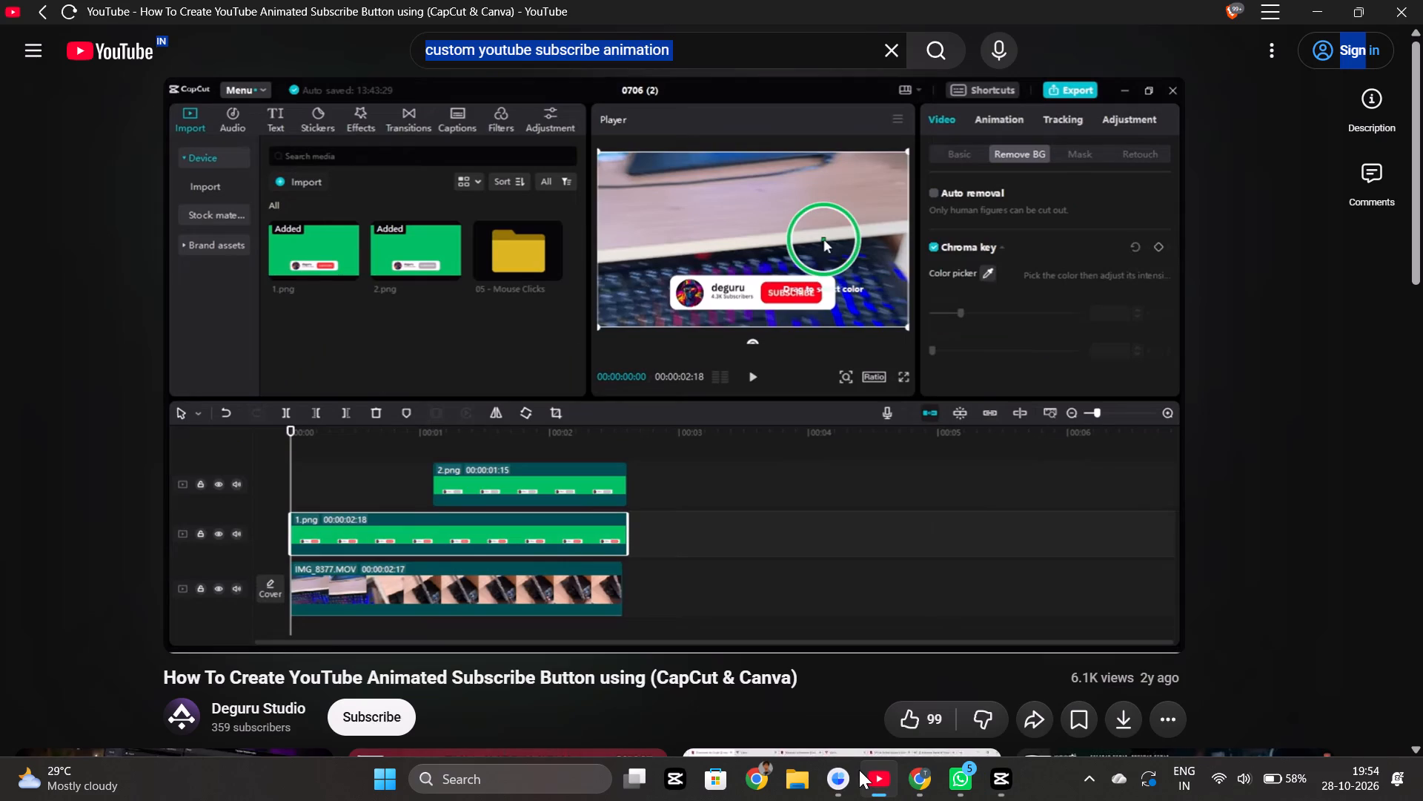
left_click(1006, 781)
scroll(1267, 105, "left", 1)
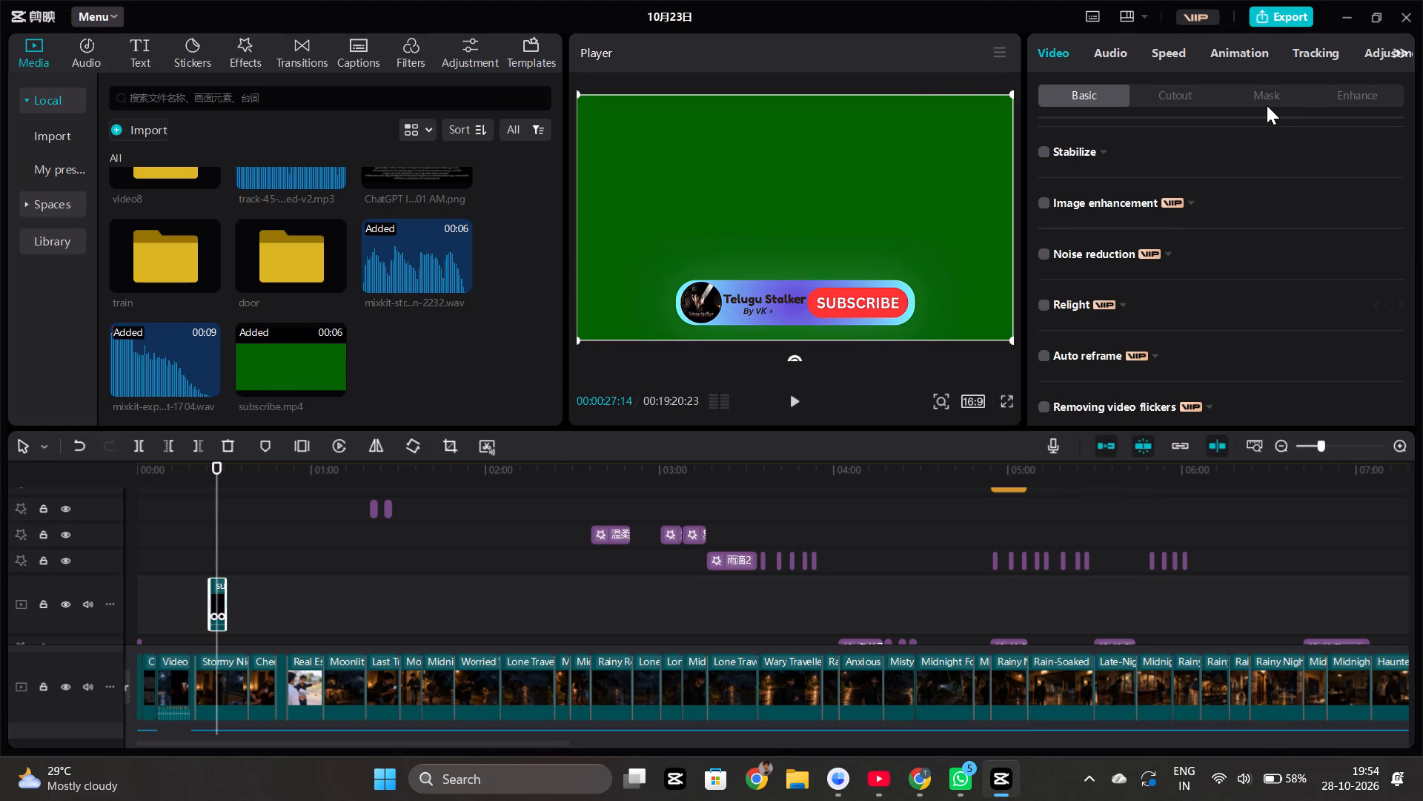
scroll(1258, 103, "left", 2)
scroll(1161, 303, "down", 1)
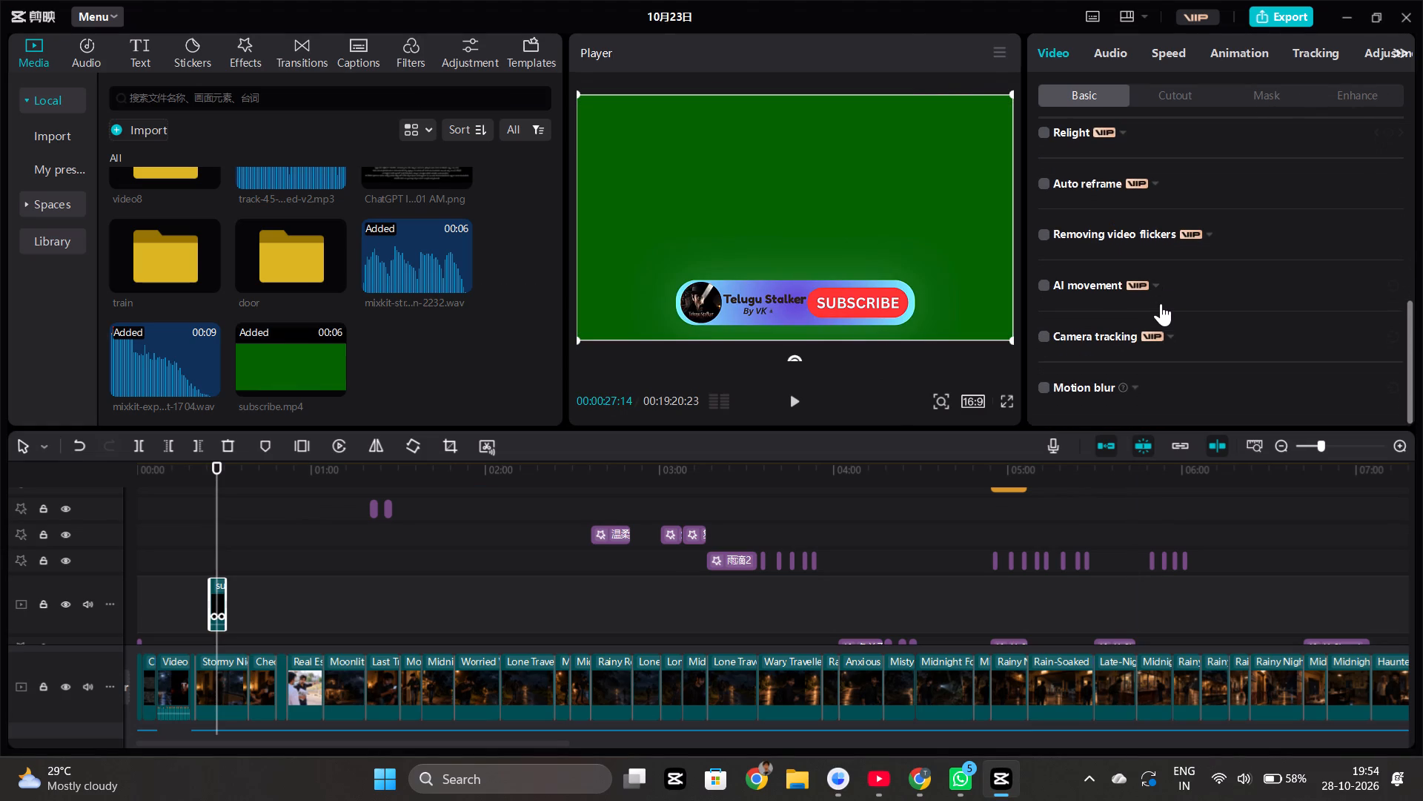
scroll(1161, 303, "down", 1)
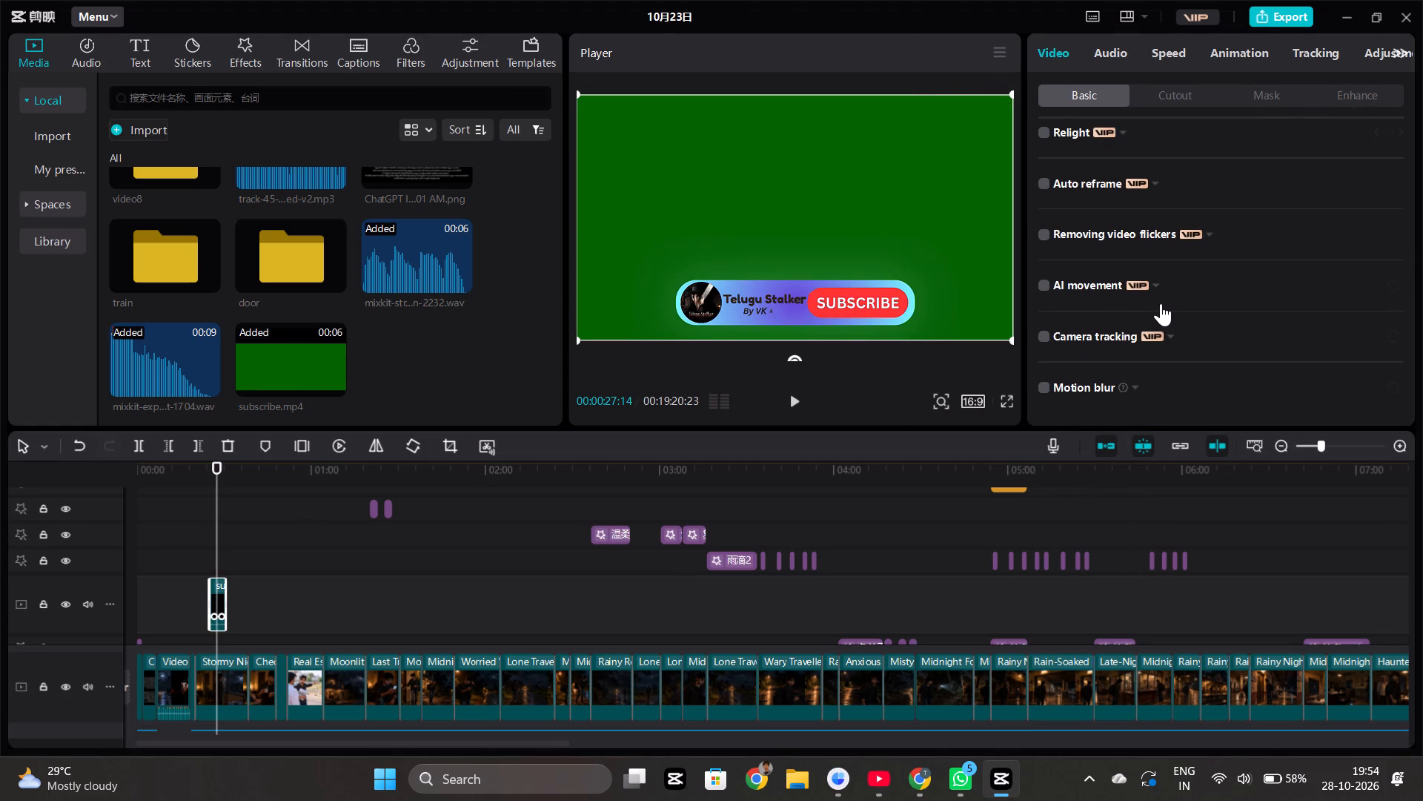
scroll(1161, 303, "up", 4)
scroll(1143, 212, "down", 1)
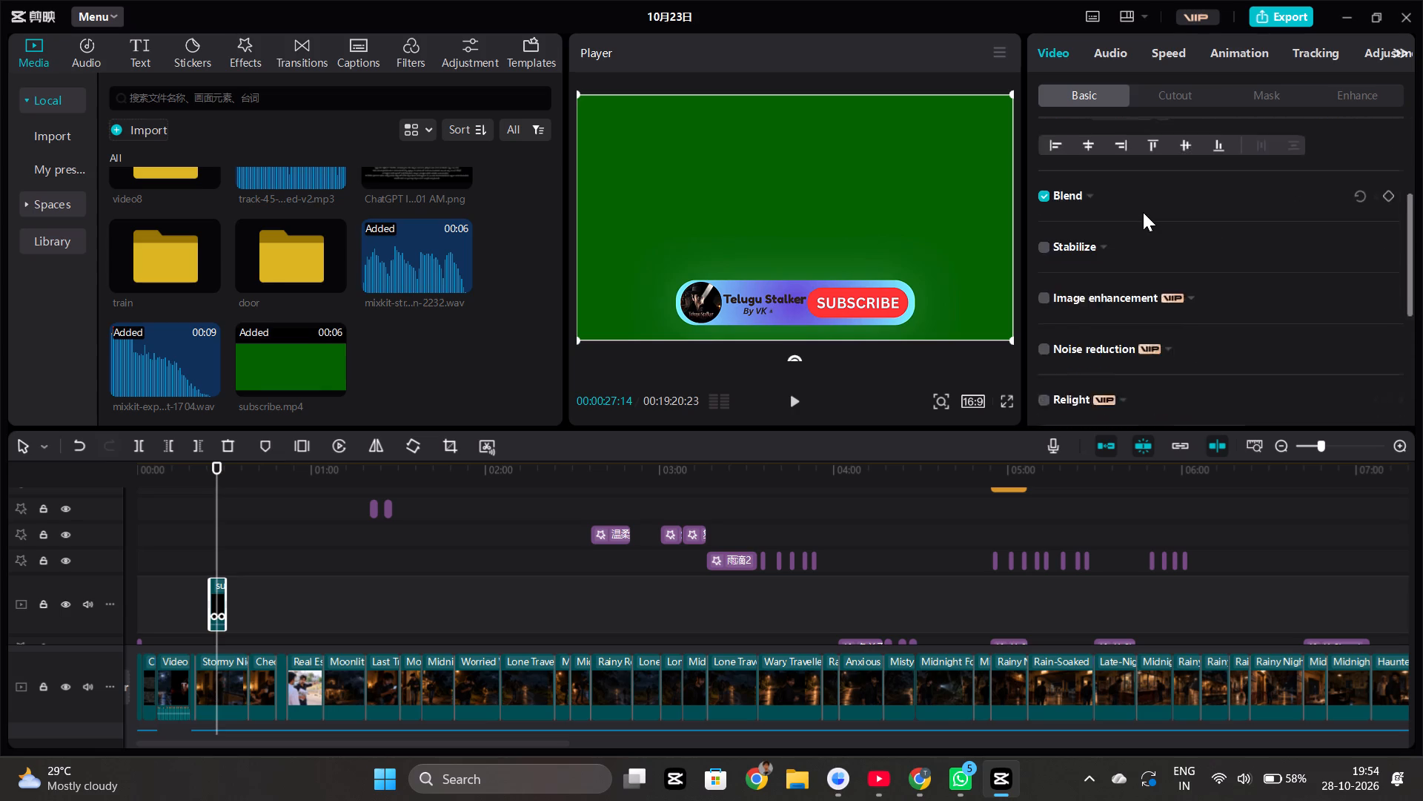
scroll(1143, 212, "down", 1)
scroll(1143, 212, "up", 1)
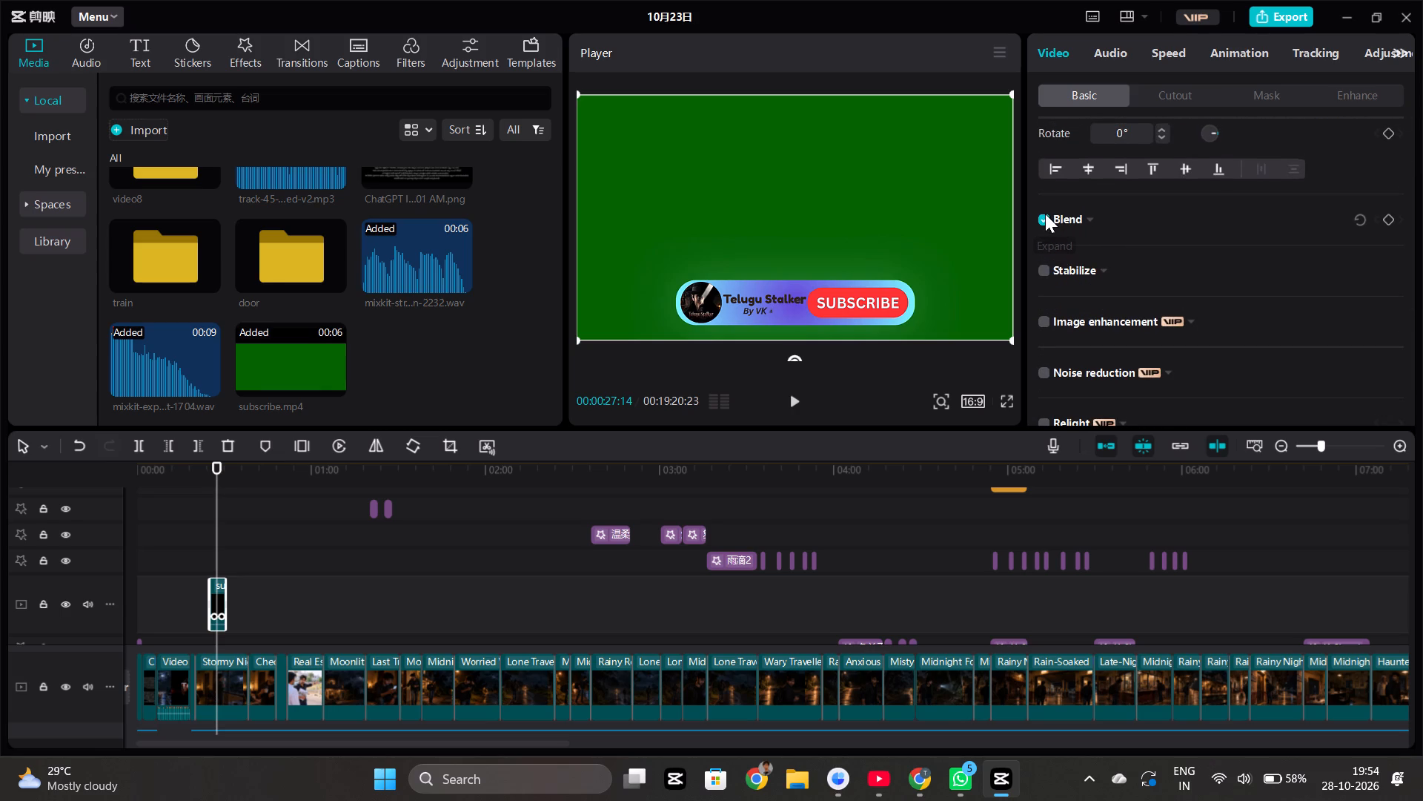
Turn off Blend for the subscribe.mp4 overlay clip.
left_click(1045, 214)
left_click(1041, 217)
Turn on the Chroma key cutout for the subscribe.mp4 overlay clip.
scroll(1117, 244, "down", 2)
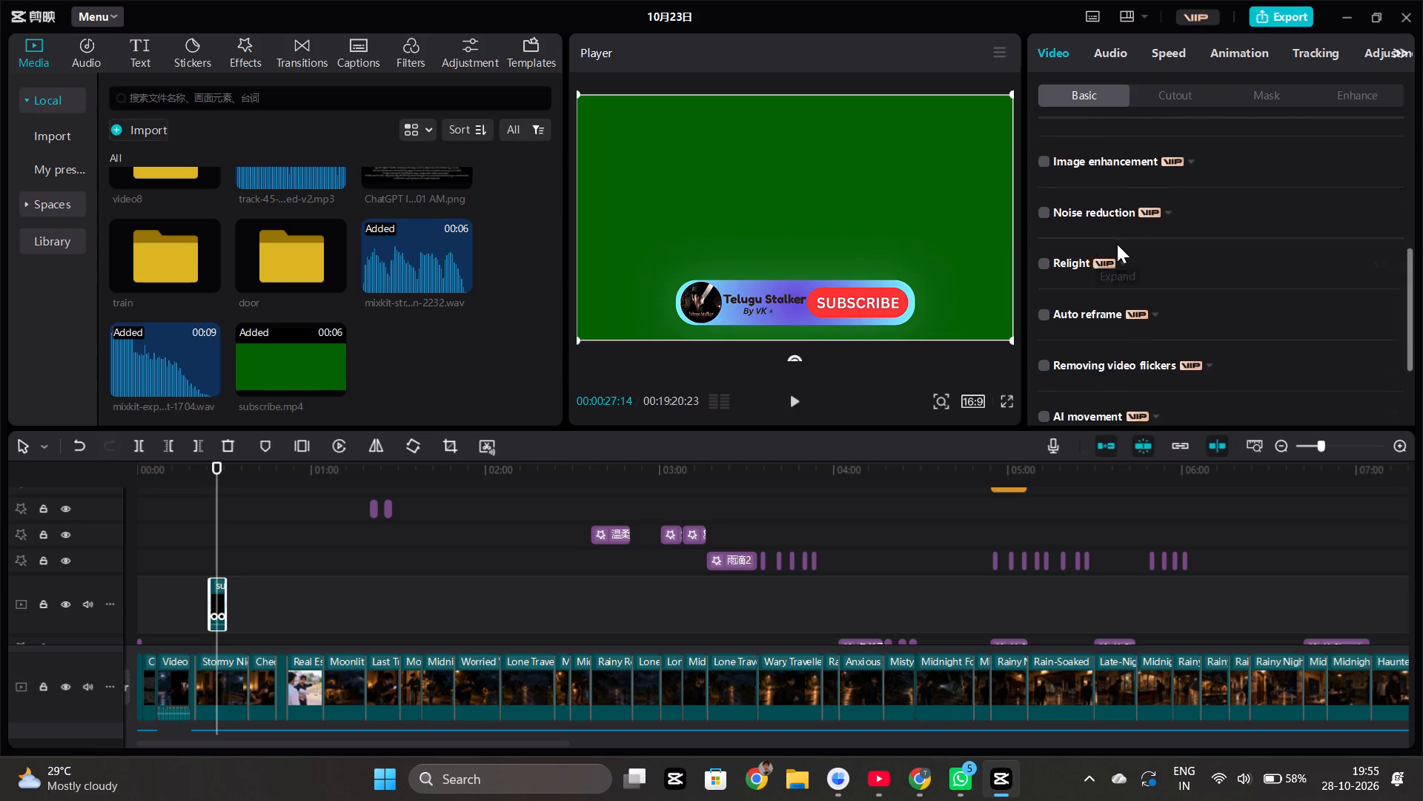
scroll(1117, 244, "down", 2)
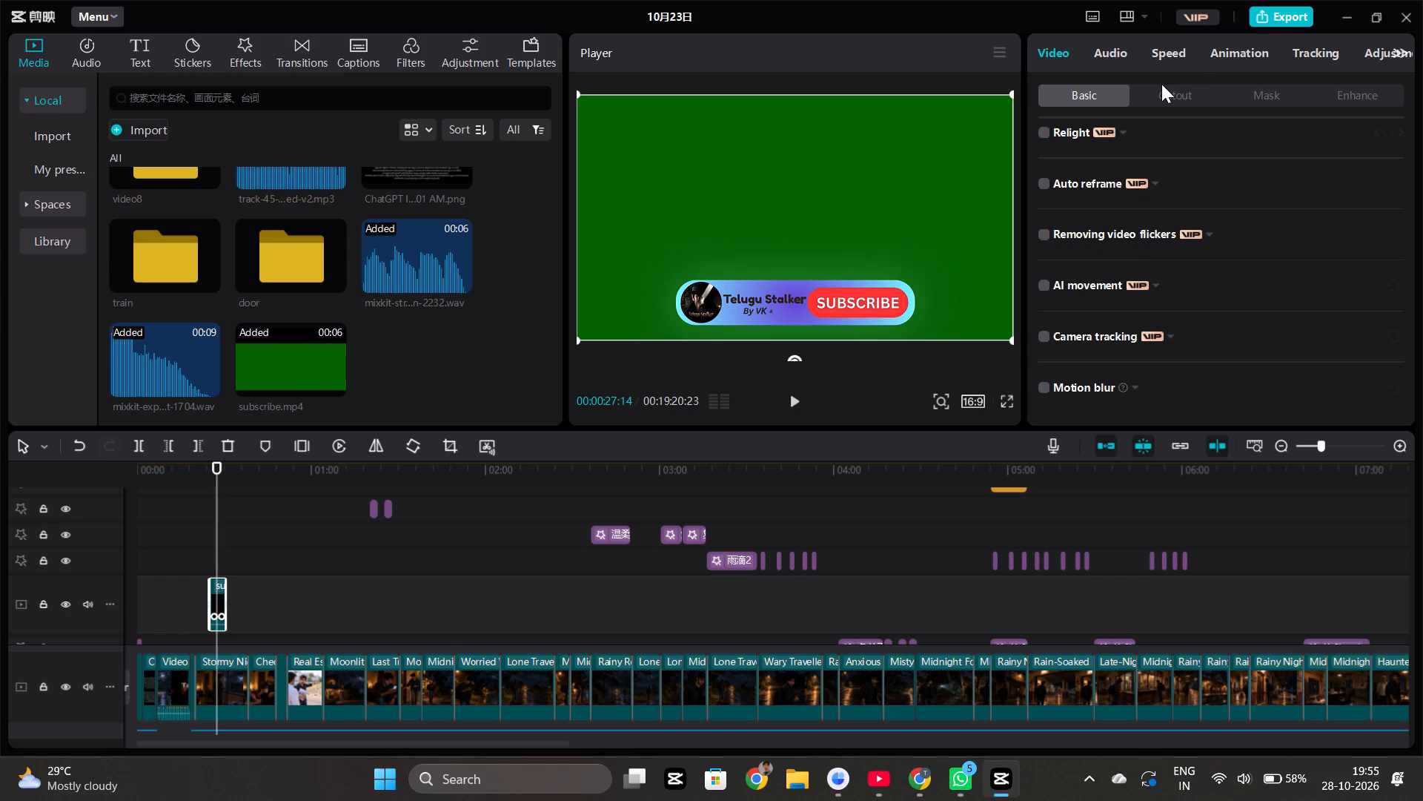
left_click(1161, 84)
left_click(1184, 102)
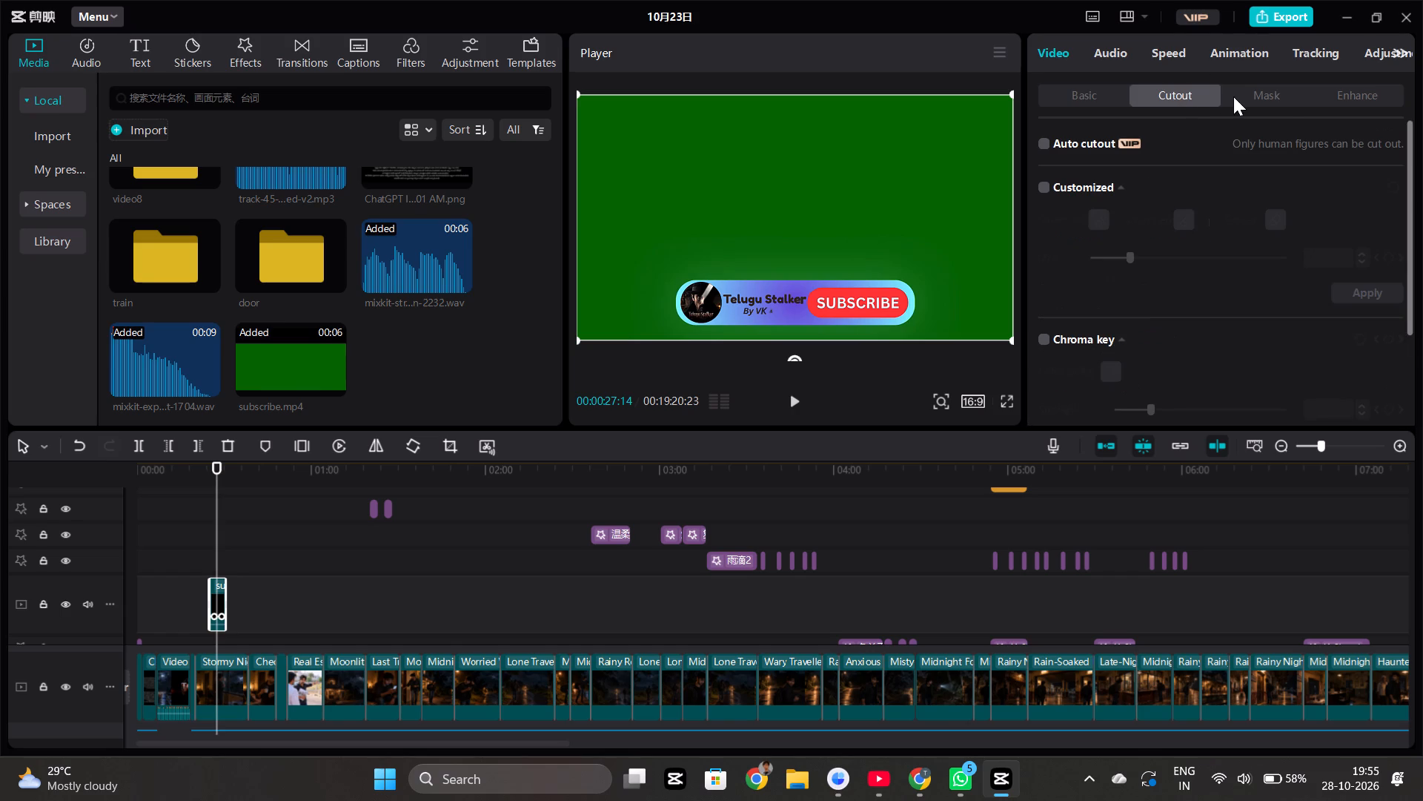
scroll(1203, 202, "down", 1)
scroll(1203, 202, "up", 5)
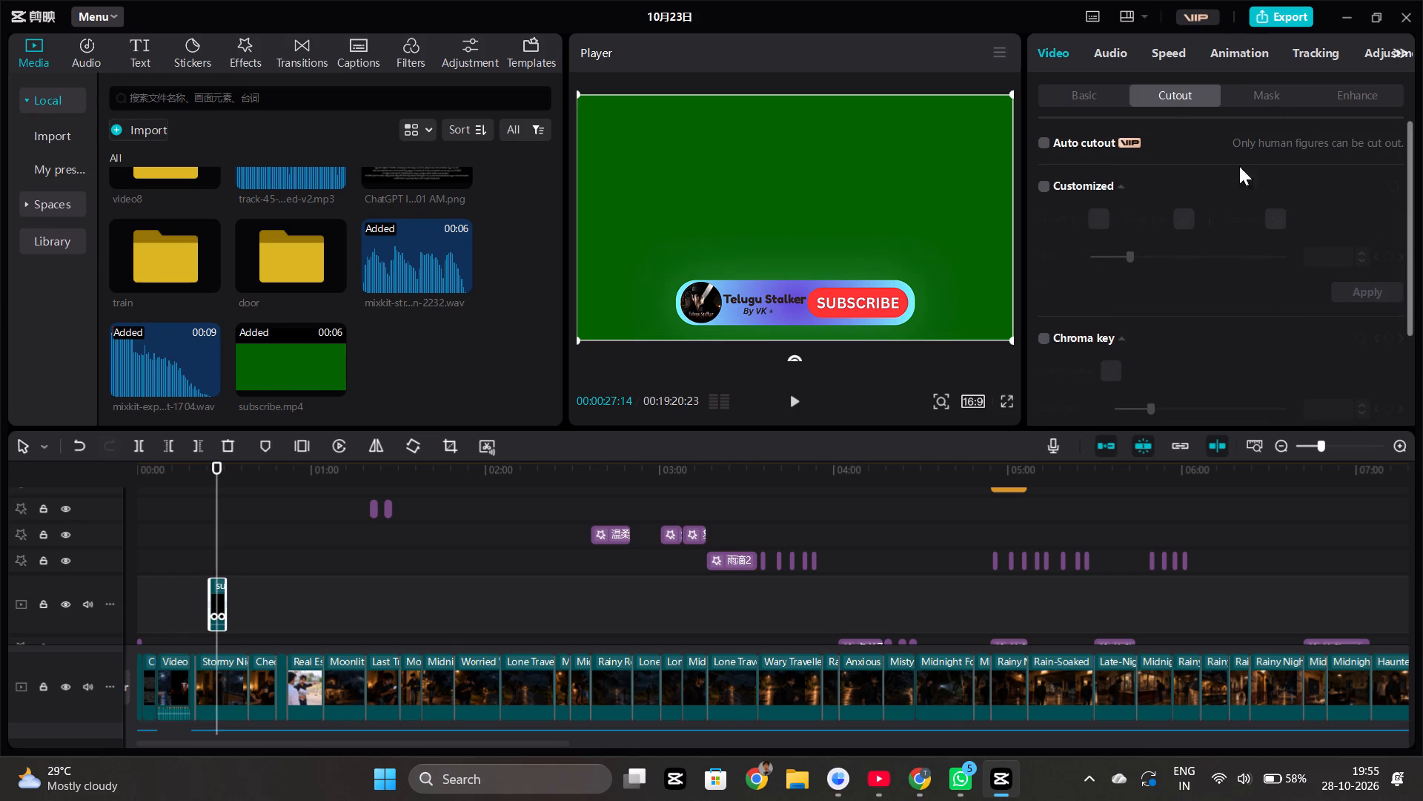
left_click(1049, 337)
Pick the green background around the subscribe button as the subscribe.mp4 clip's chroma key color.
scroll(1184, 338, "down", 1)
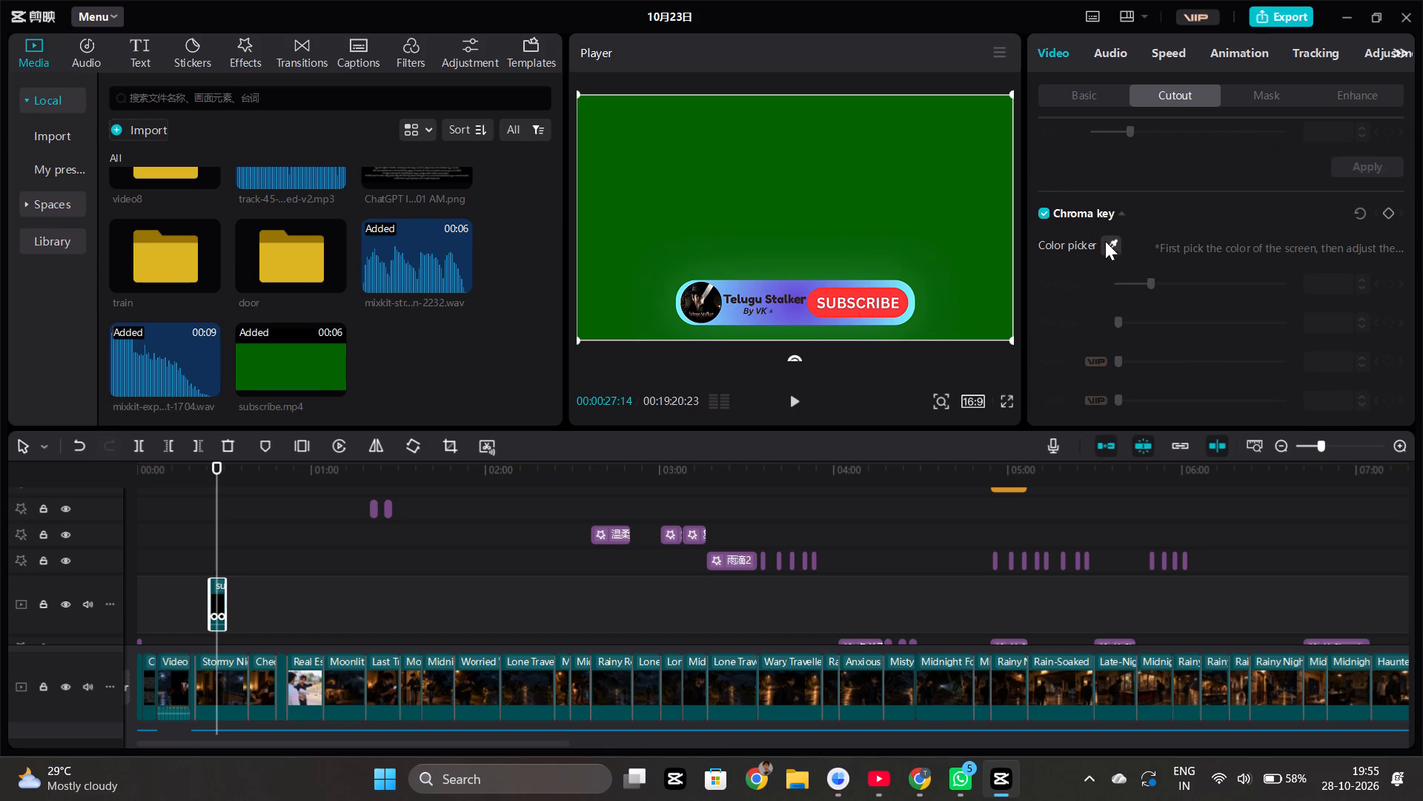
left_click(1107, 245)
left_click(203, 642)
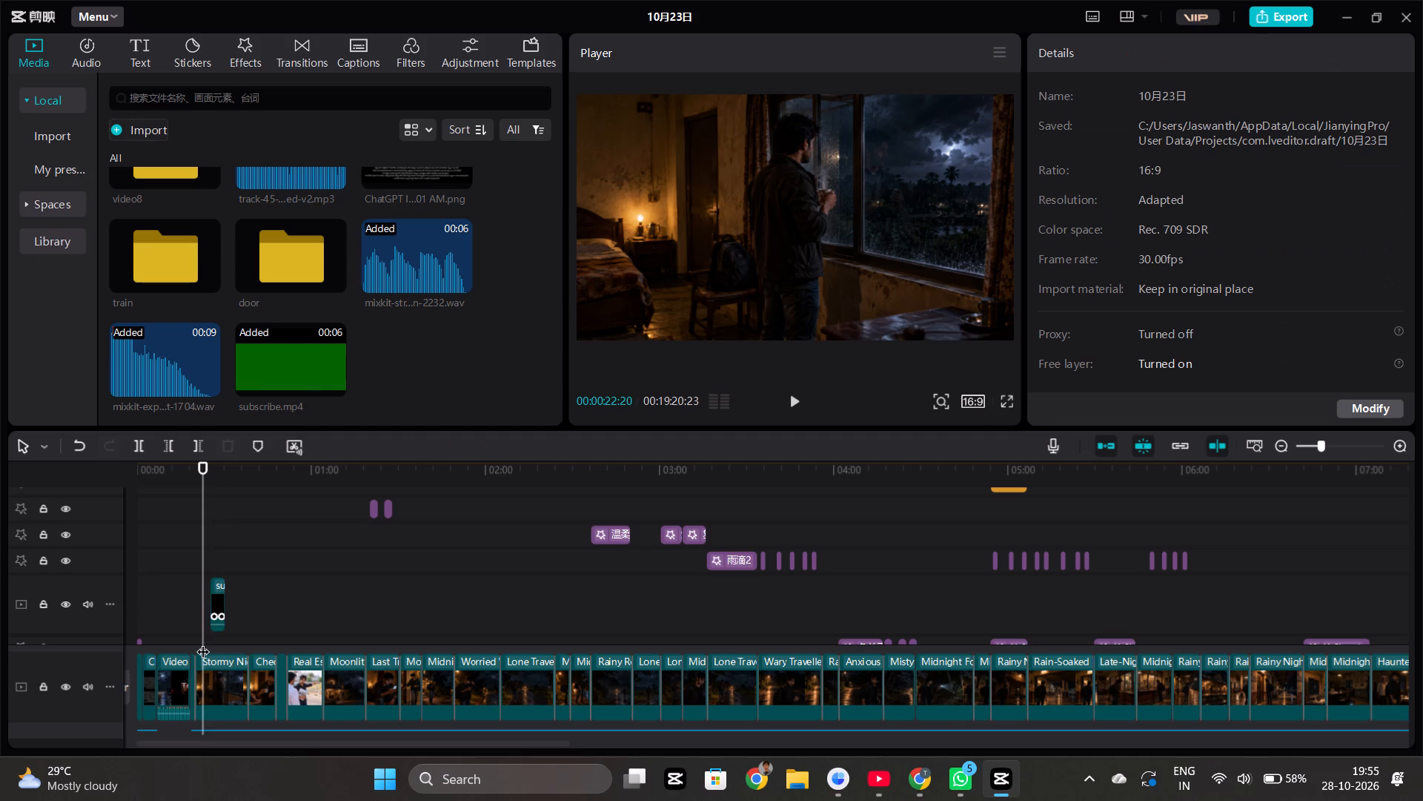
left_click(726, 254)
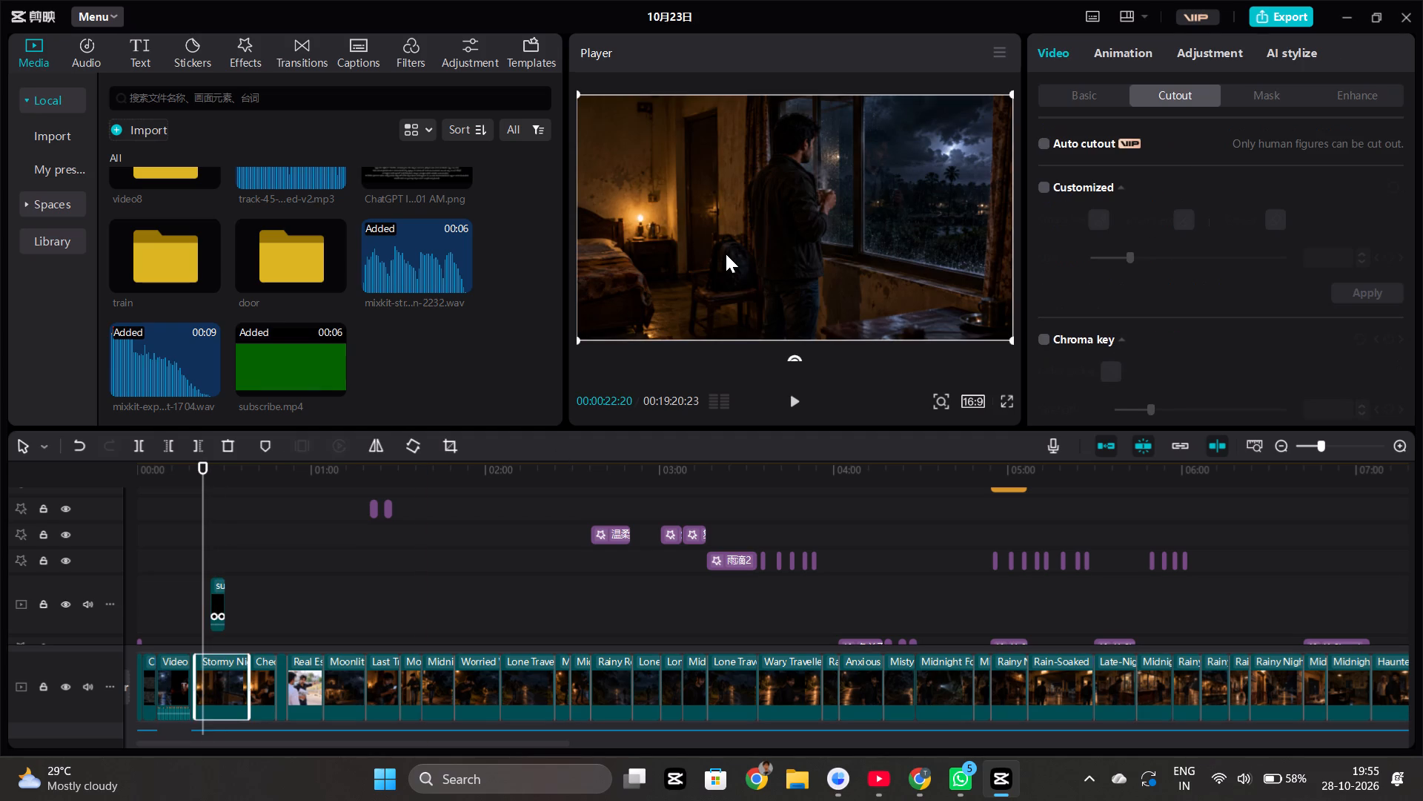
left_click(217, 571)
left_click(217, 584)
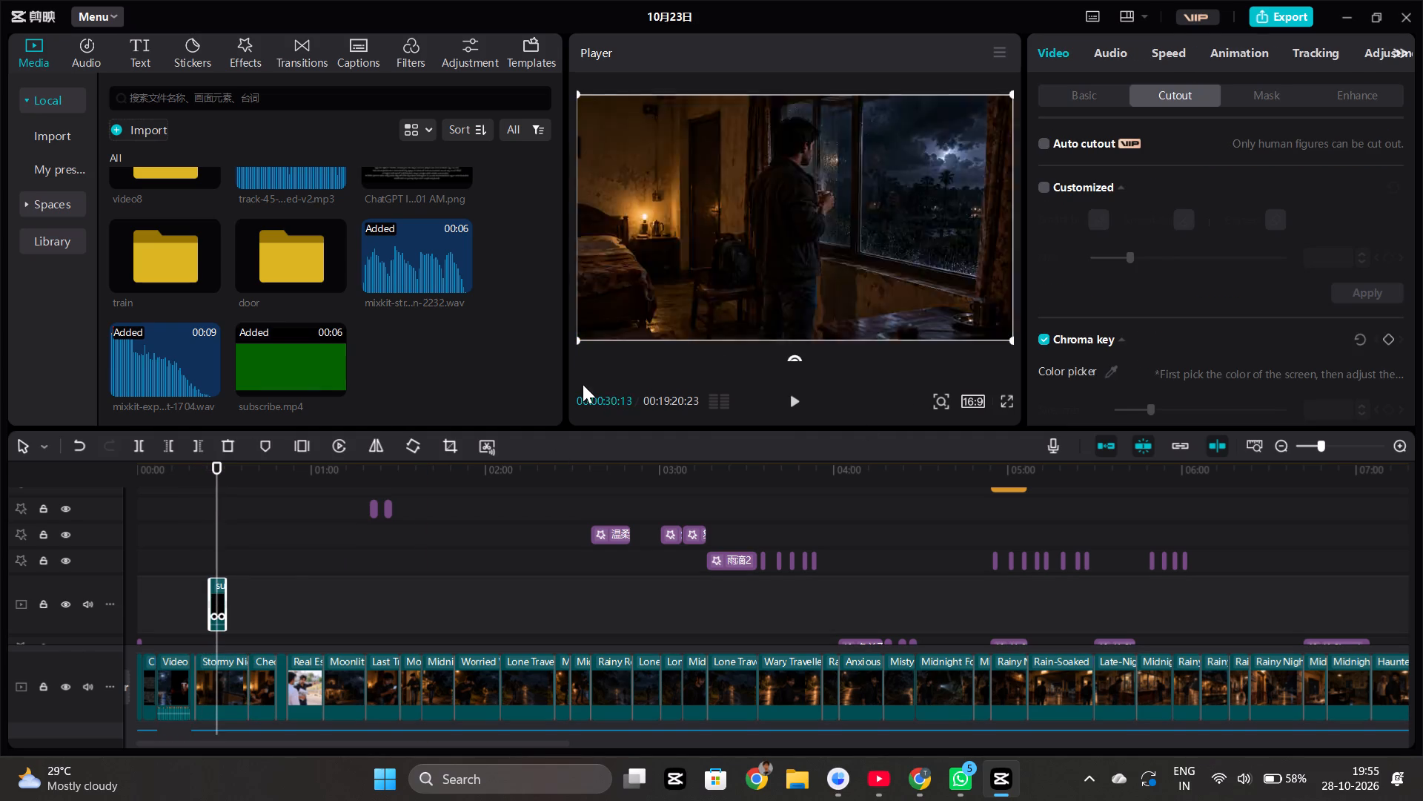
scroll(1182, 268, "down", 1)
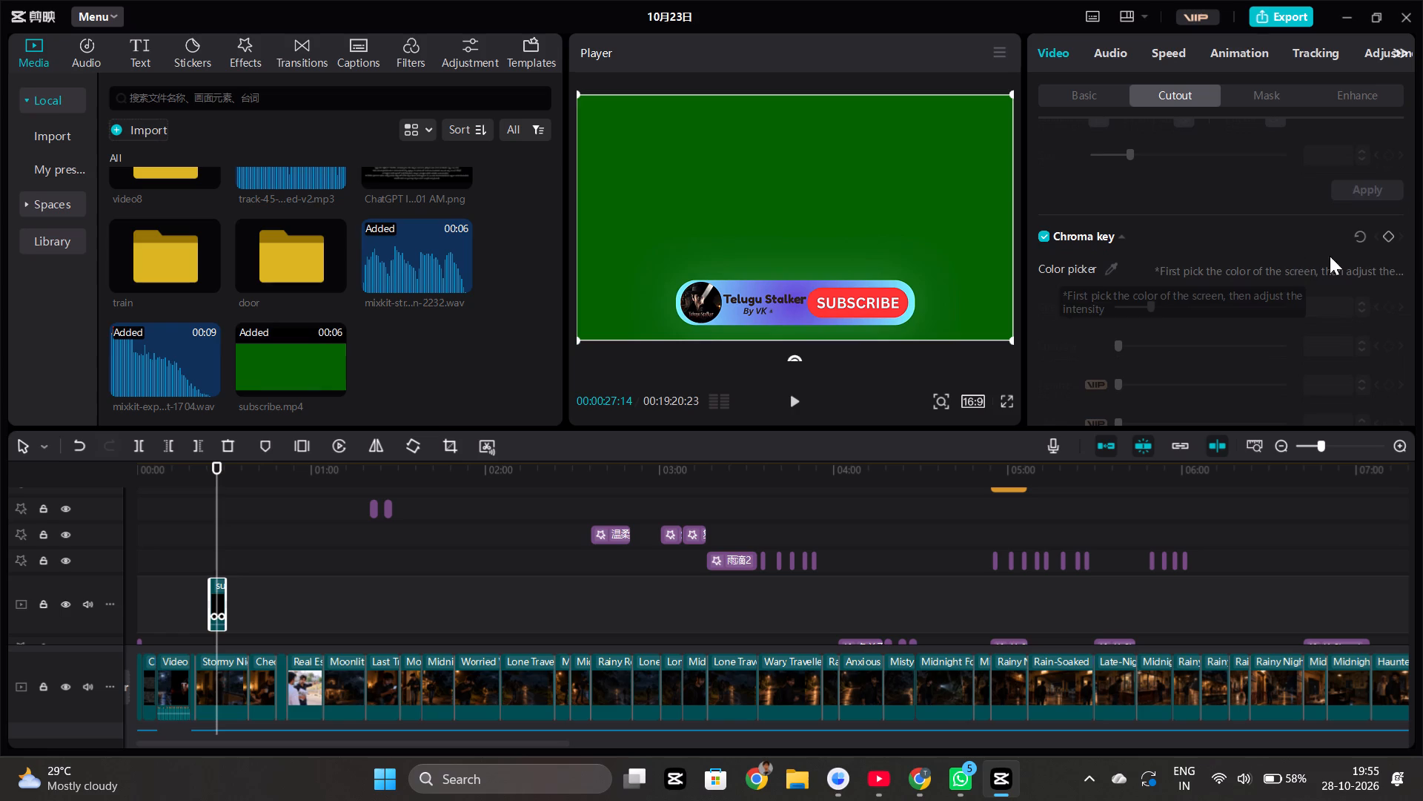
left_click(1112, 272)
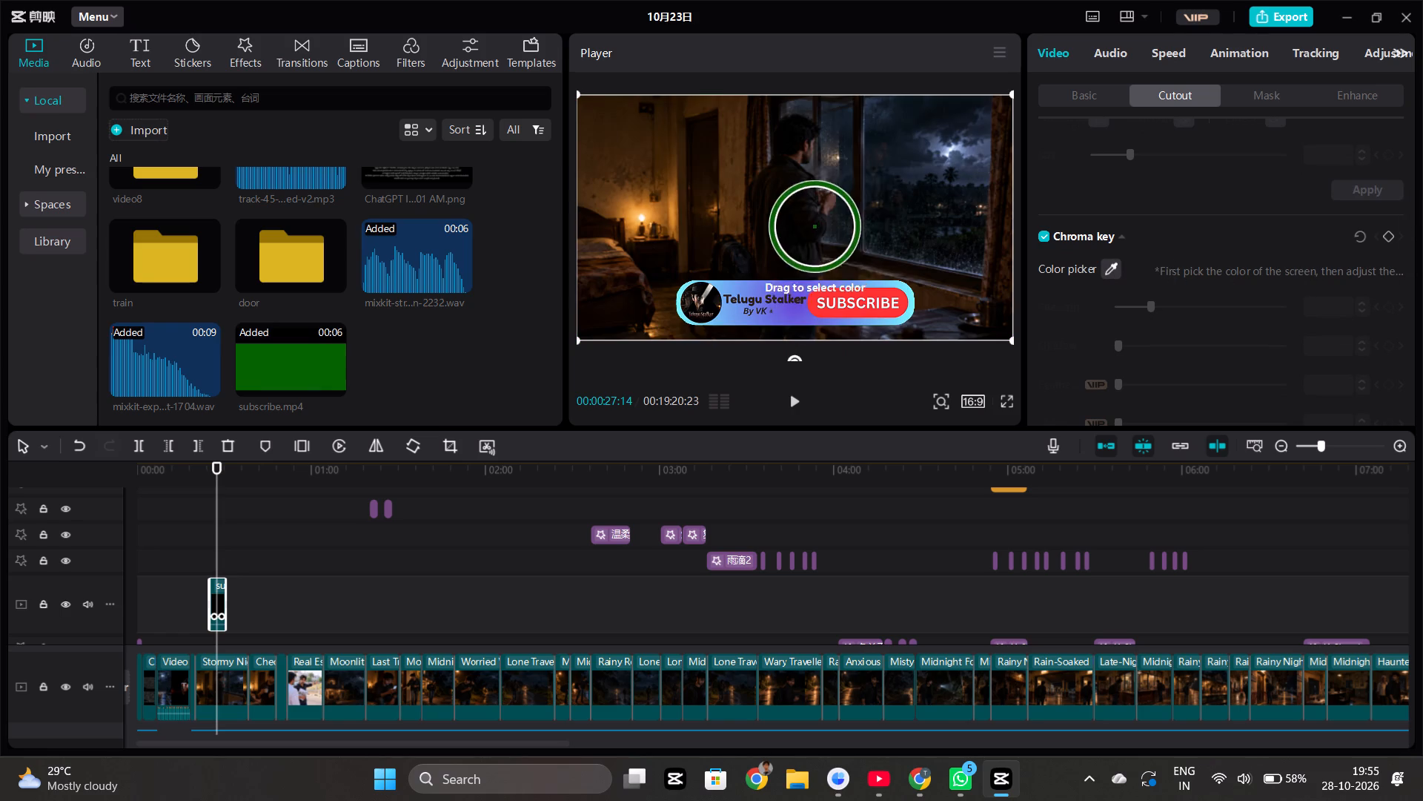
left_click(842, 197)
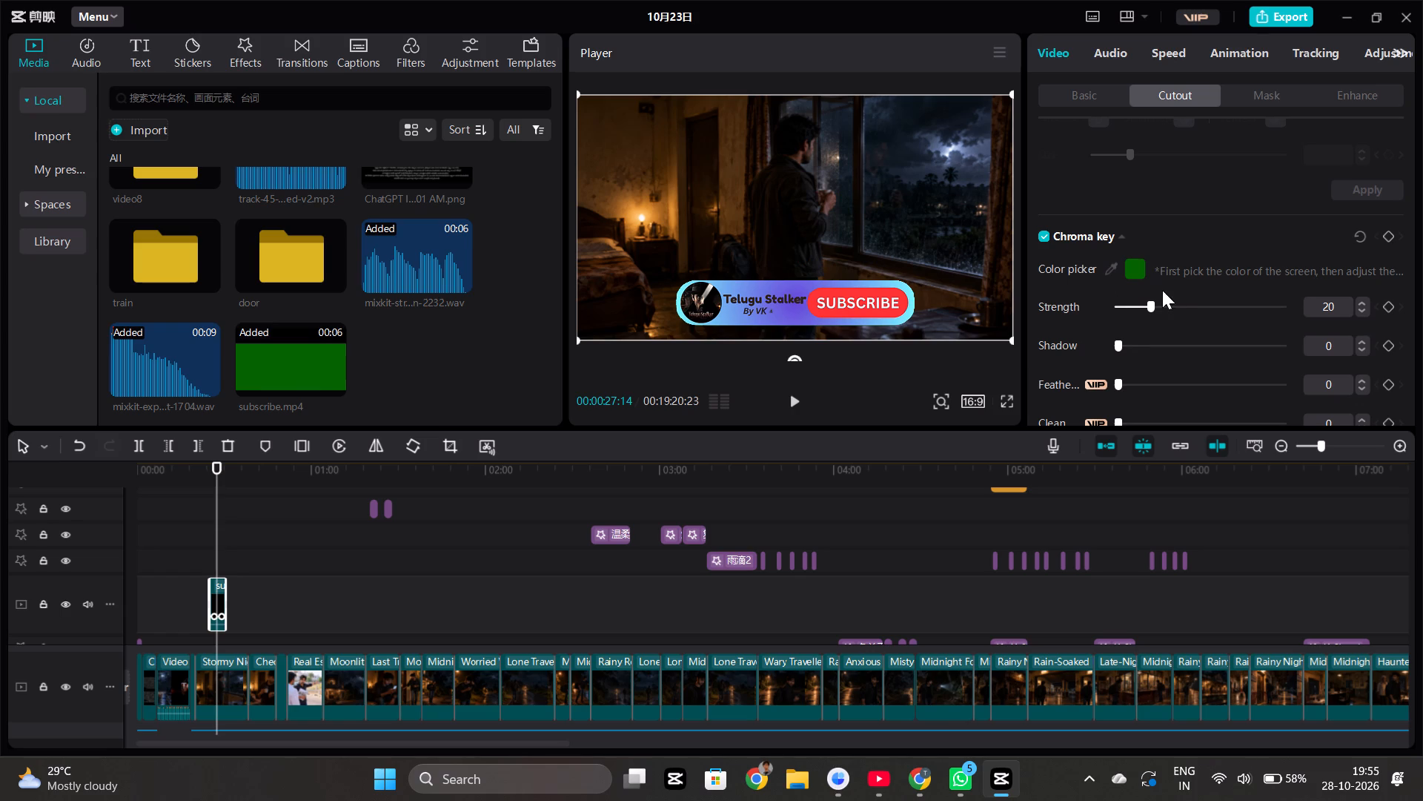
Set the chroma key Strength of the subscribe.mp4 overlay to 32.
left_click(1172, 307)
scroll(1179, 340, "down", 2)
scroll(1179, 340, "up", 2)
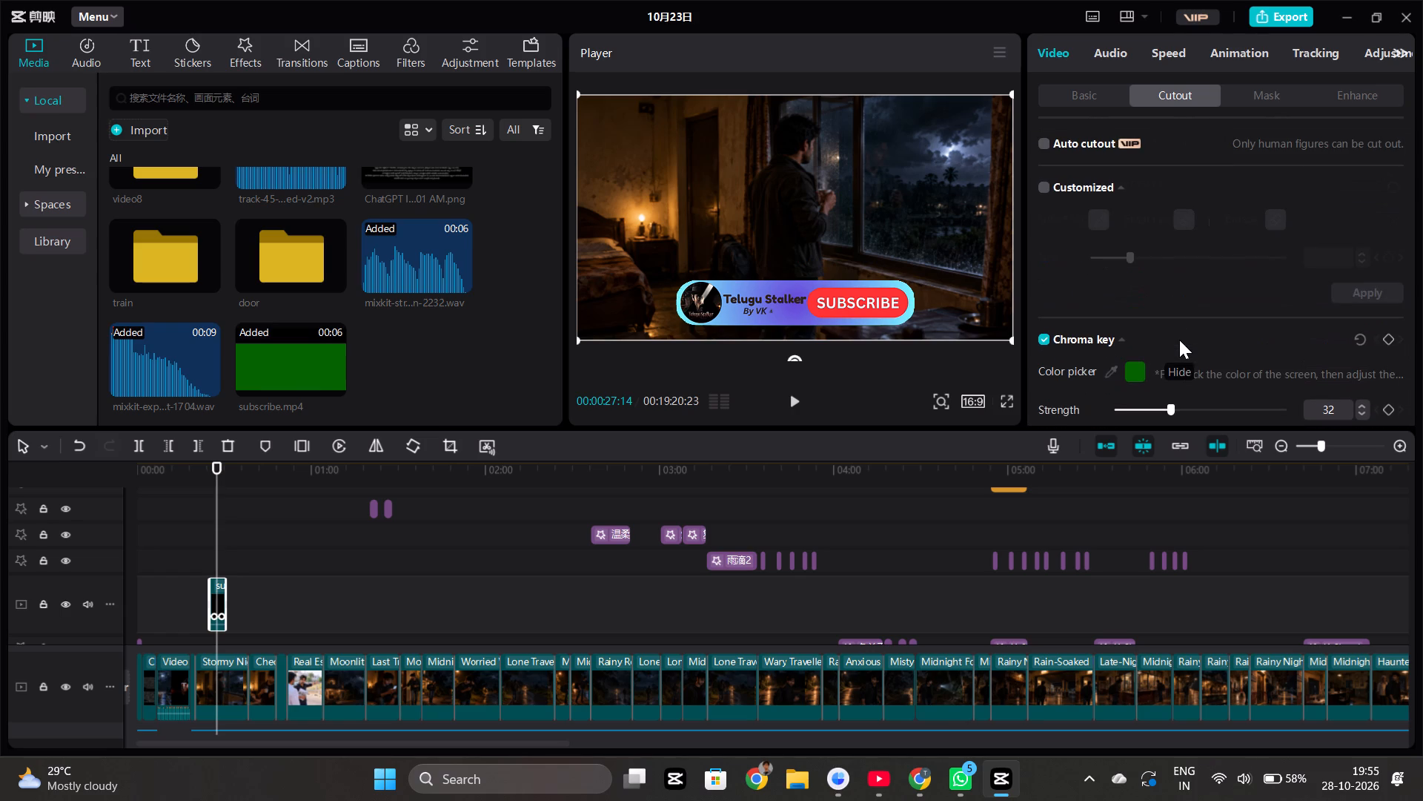
Play back the section around the subscribe.mp4 overlay several times from just before the clip to check the keyed animation.
left_click(204, 534)
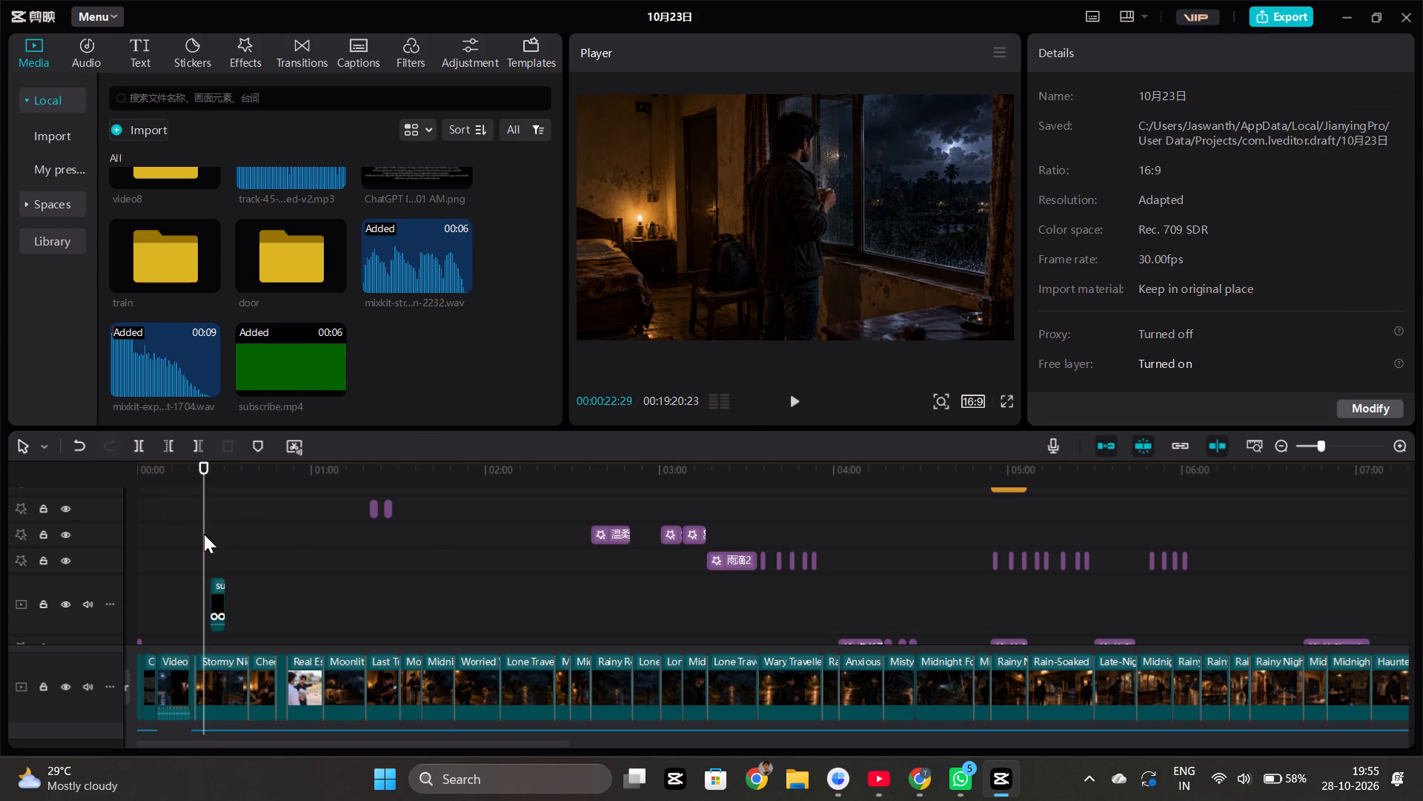
key("space")
key("space")
key("space")
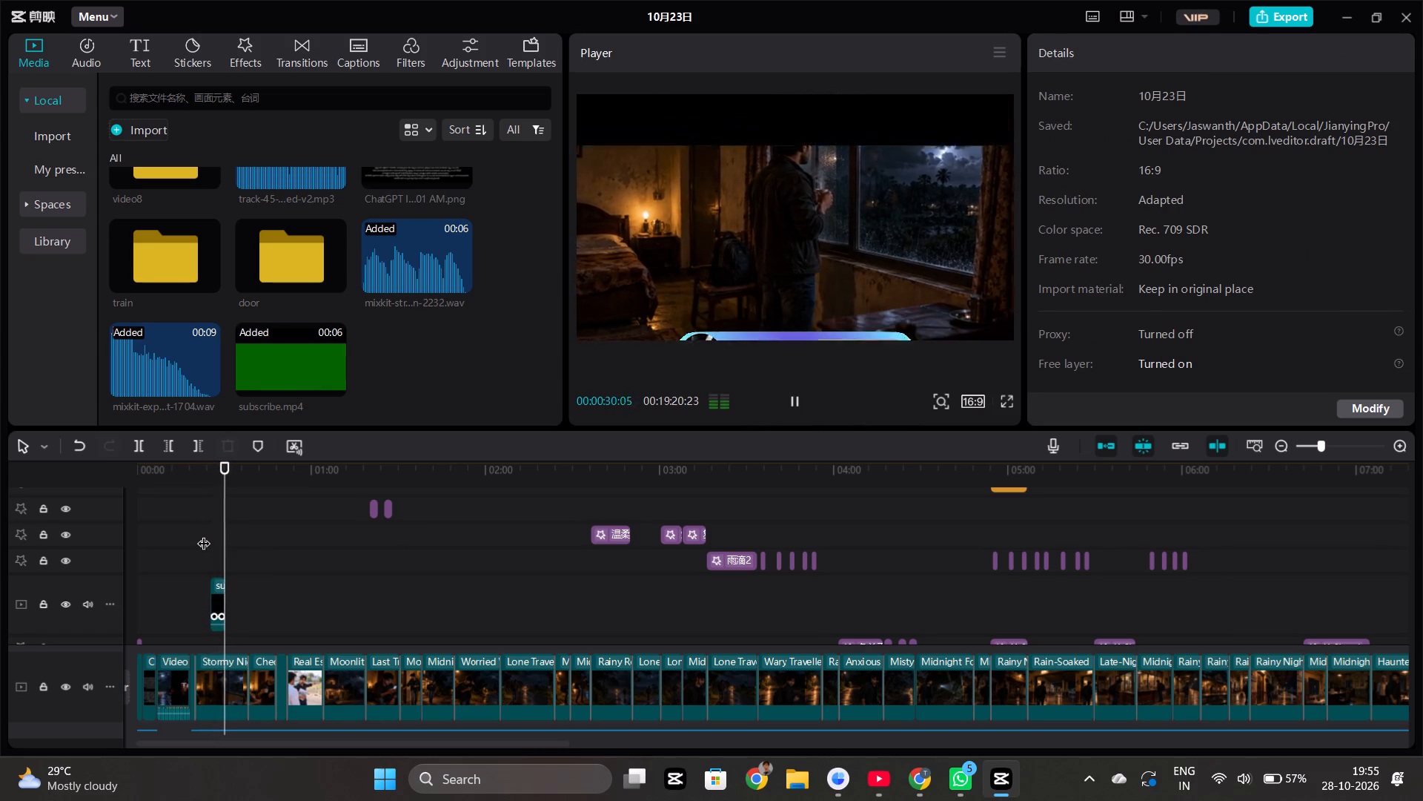
left_click(204, 534)
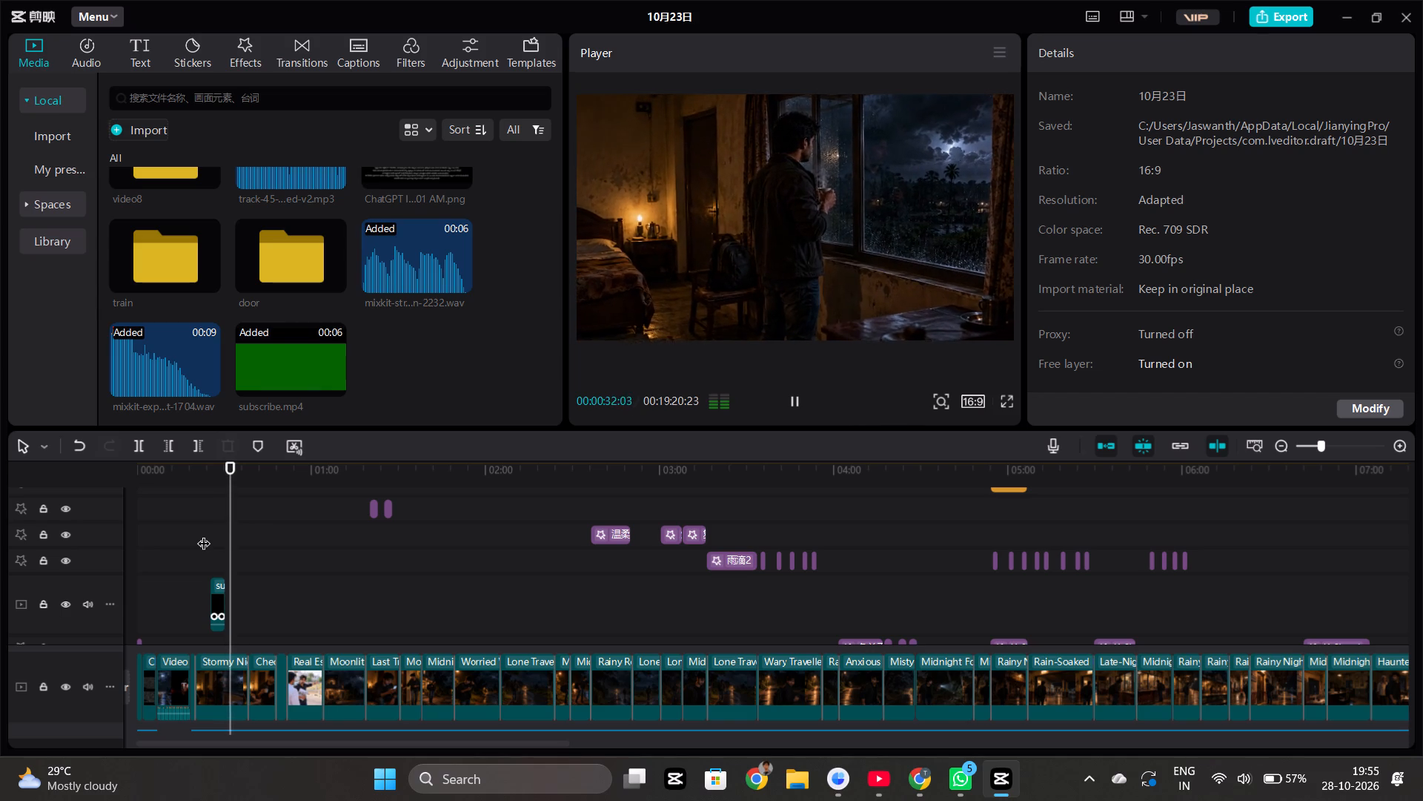
key("space")
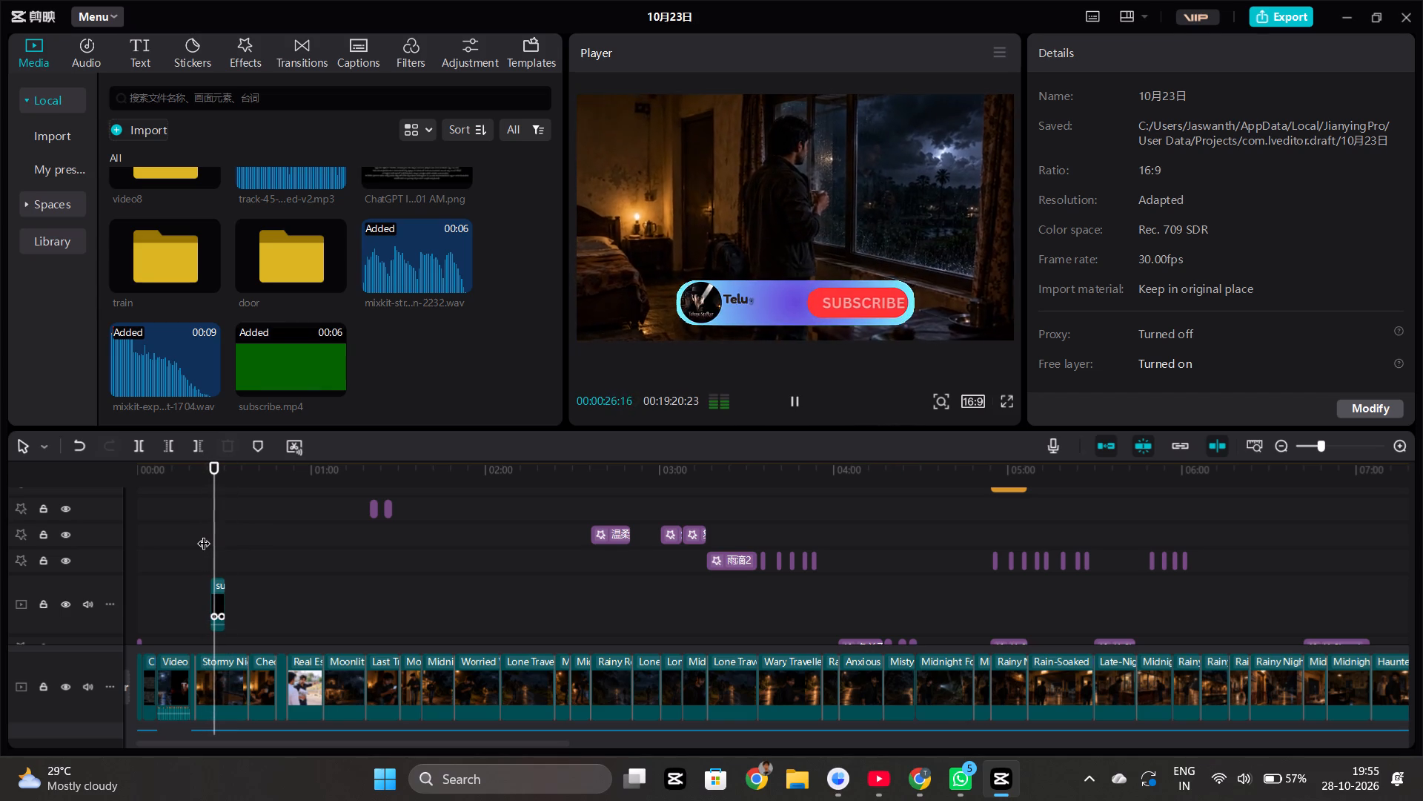
left_click(204, 534)
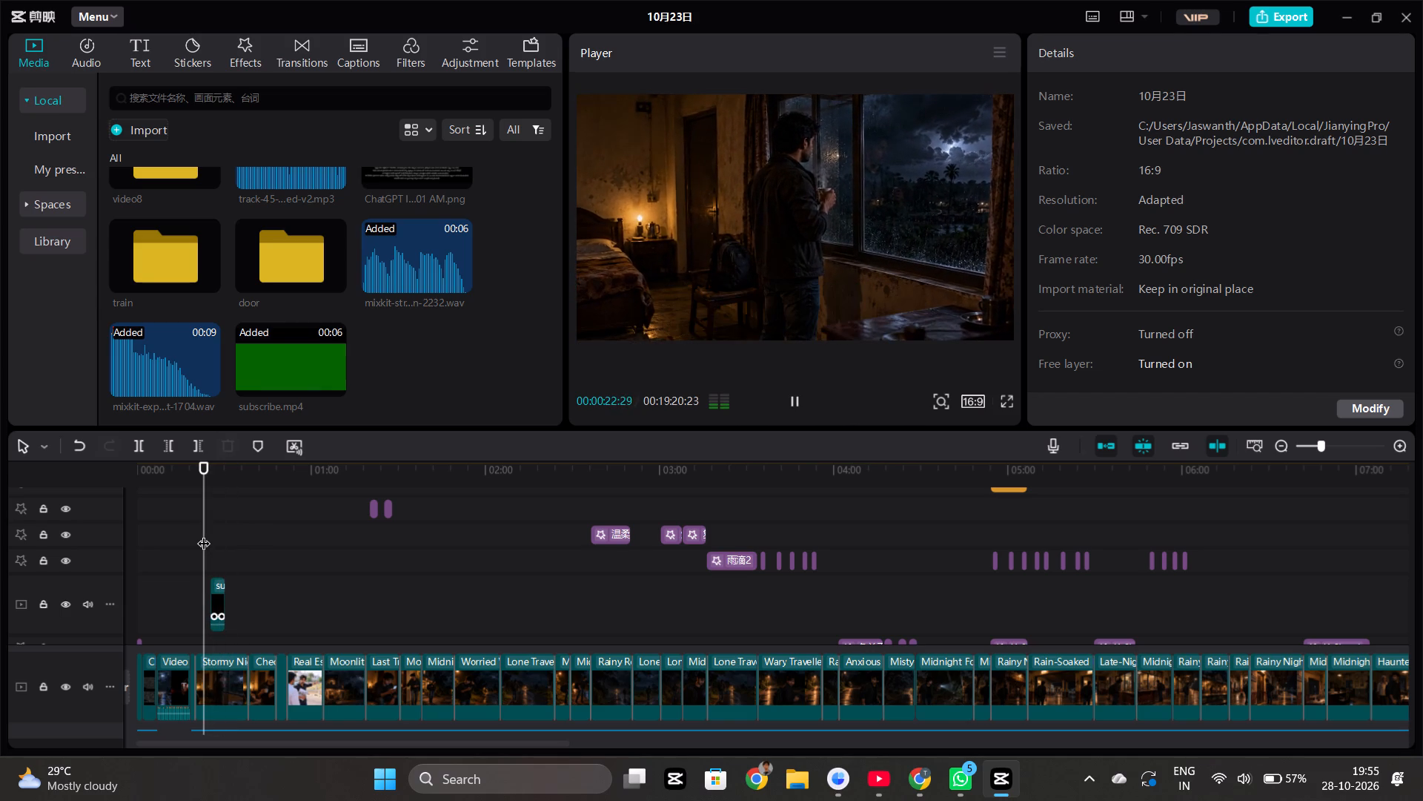
key("space")
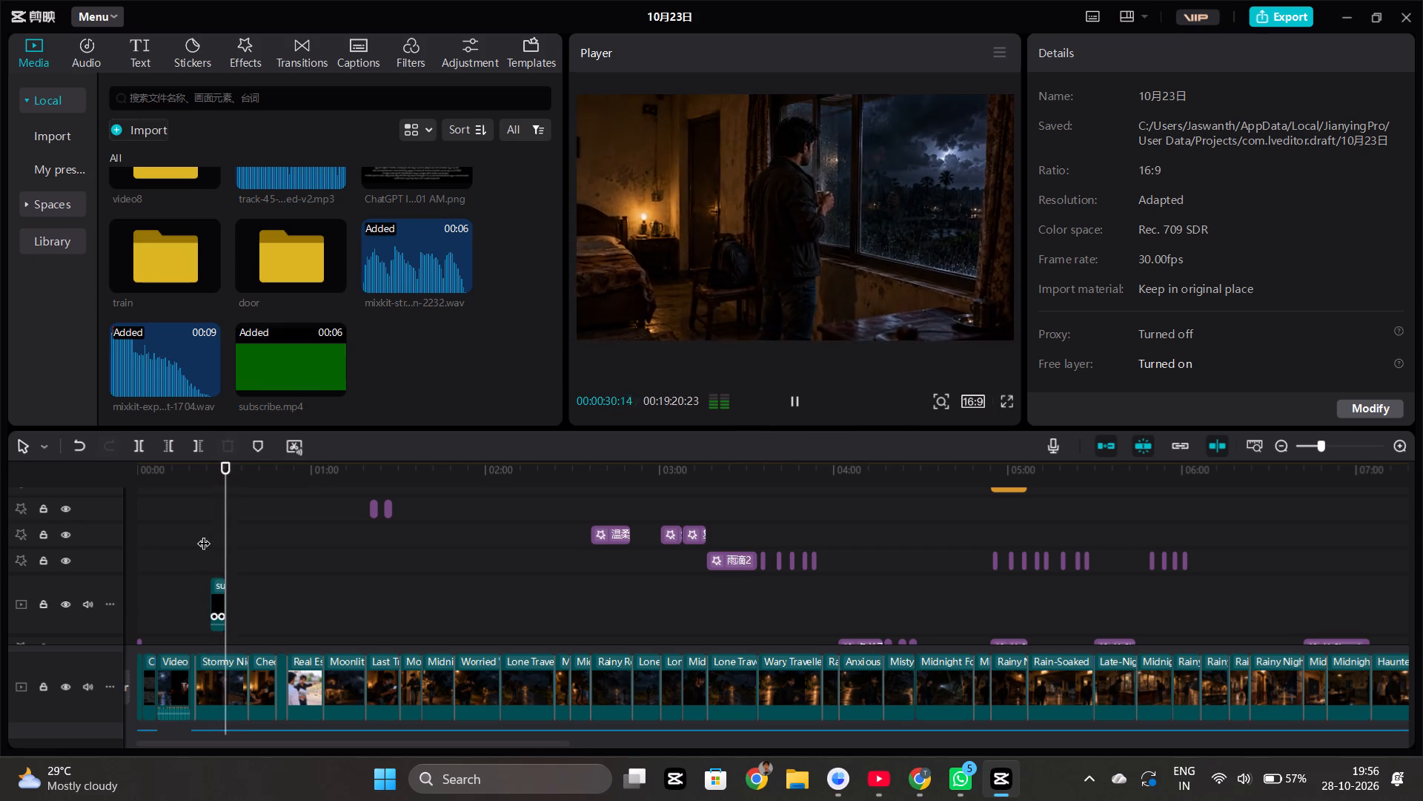
key("space")
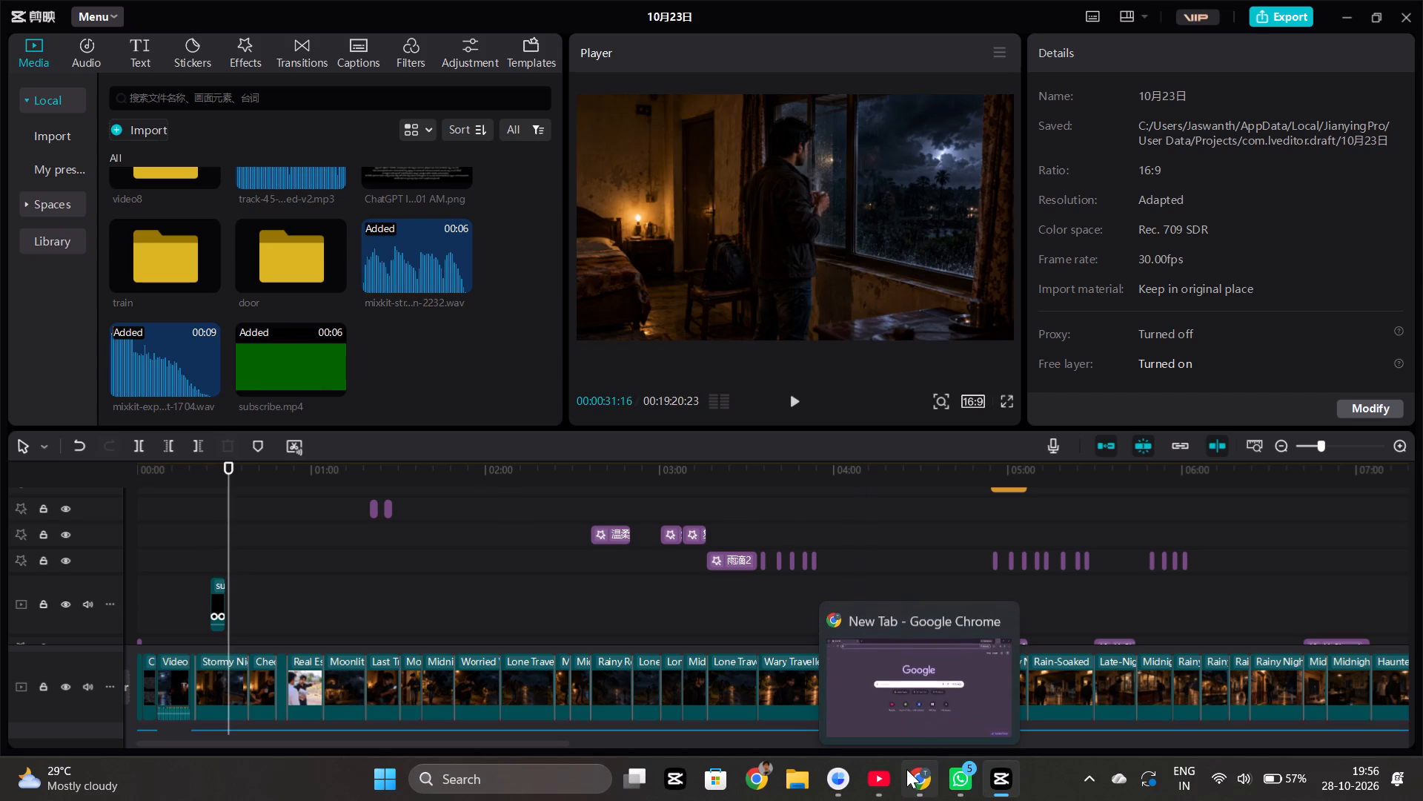
Switch to the YouTube subscribe button tutorial in Brave, review its button animation, click animation and sound effects parts, and close it.
left_click(875, 768)
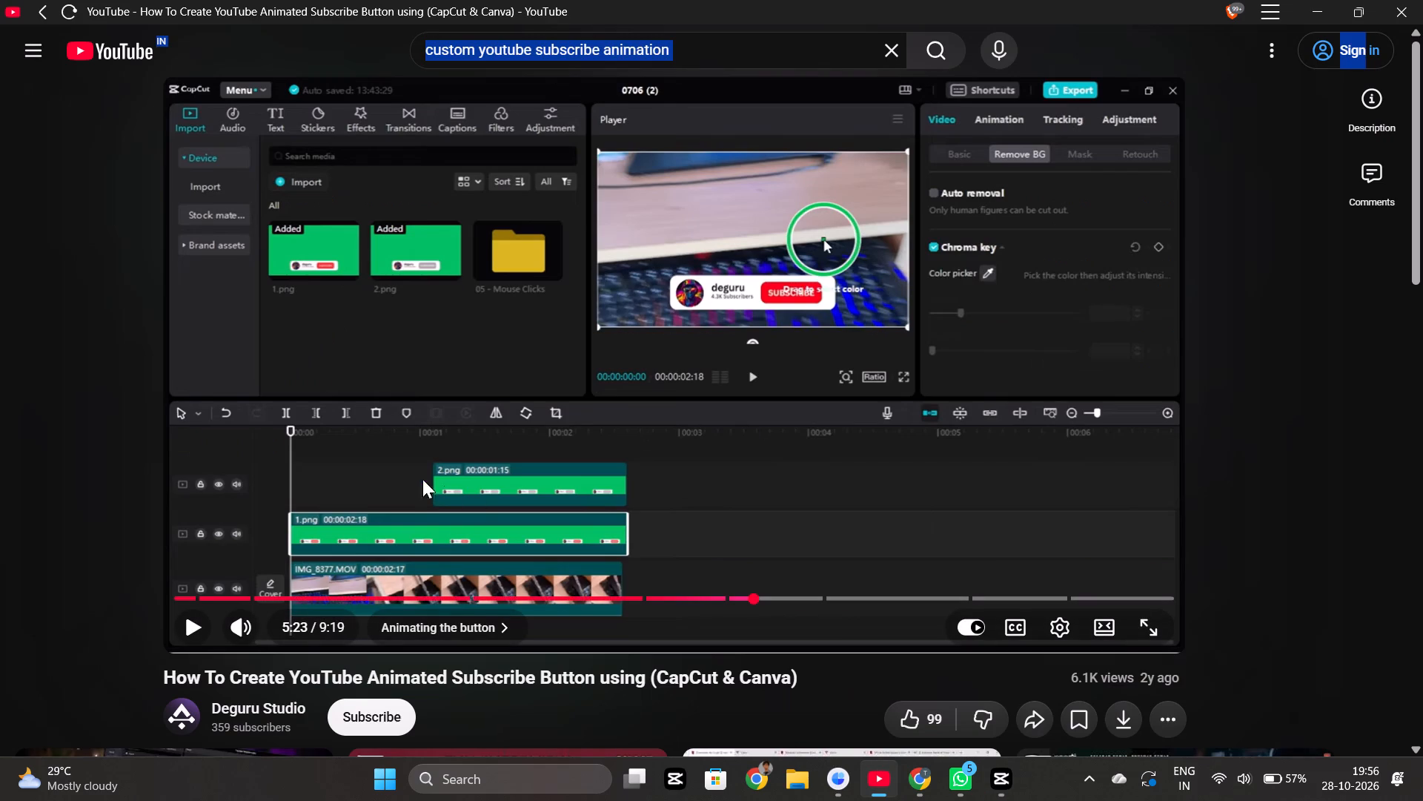
left_click(738, 597)
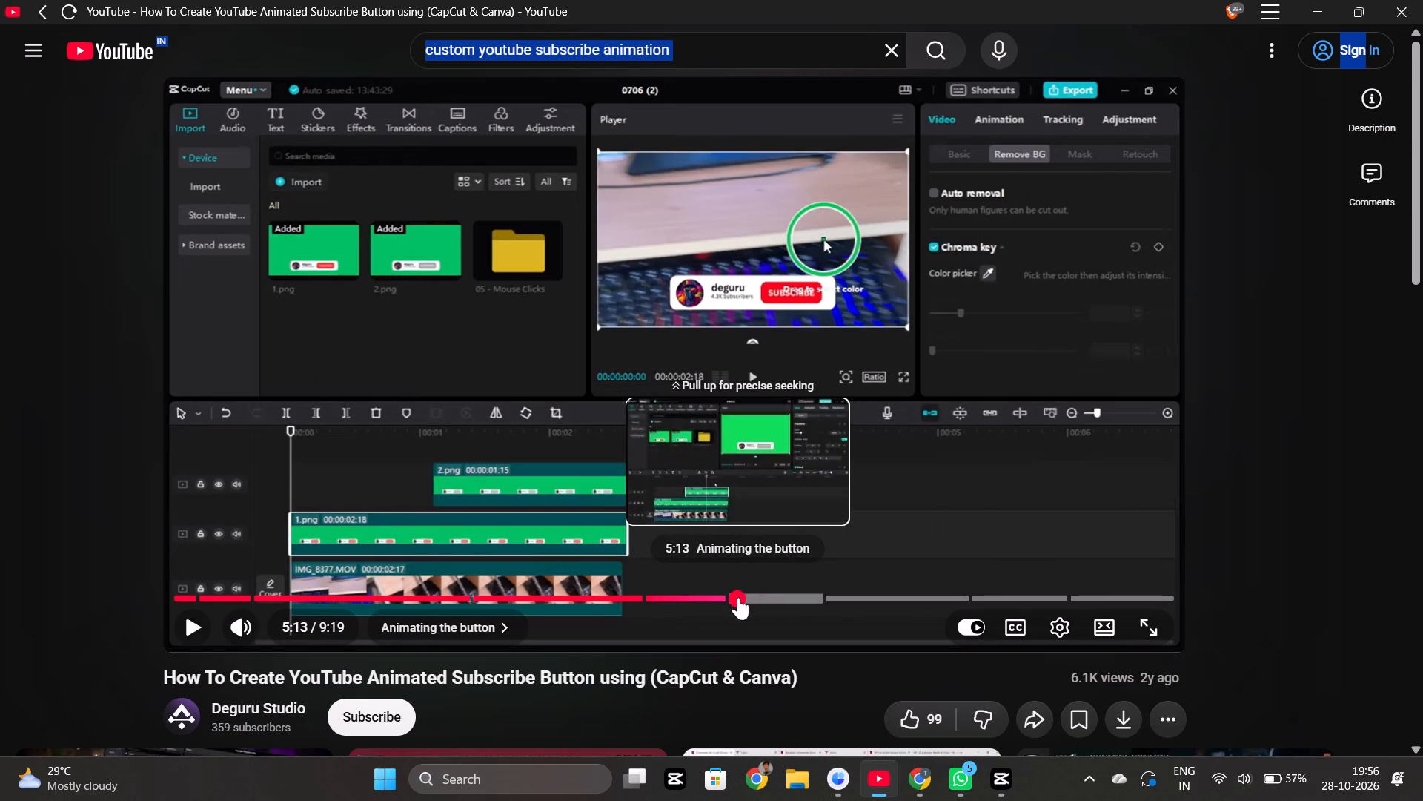
left_click(710, 565)
key("space")
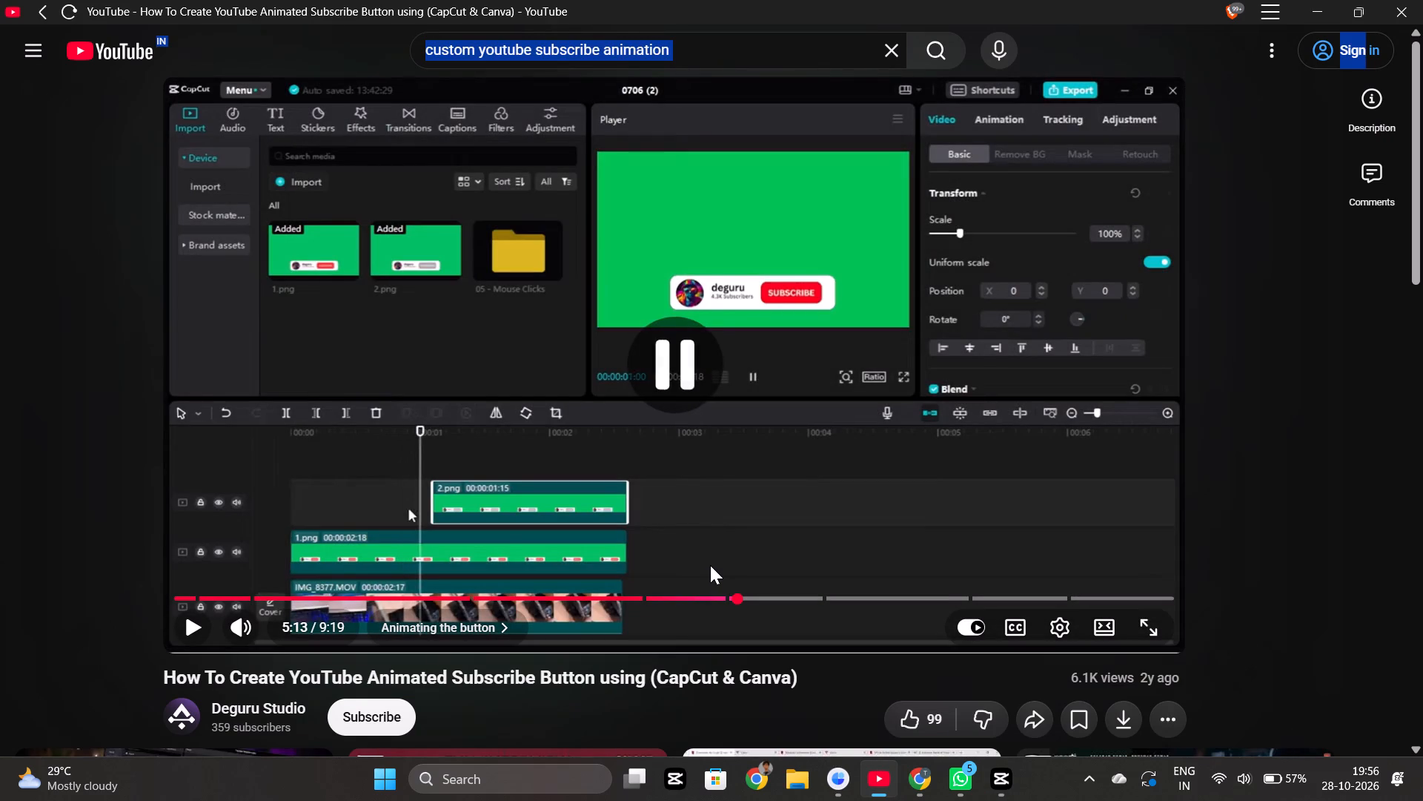
left_click(927, 588)
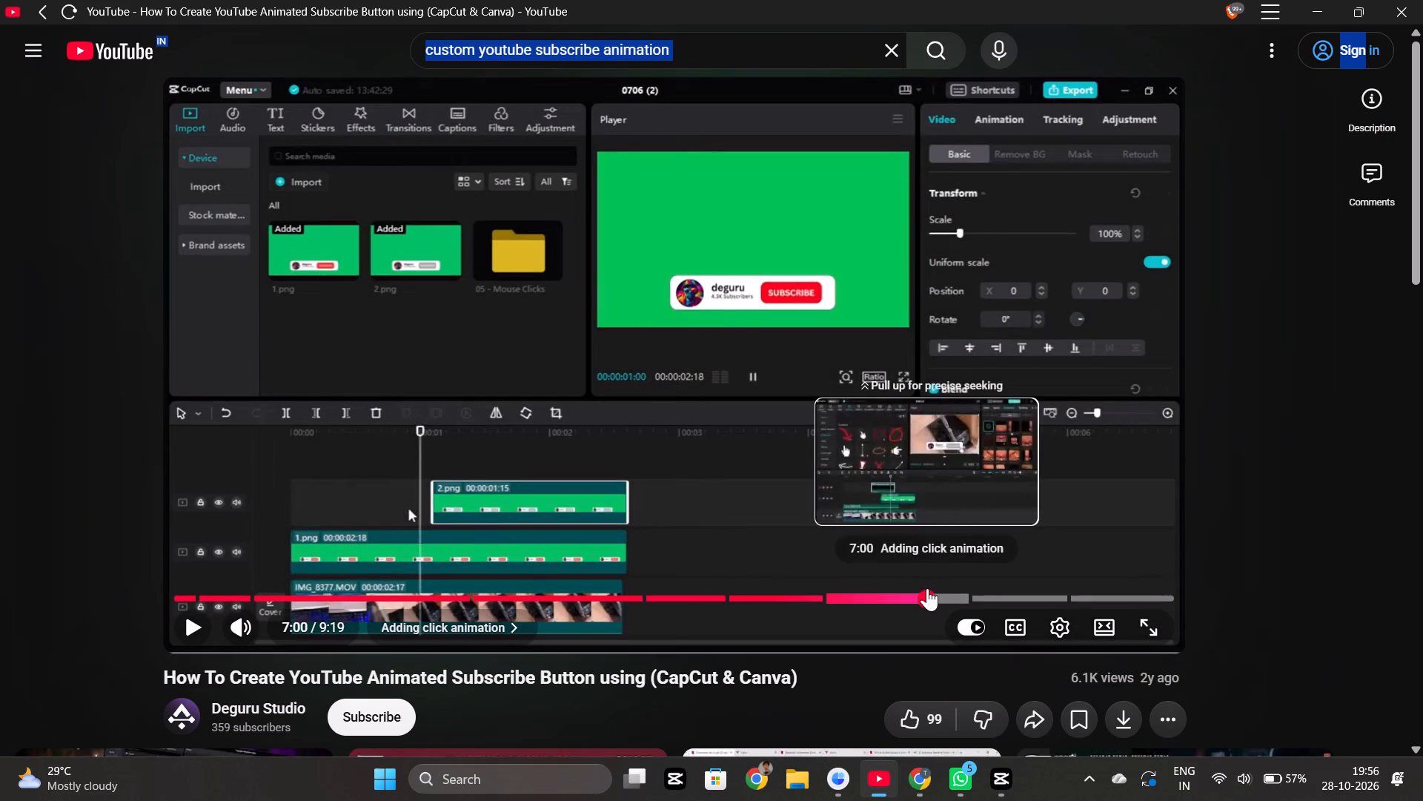
left_click(925, 515)
key("space")
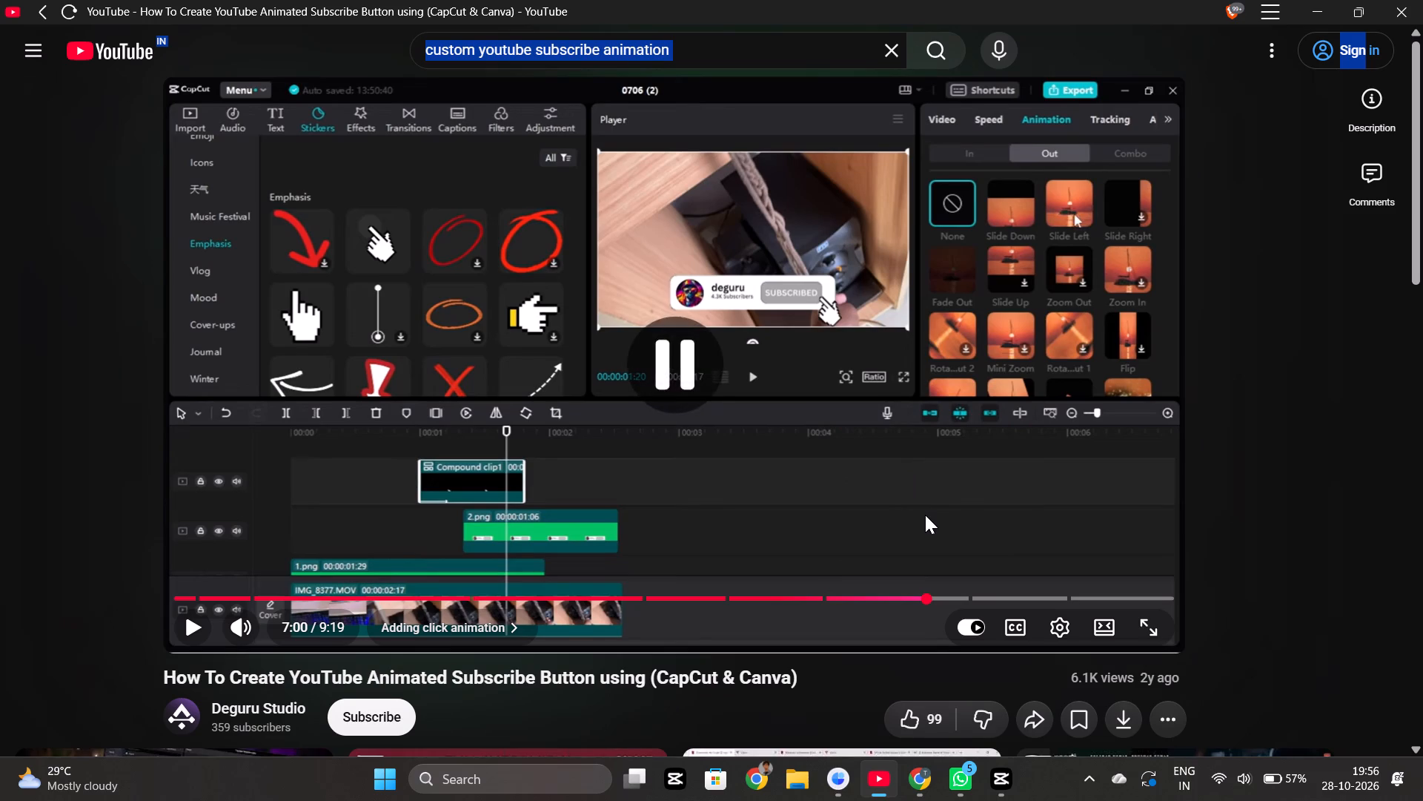
key("space")
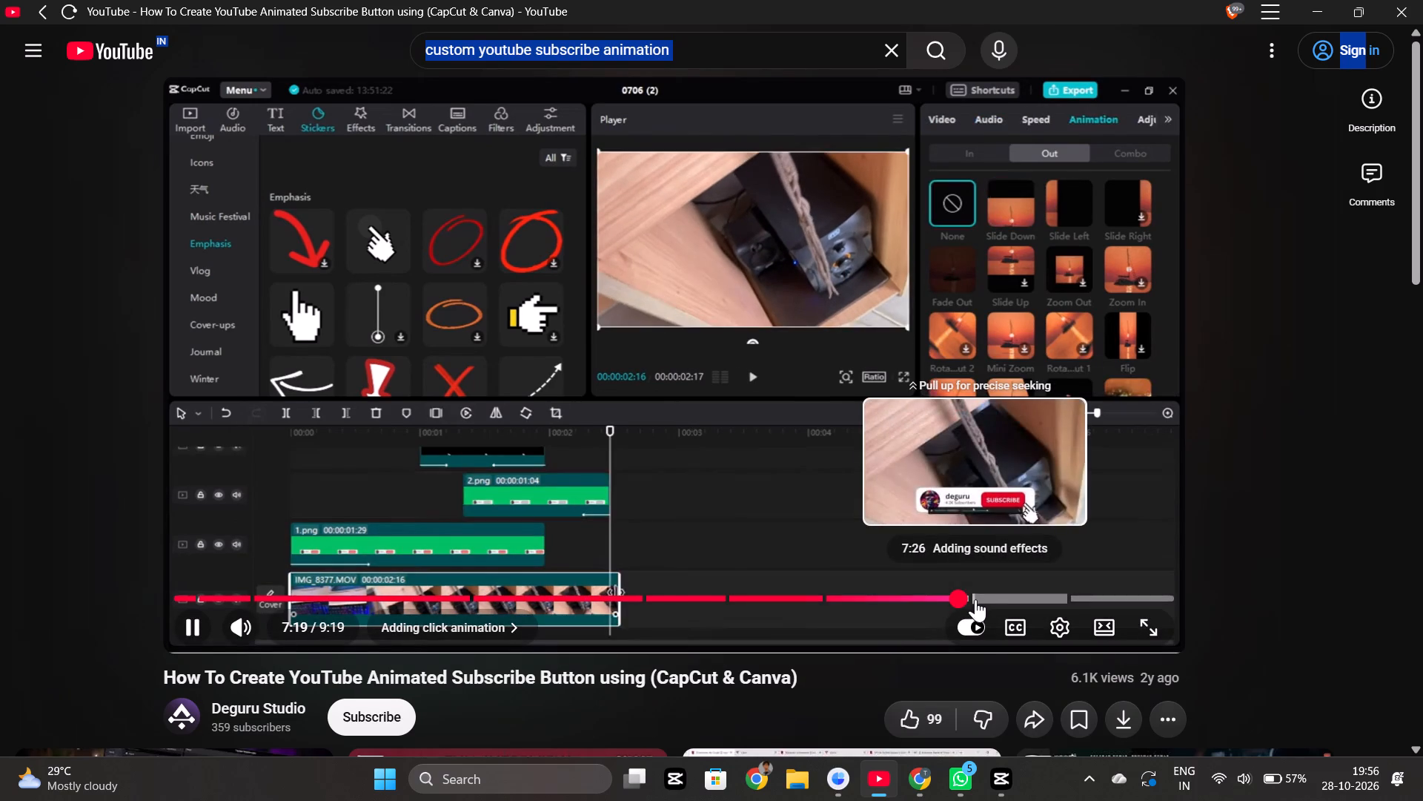
left_click(975, 596)
double_click(847, 399)
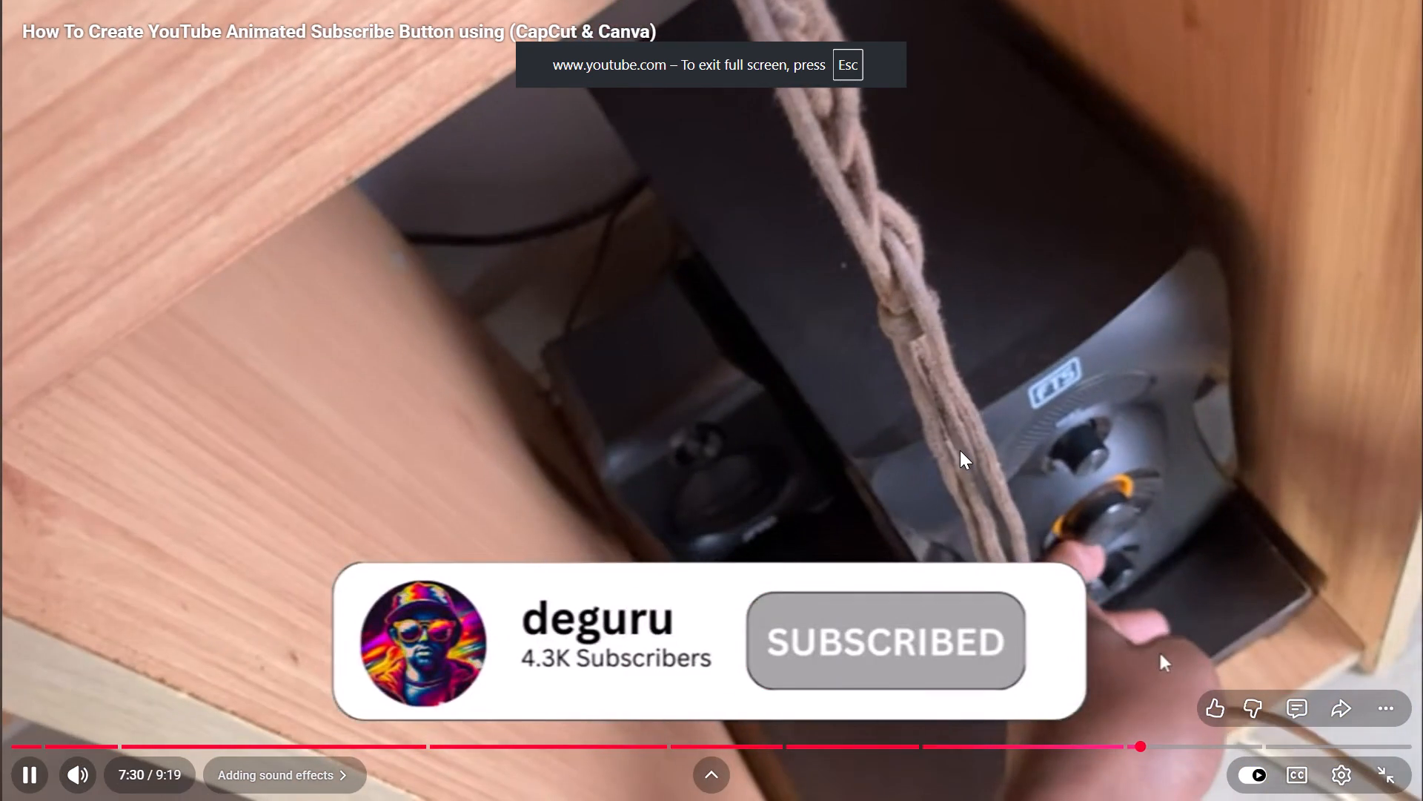
key("Escape")
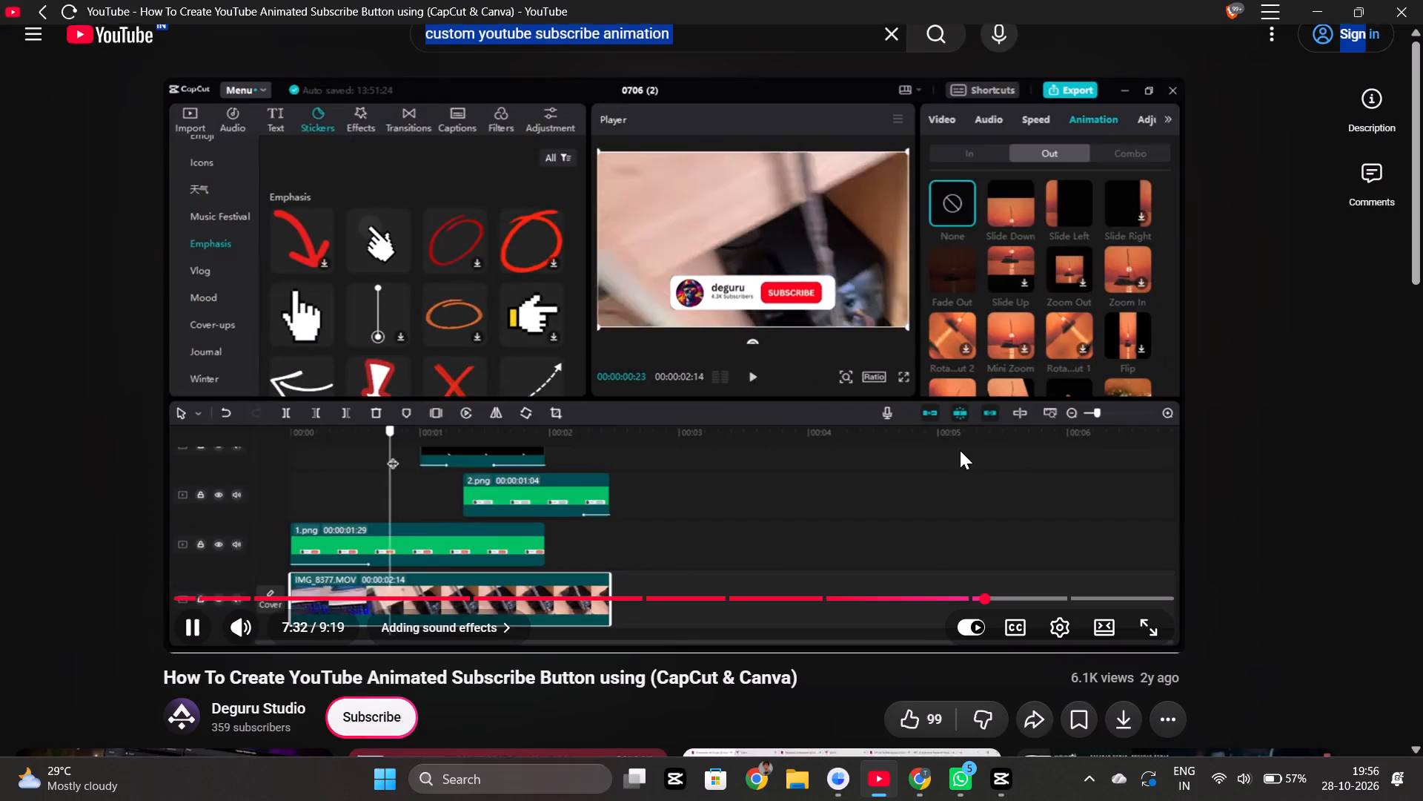
left_click(665, 329)
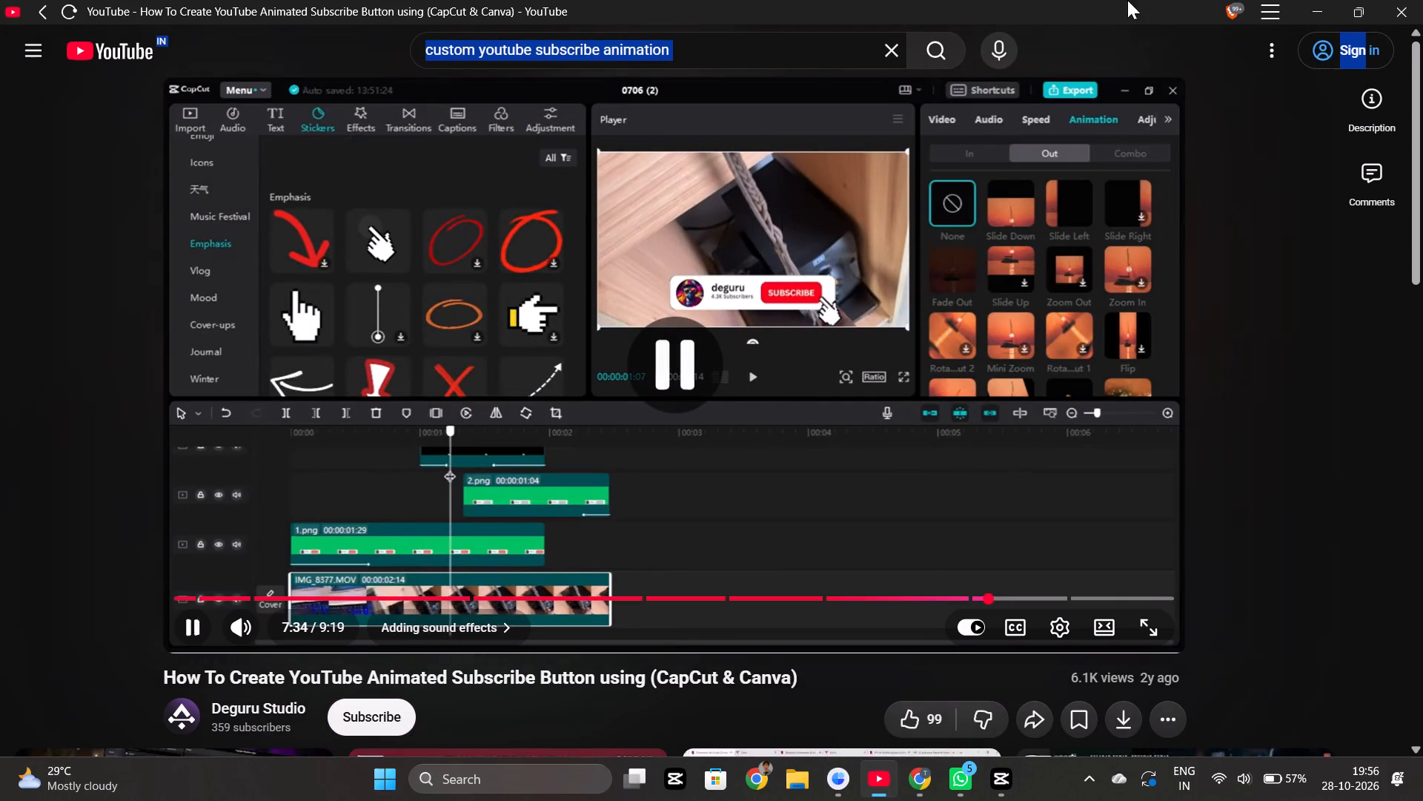
left_click(1422, 0)
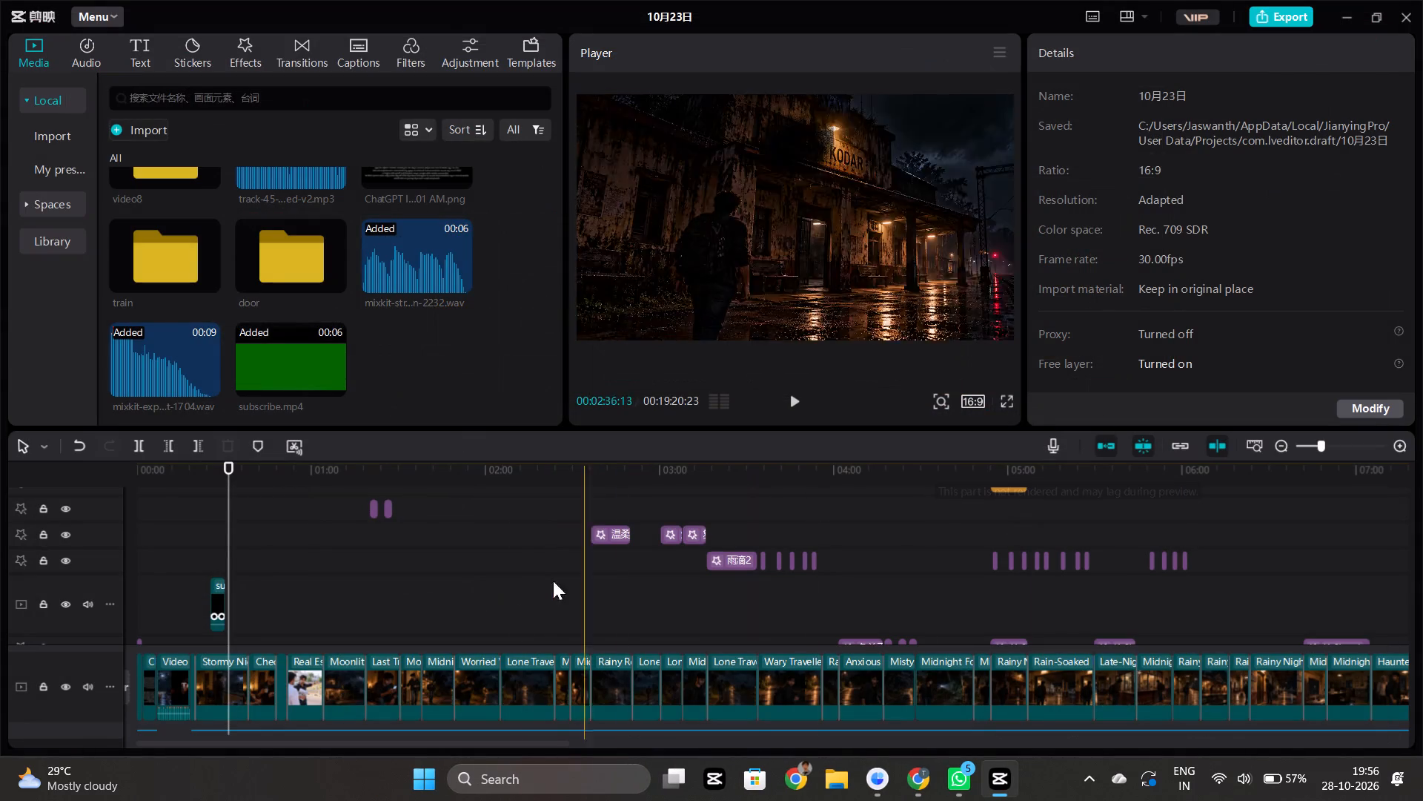
Play the 10月23日 project in JianyingPro from just before the subscribe.mp4 overlay to recheck the button animation.
left_click(193, 543)
key("space")
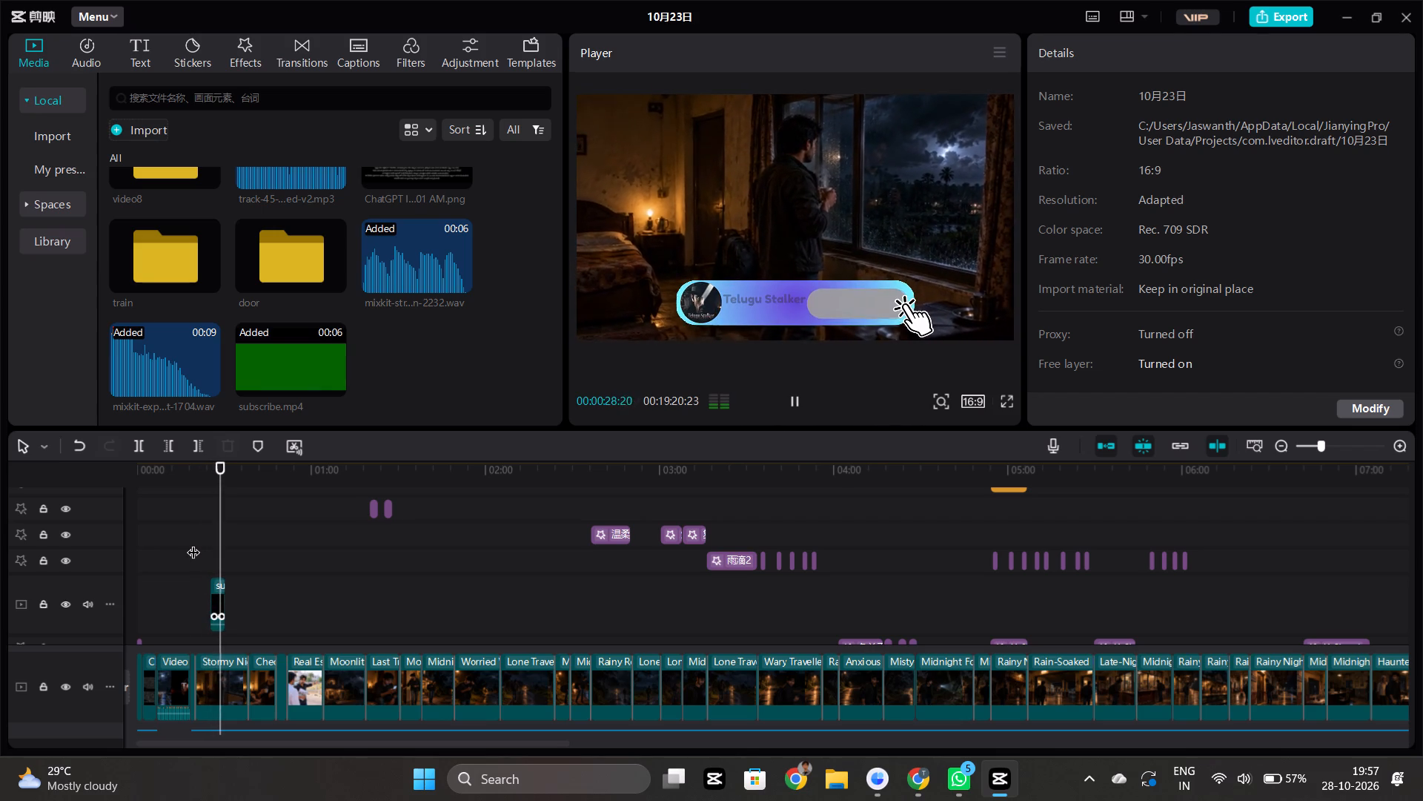
left_click(209, 594)
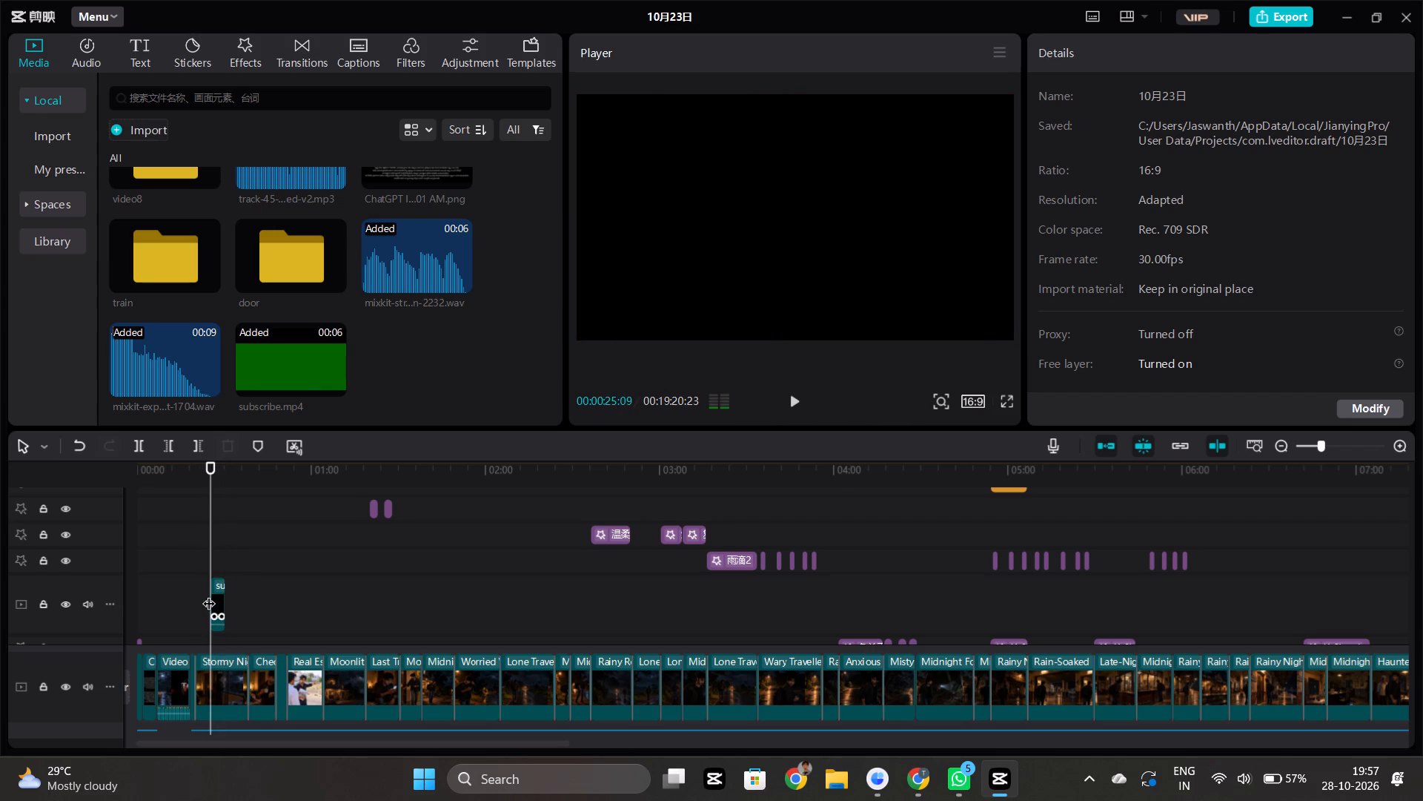
Scale the subscribe.mp4 overlay down proportionally in the preview to a little over two thirds of the frame width.
left_click(217, 599)
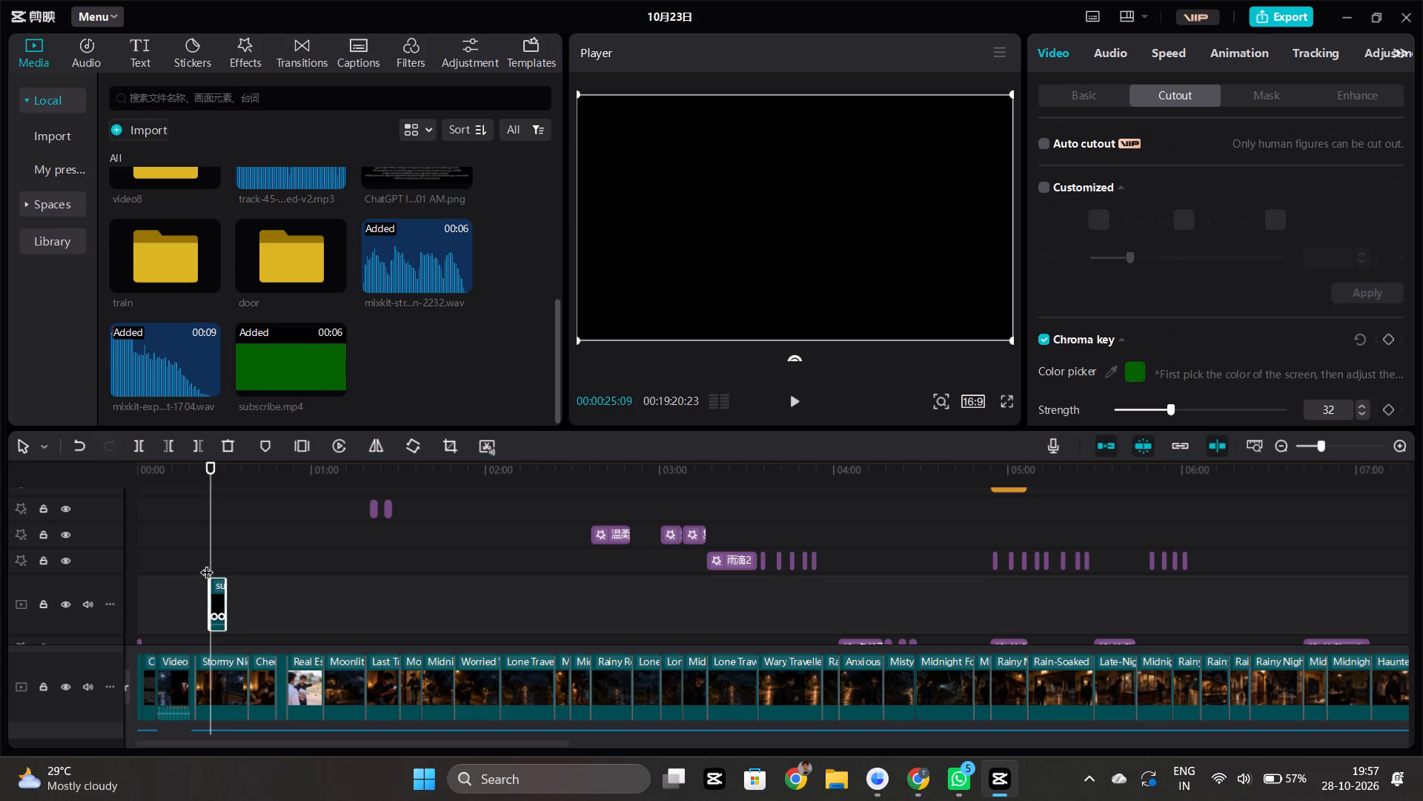
left_click(219, 557)
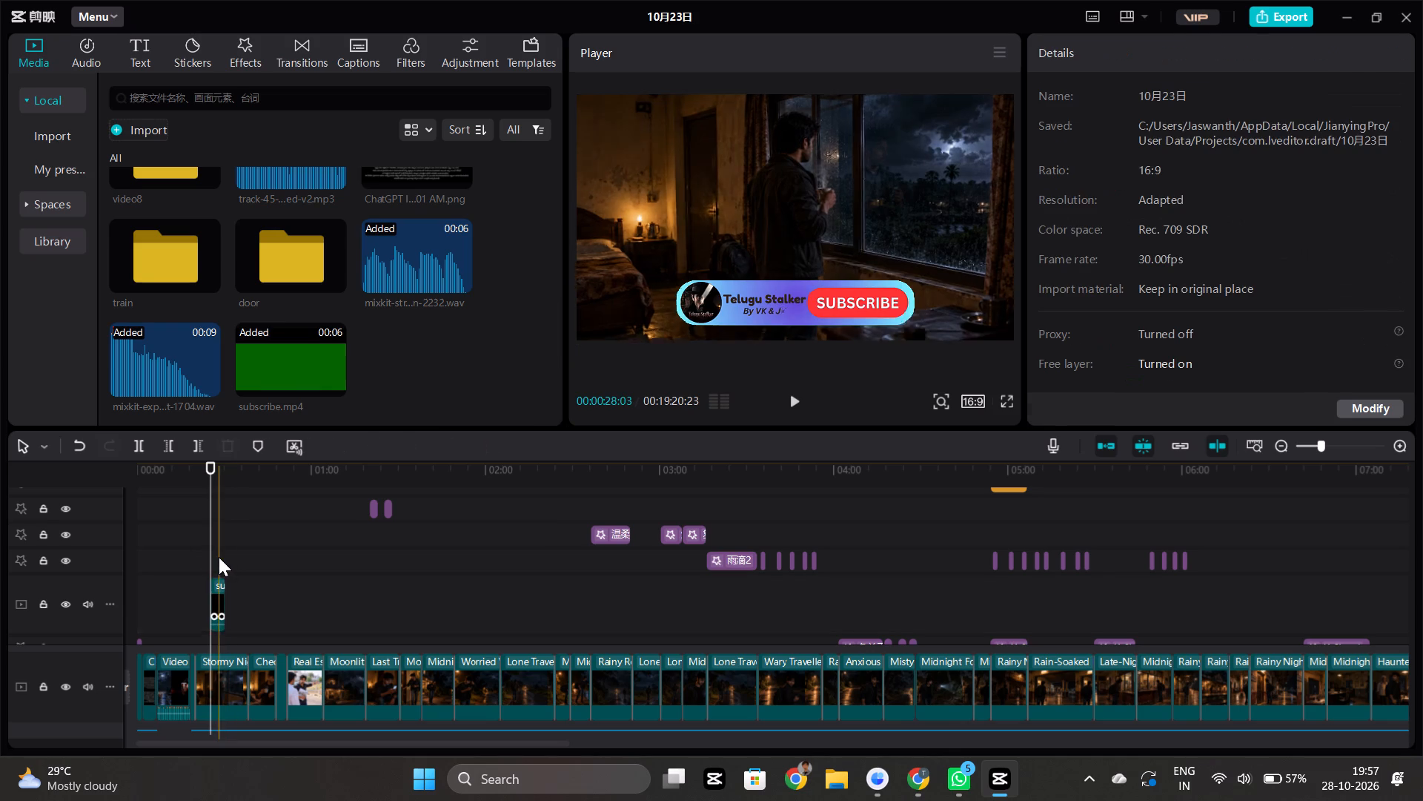
left_click(216, 617)
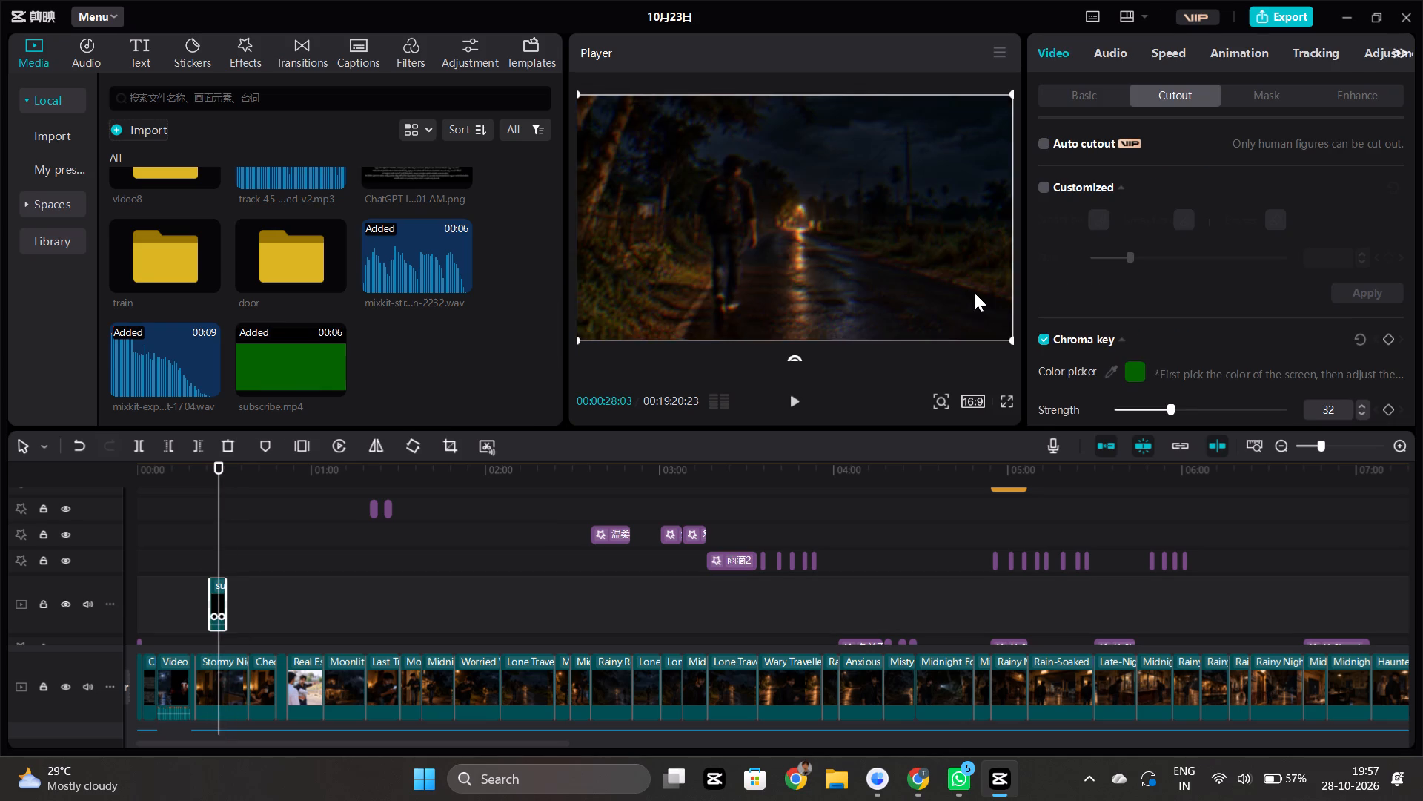
left_click_drag(1004, 327, 966, 305)
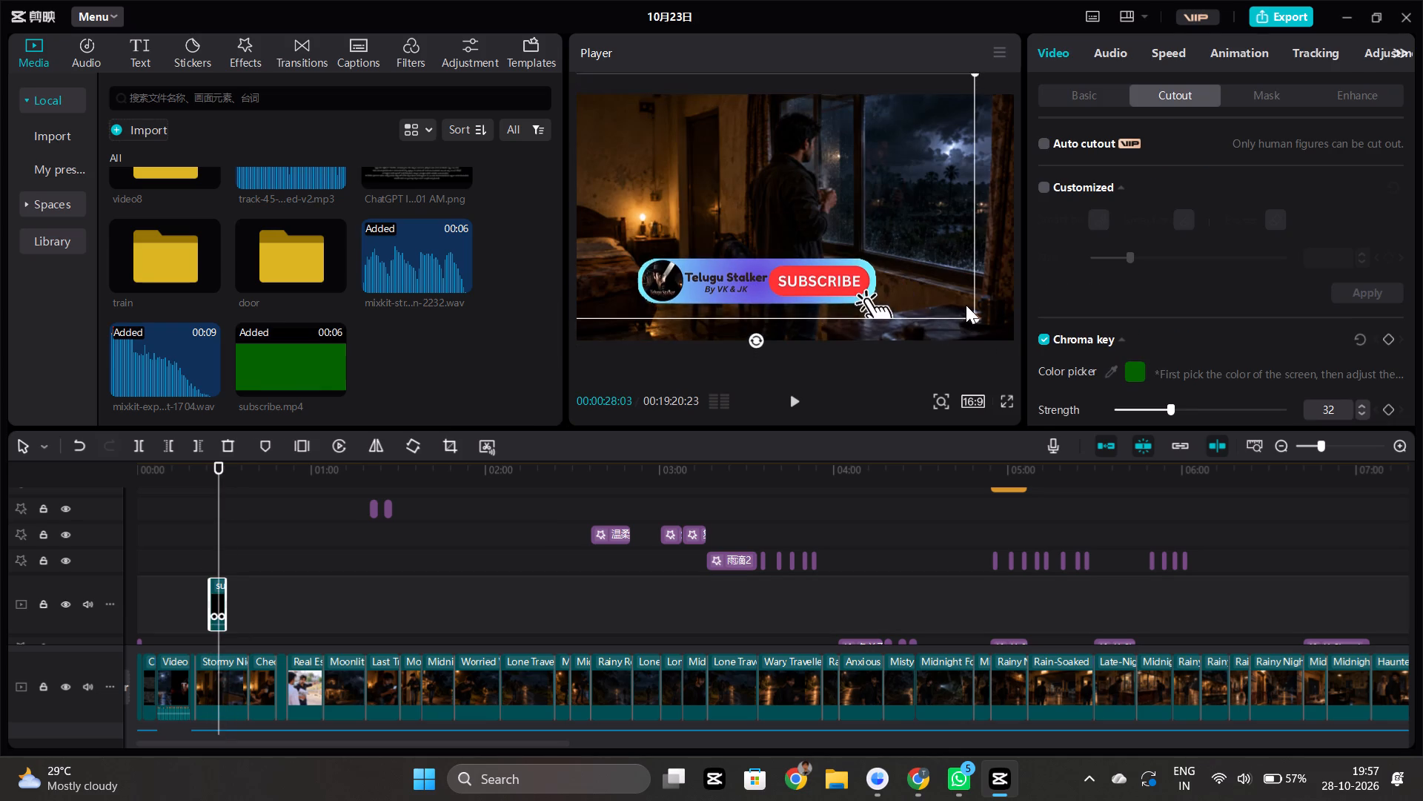
left_click_drag(966, 305, 1001, 323)
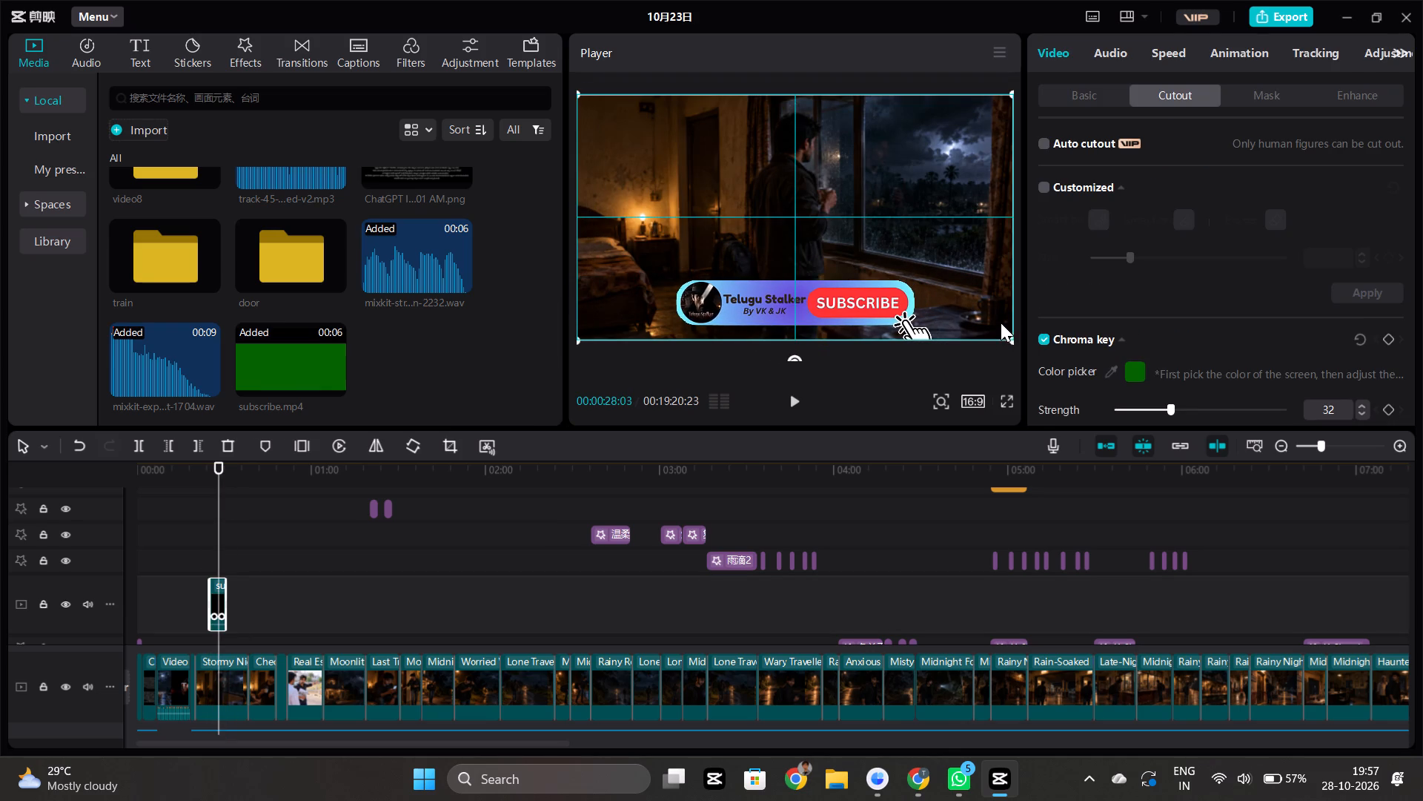
left_click_drag(1001, 323, 1004, 317)
left_click_drag(806, 96, 806, 127)
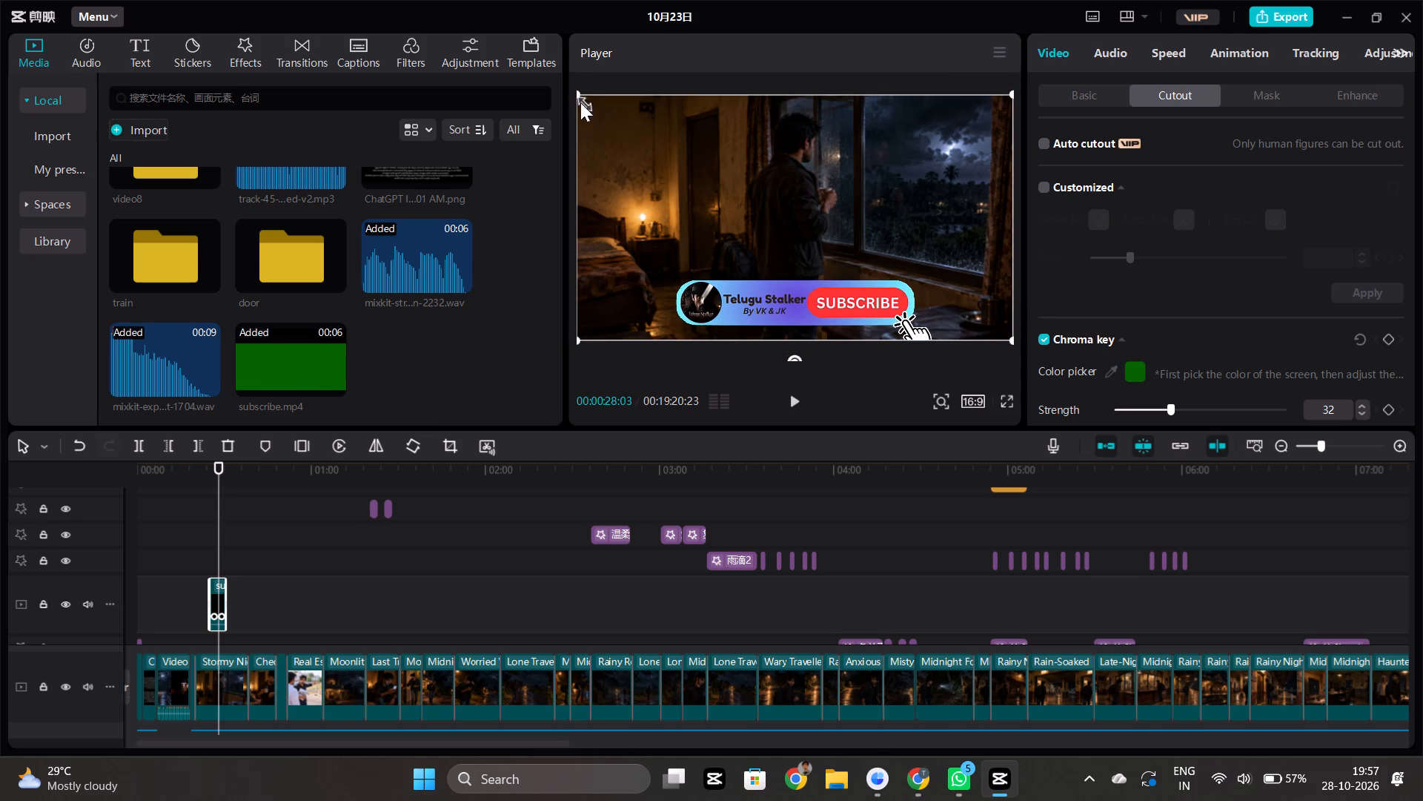
left_click_drag(579, 97, 634, 162)
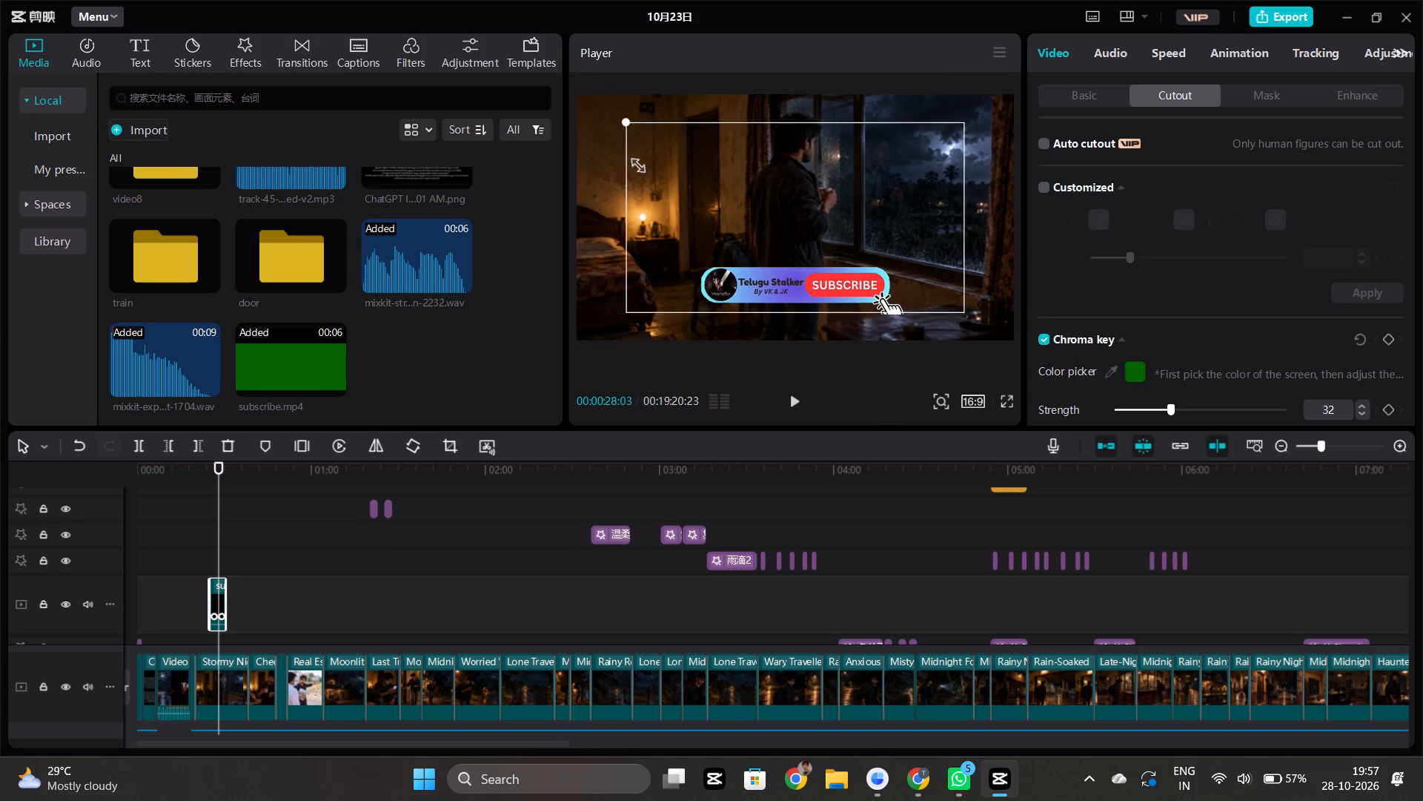
left_click_drag(634, 162, 654, 180)
Move the subscribe.mp4 overlay down in the preview so the subscribe button sits near the frame's bottom edge, slightly right of centre.
left_click_drag(771, 214, 772, 260)
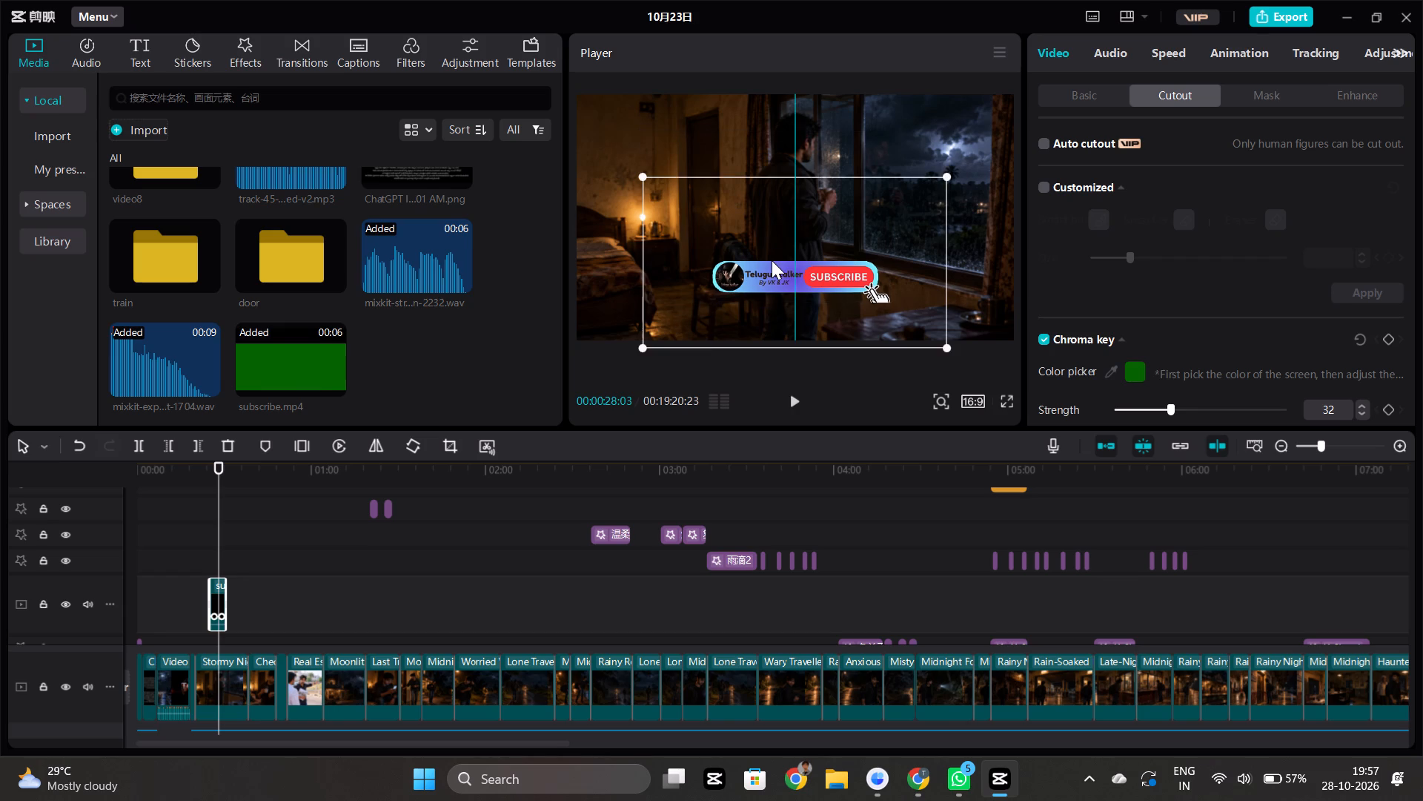
left_click_drag(772, 260, 846, 249)
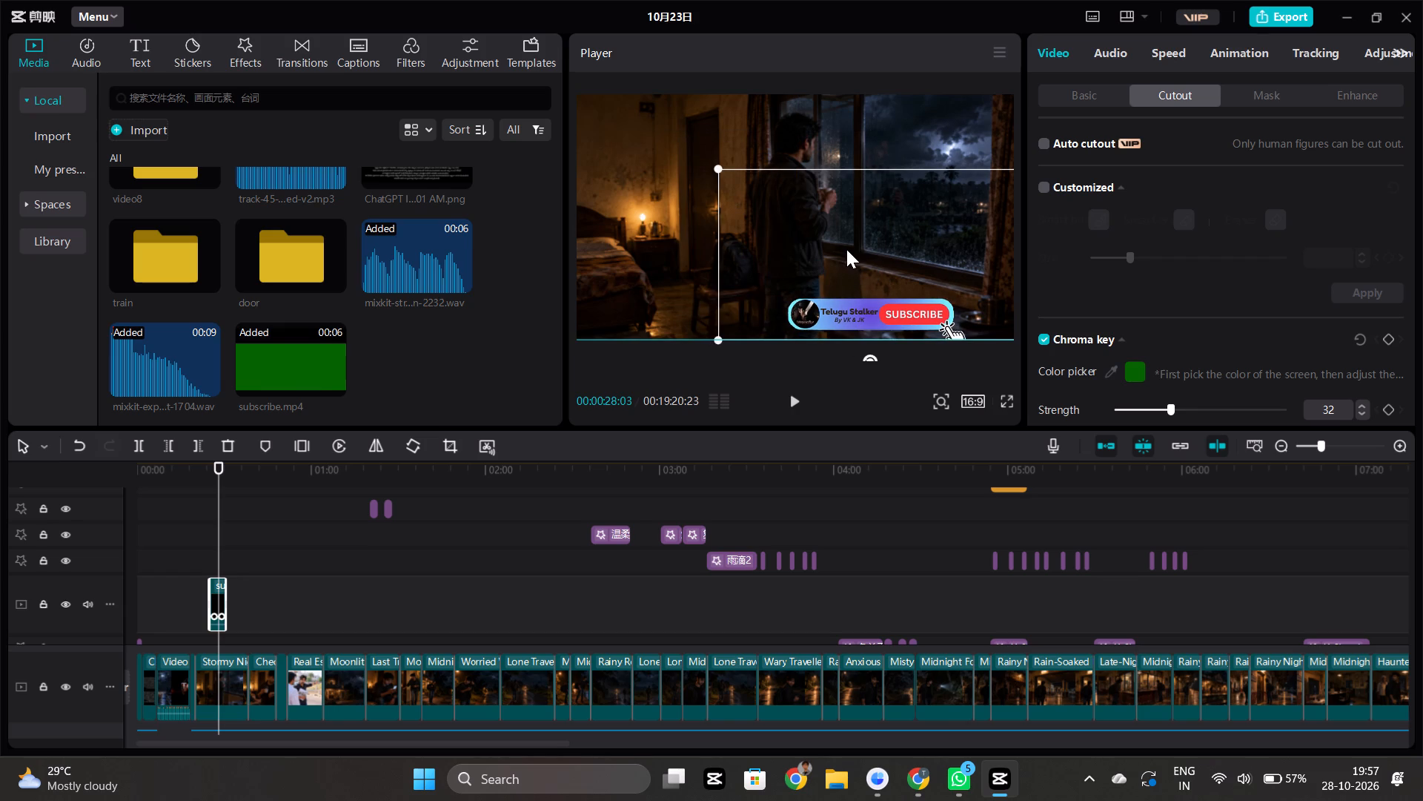
left_click_drag(846, 249, 774, 254)
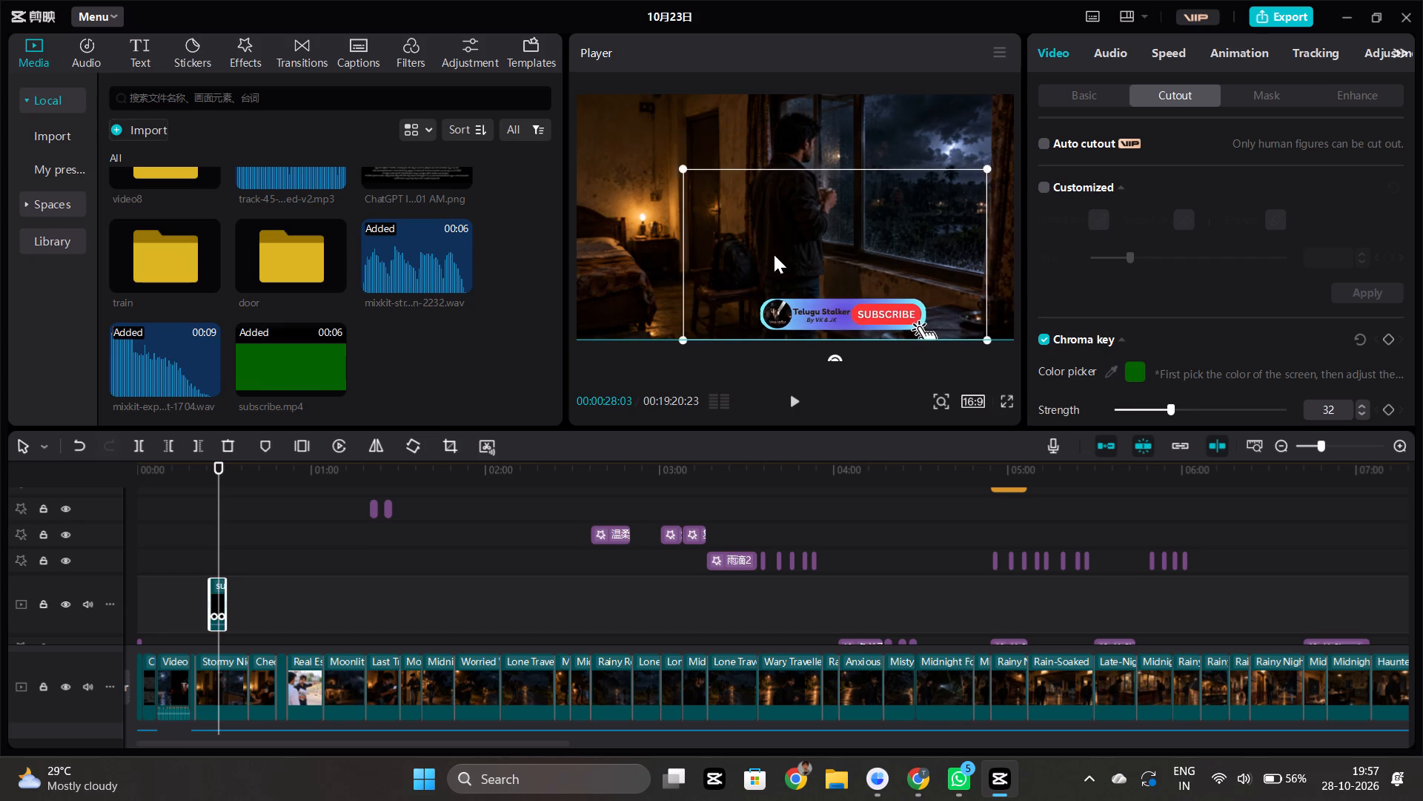
left_click_drag(774, 254, 782, 244)
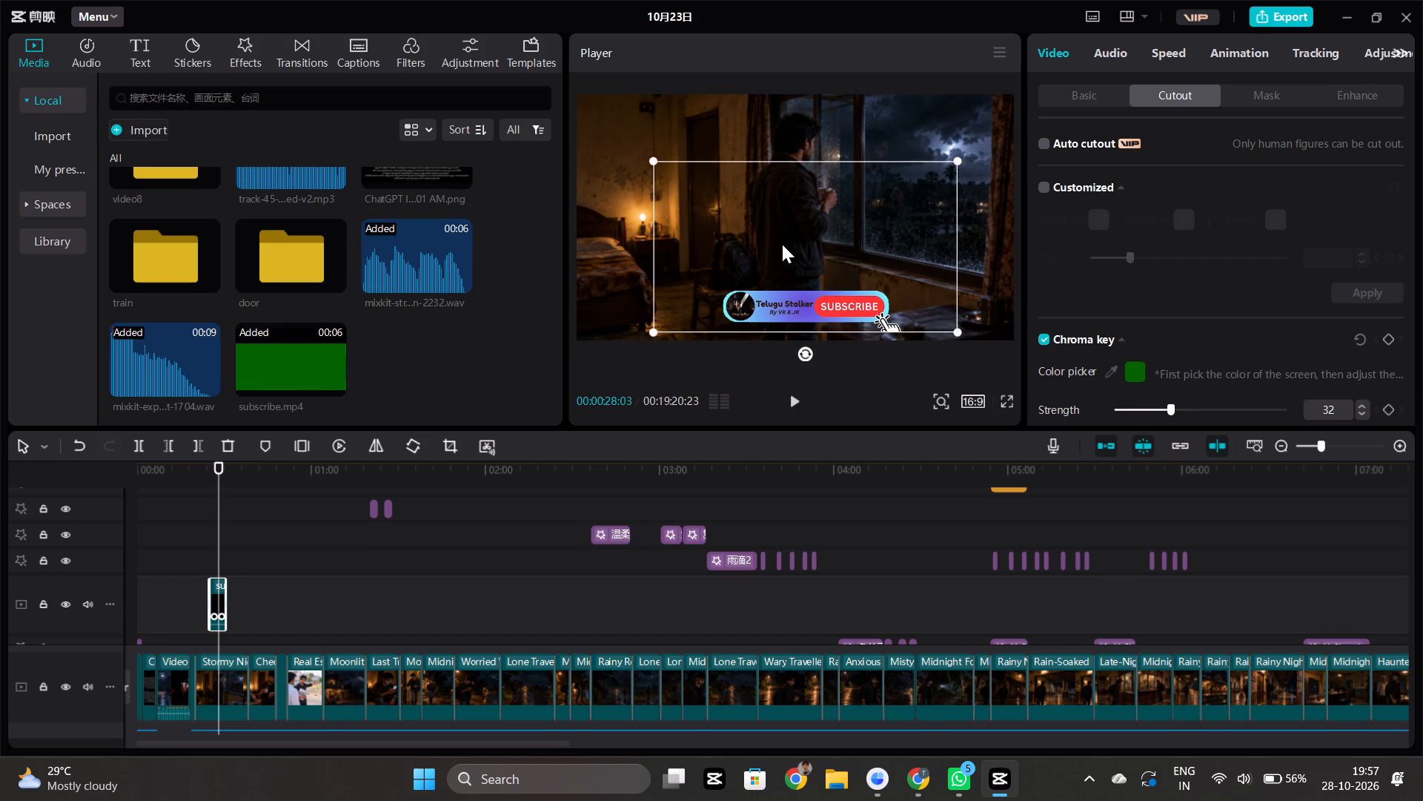
Play back the section around the subscribe.mp4 overlay to check the button's size and position over the scene.
left_click(198, 562)
key("space")
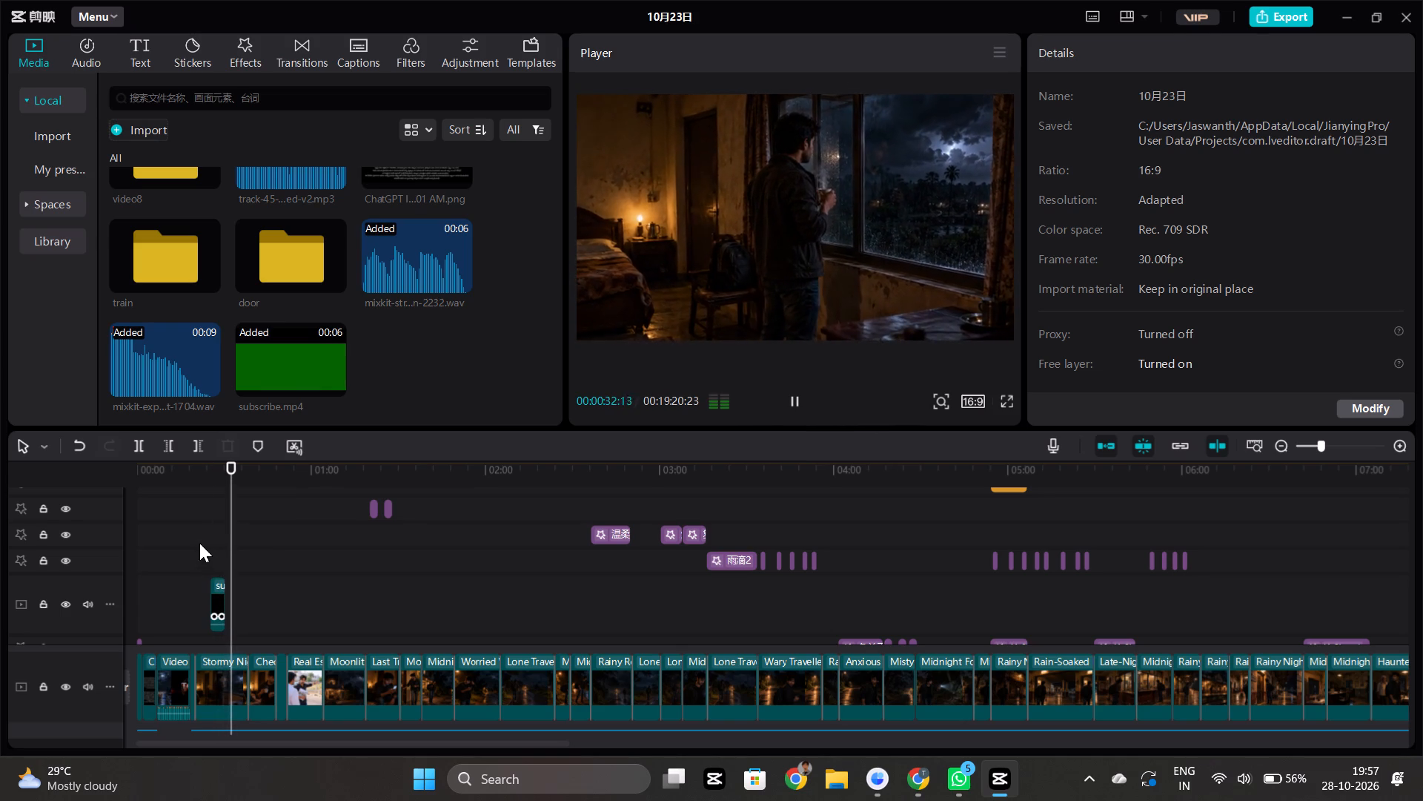
left_click(208, 560)
key("space")
key("space")
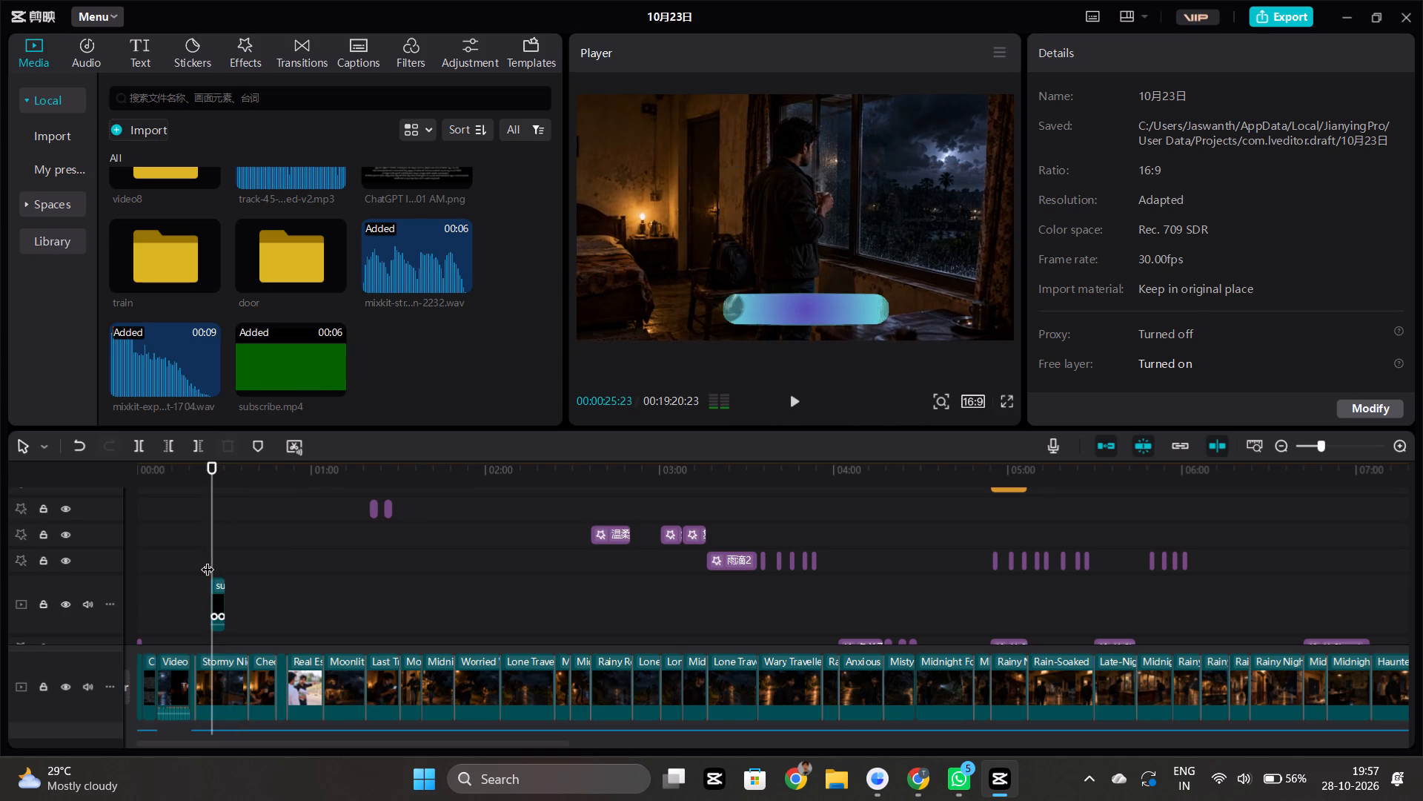
Close the 10月23日 project's editing window.
left_click(1410, 8)
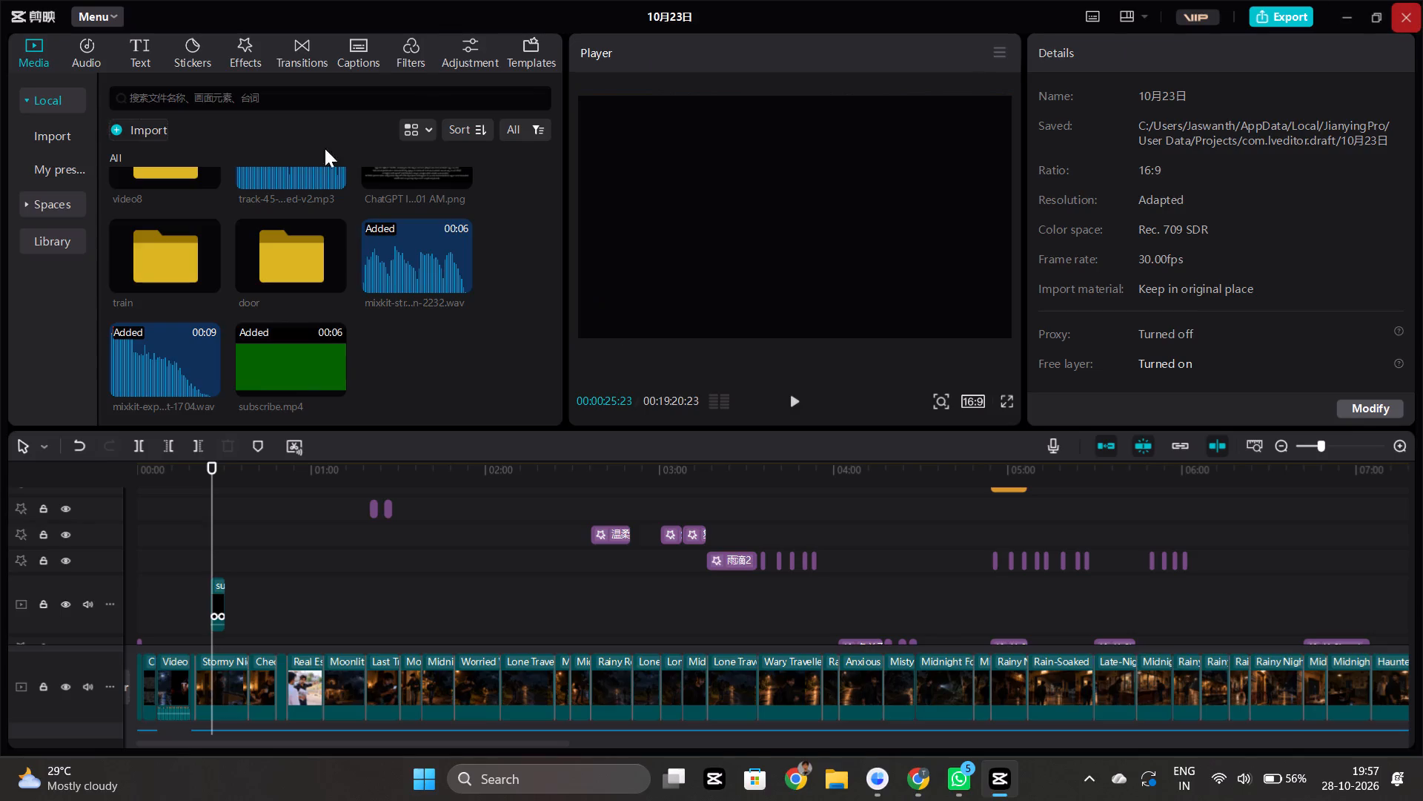
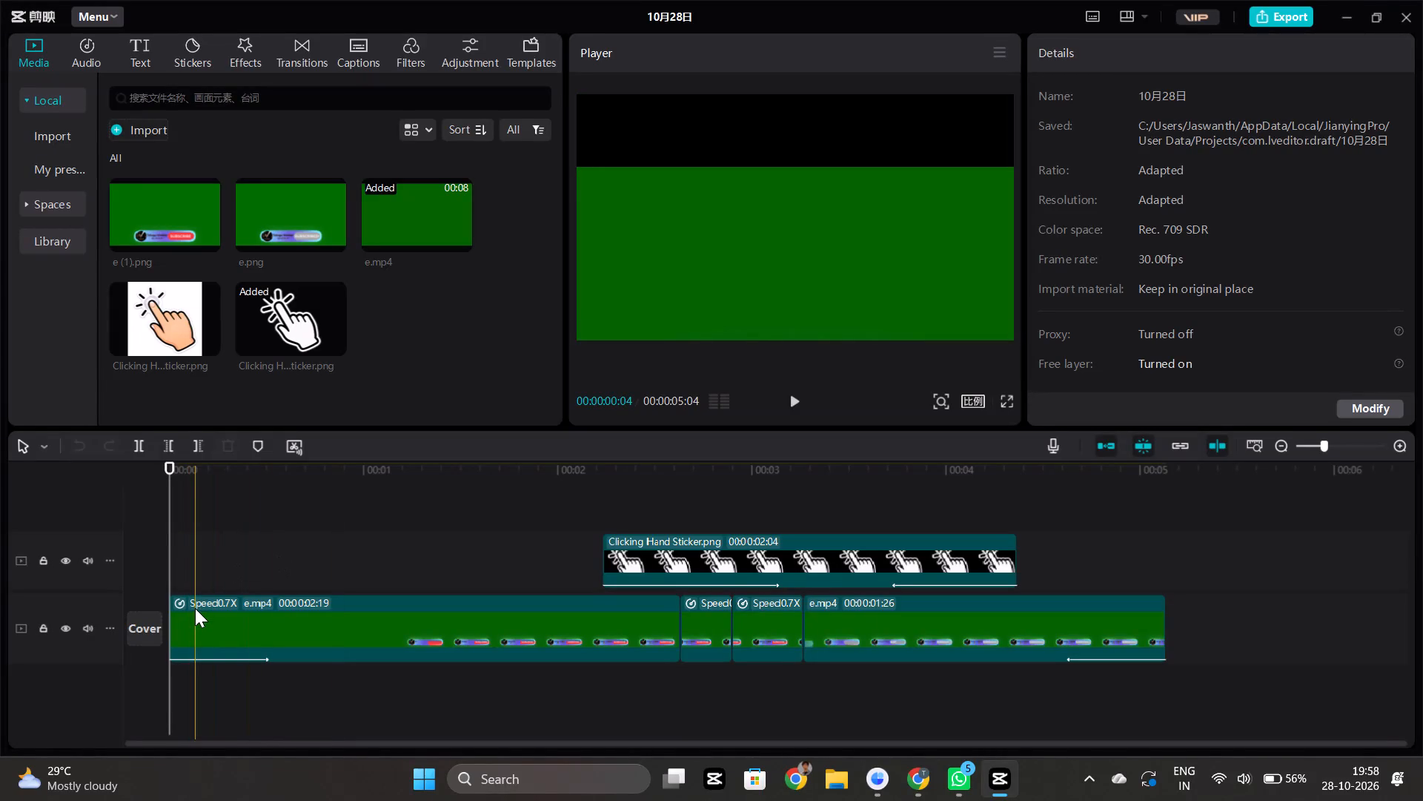
Remove the In animation from the first e.mp4 clip at the start of the 10月28日 timeline.
left_click(195, 608)
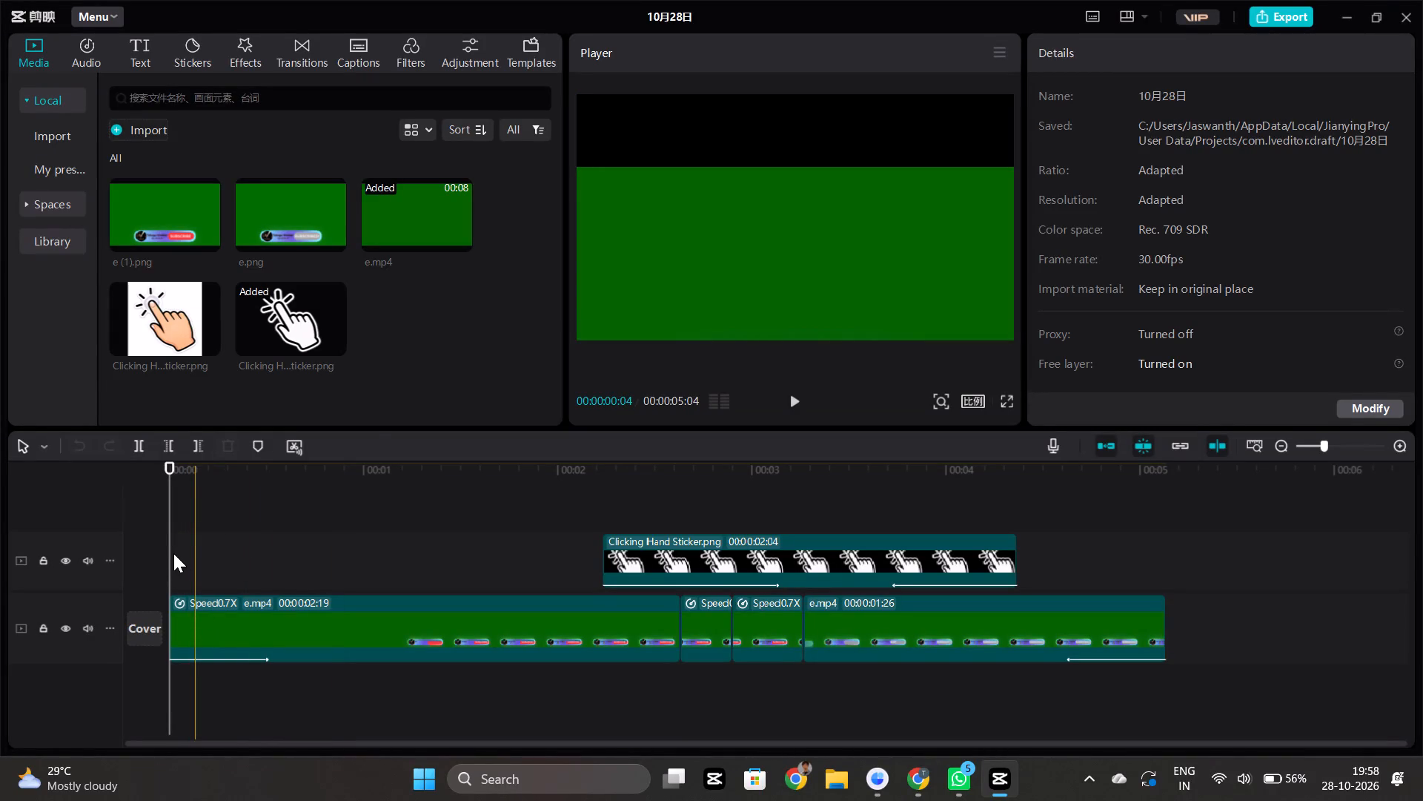
left_click(170, 552)
double_click(172, 563)
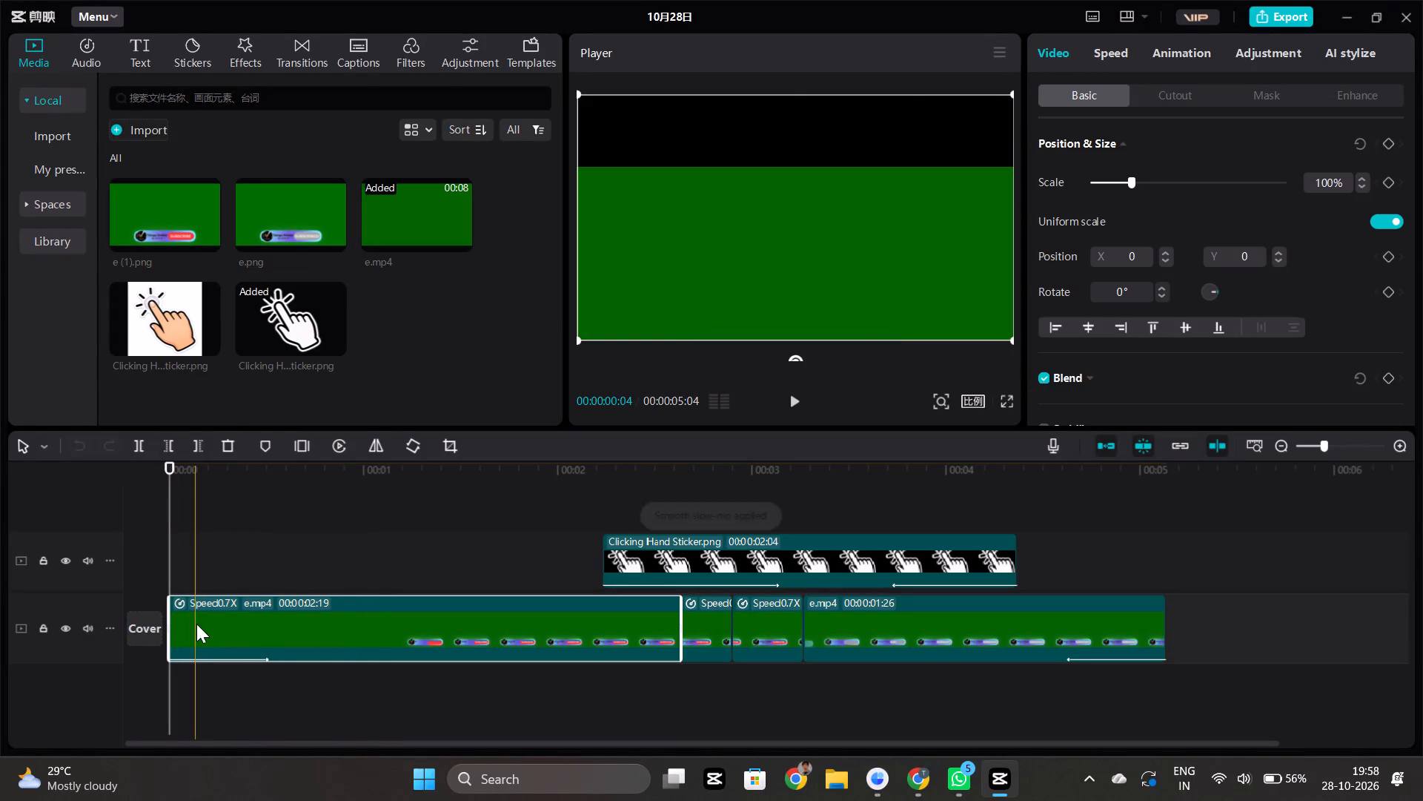
left_click(1182, 48)
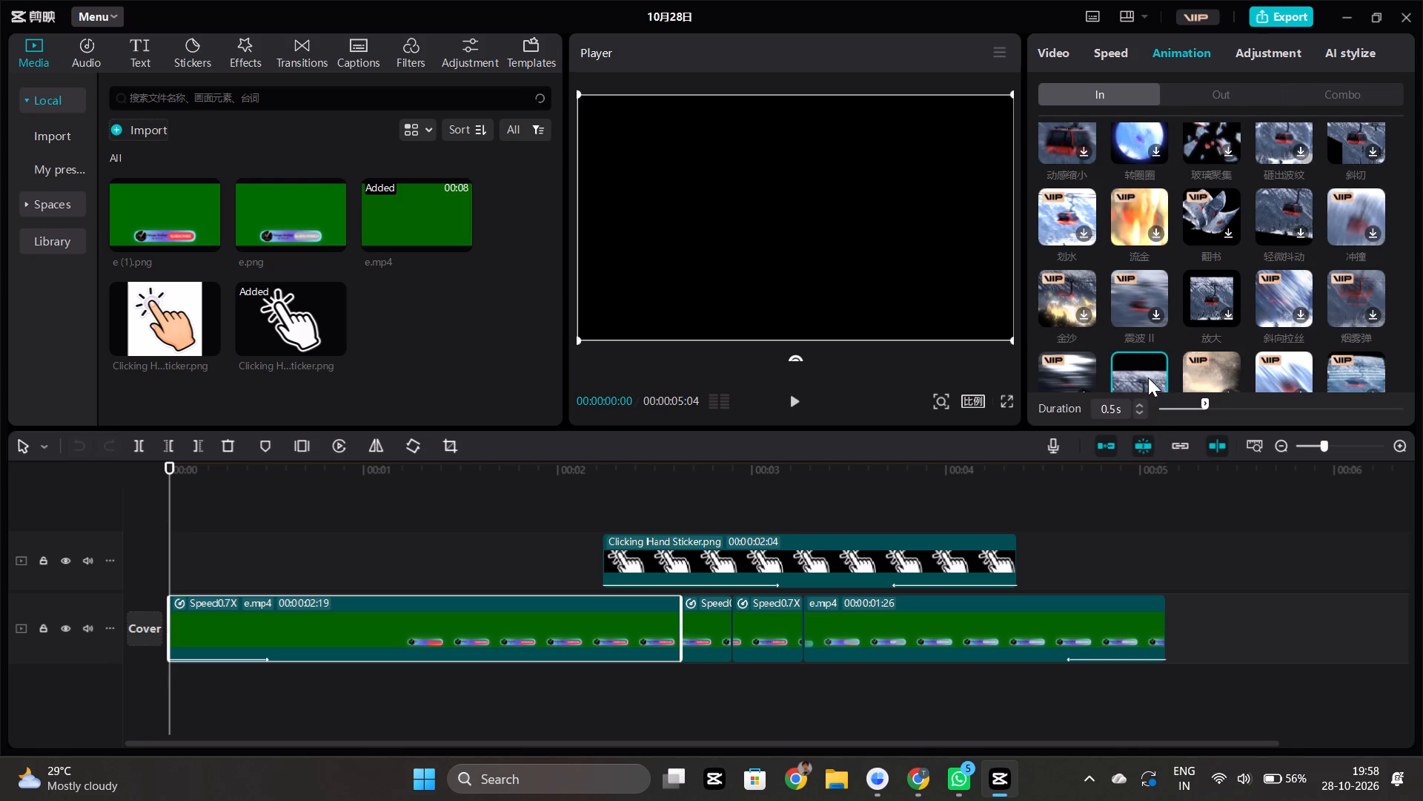
scroll(1152, 211, "up", 6)
left_click(1075, 139)
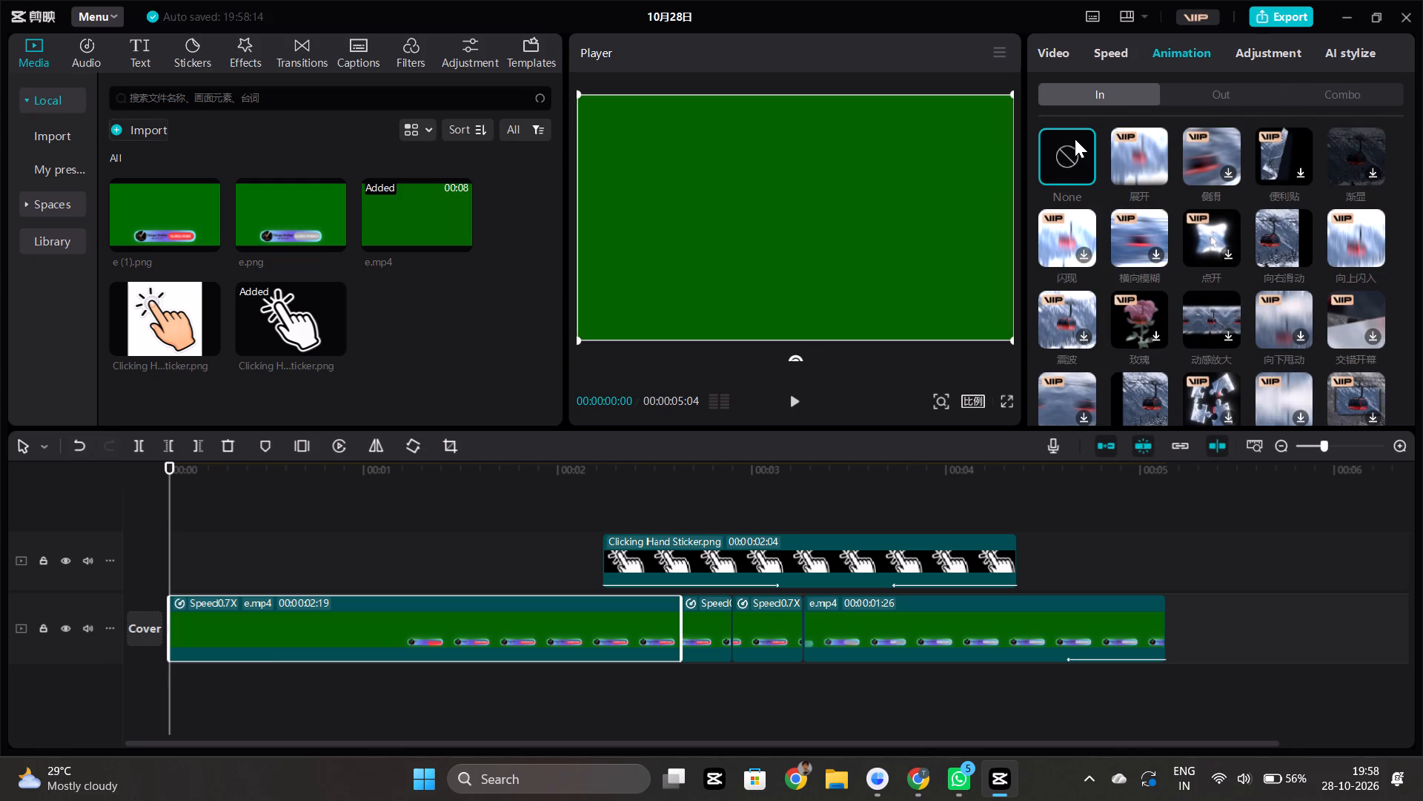
Set both the In and Out animations of the last e.mp4 clip on the main track to None.
left_click(1118, 616)
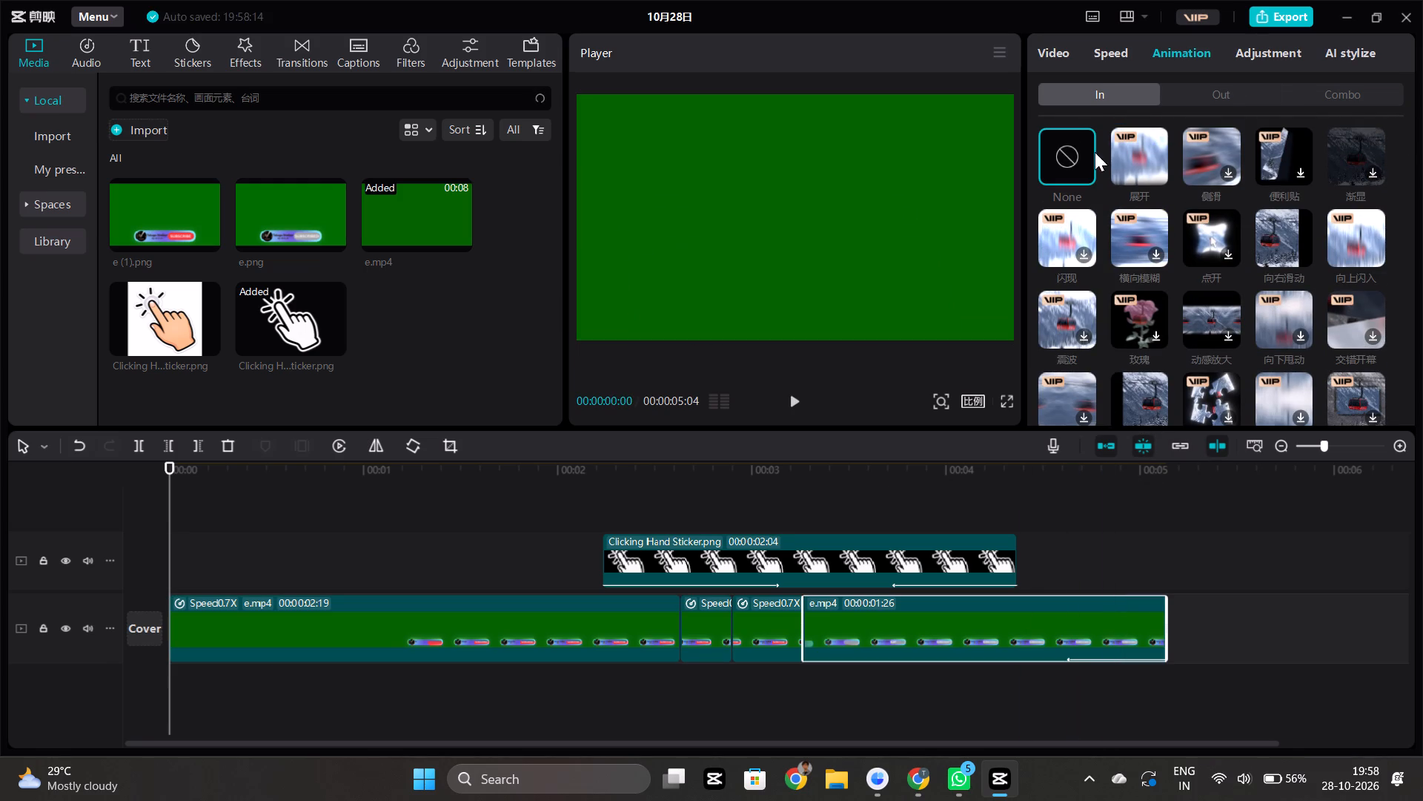
left_click(1072, 155)
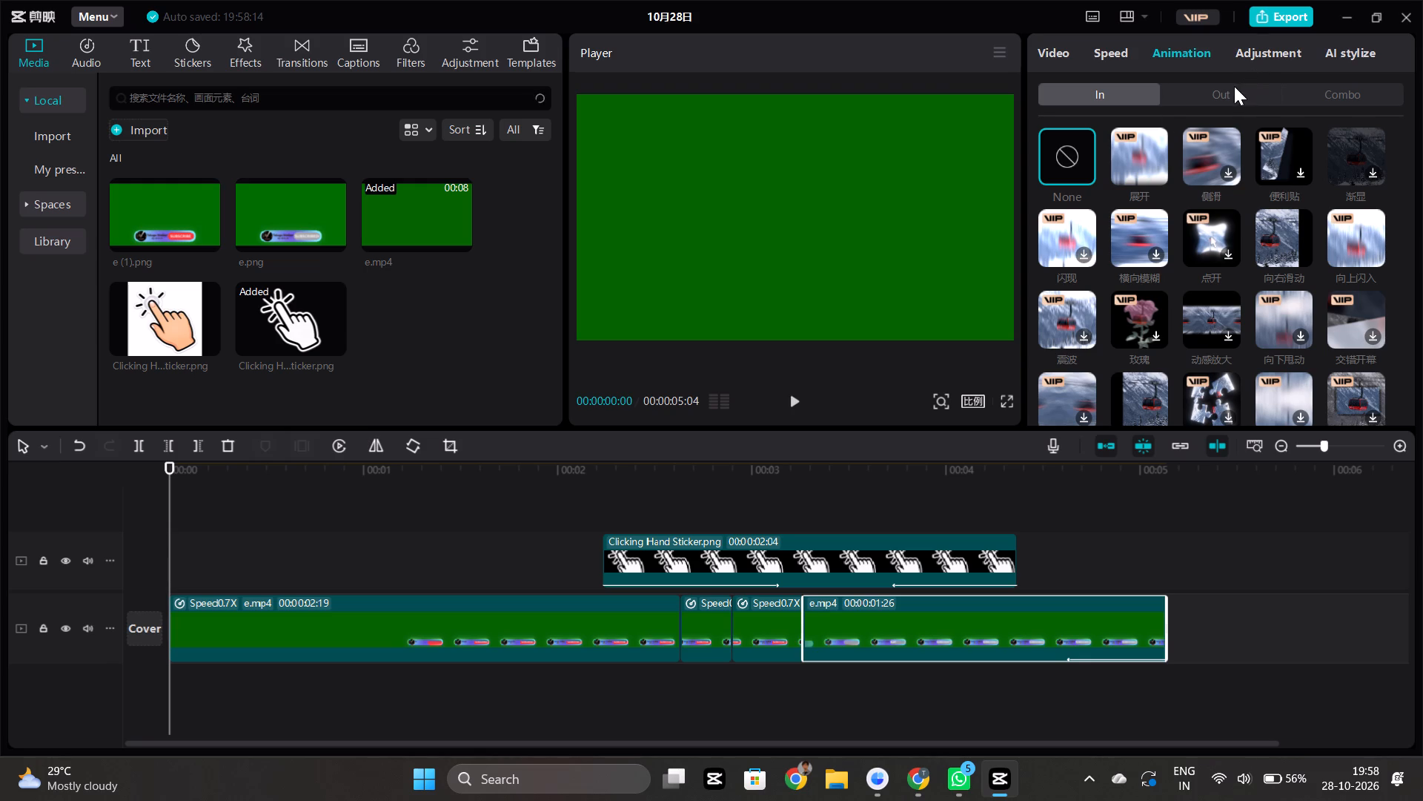
left_click(1234, 86)
scroll(1073, 136, "up", 16)
left_click(1069, 151)
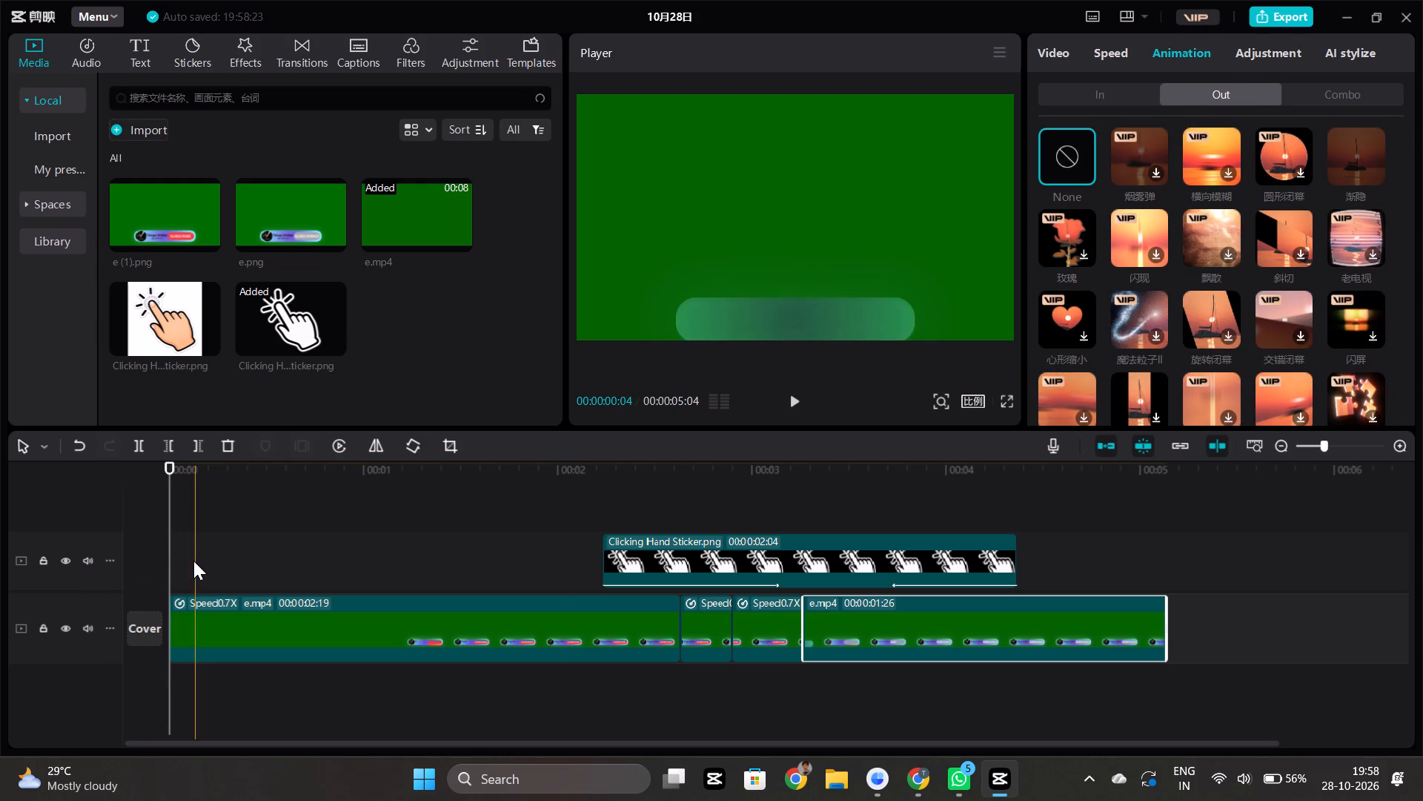
Play back the timeline from the start to check how the subscribe button appears without the clip animations.
left_click(1270, 14)
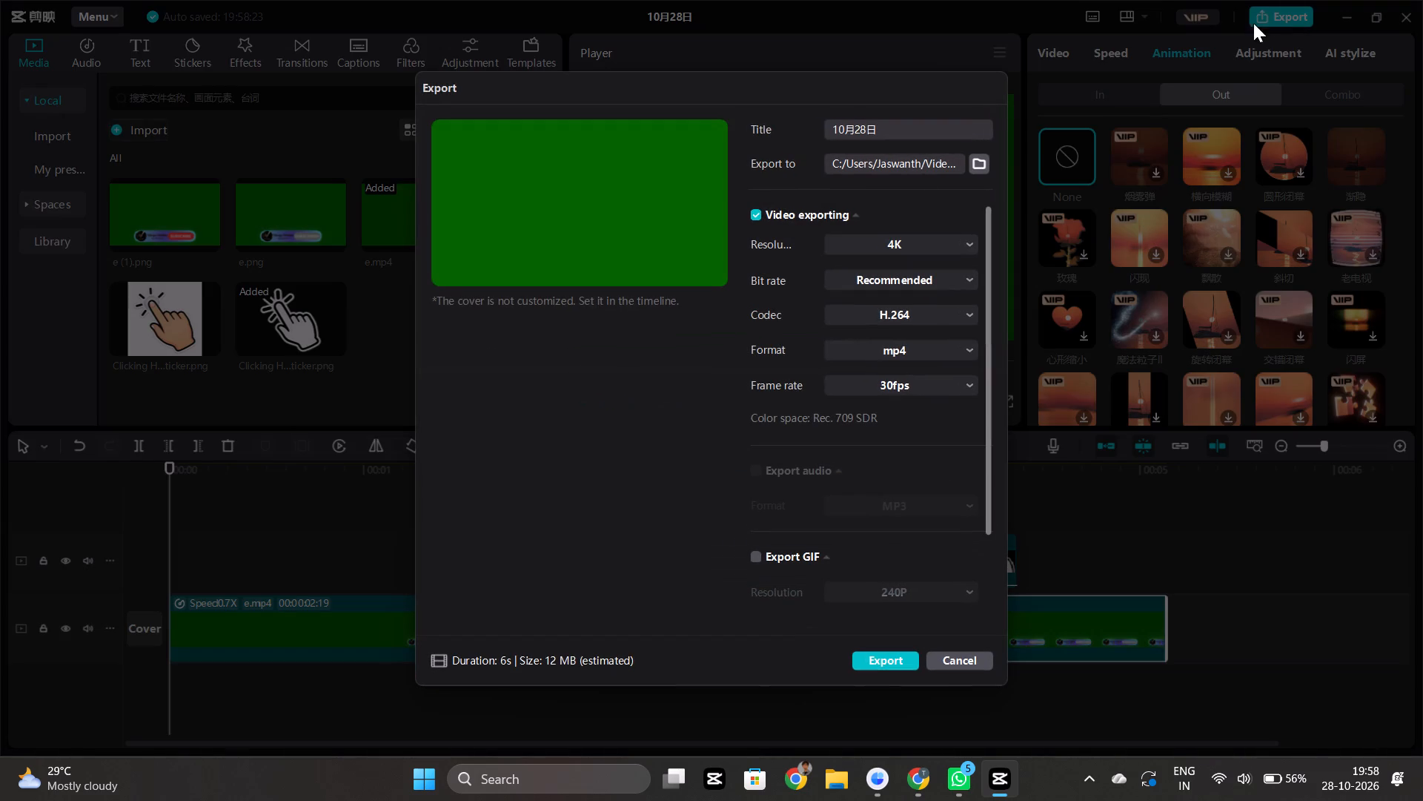
left_click(946, 665)
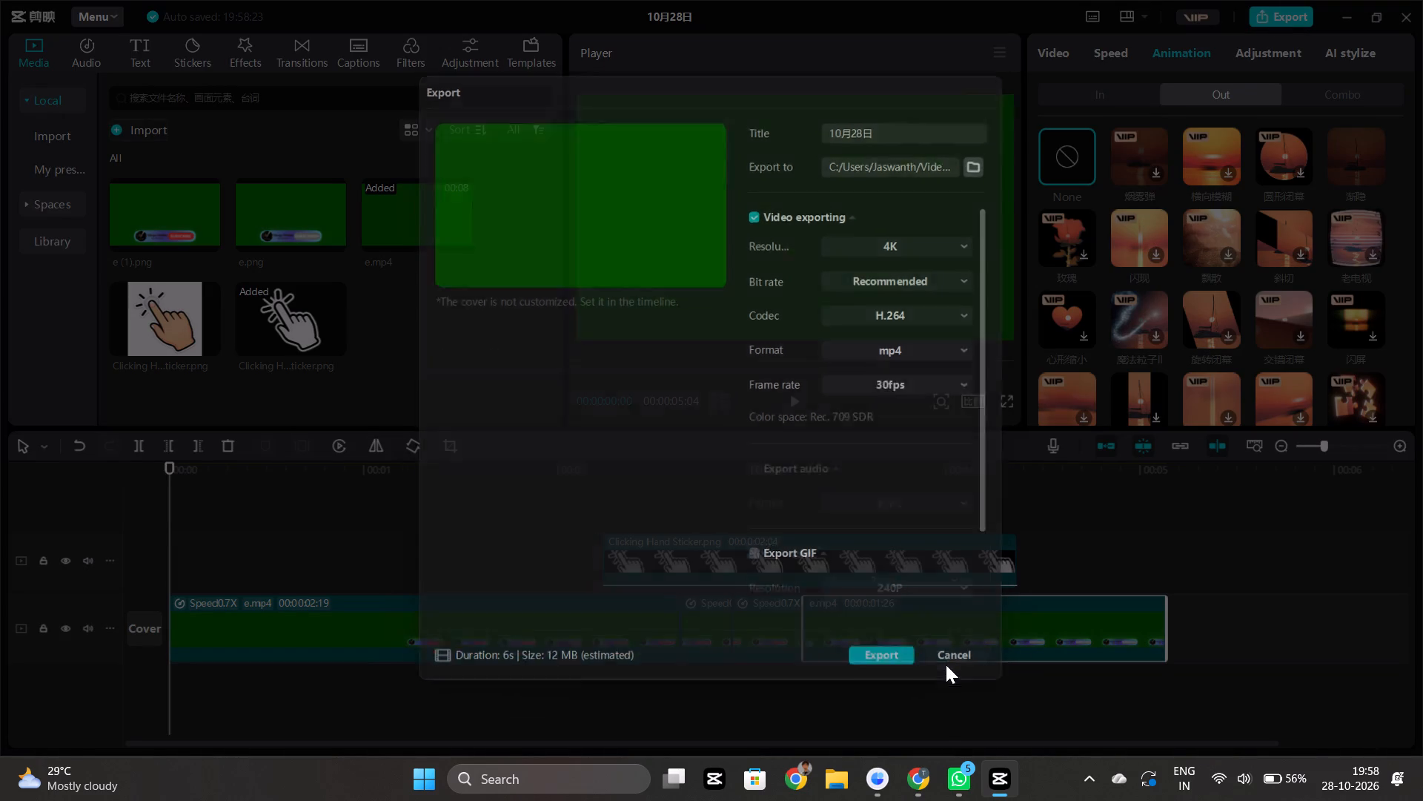
left_click(1061, 558)
key("space")
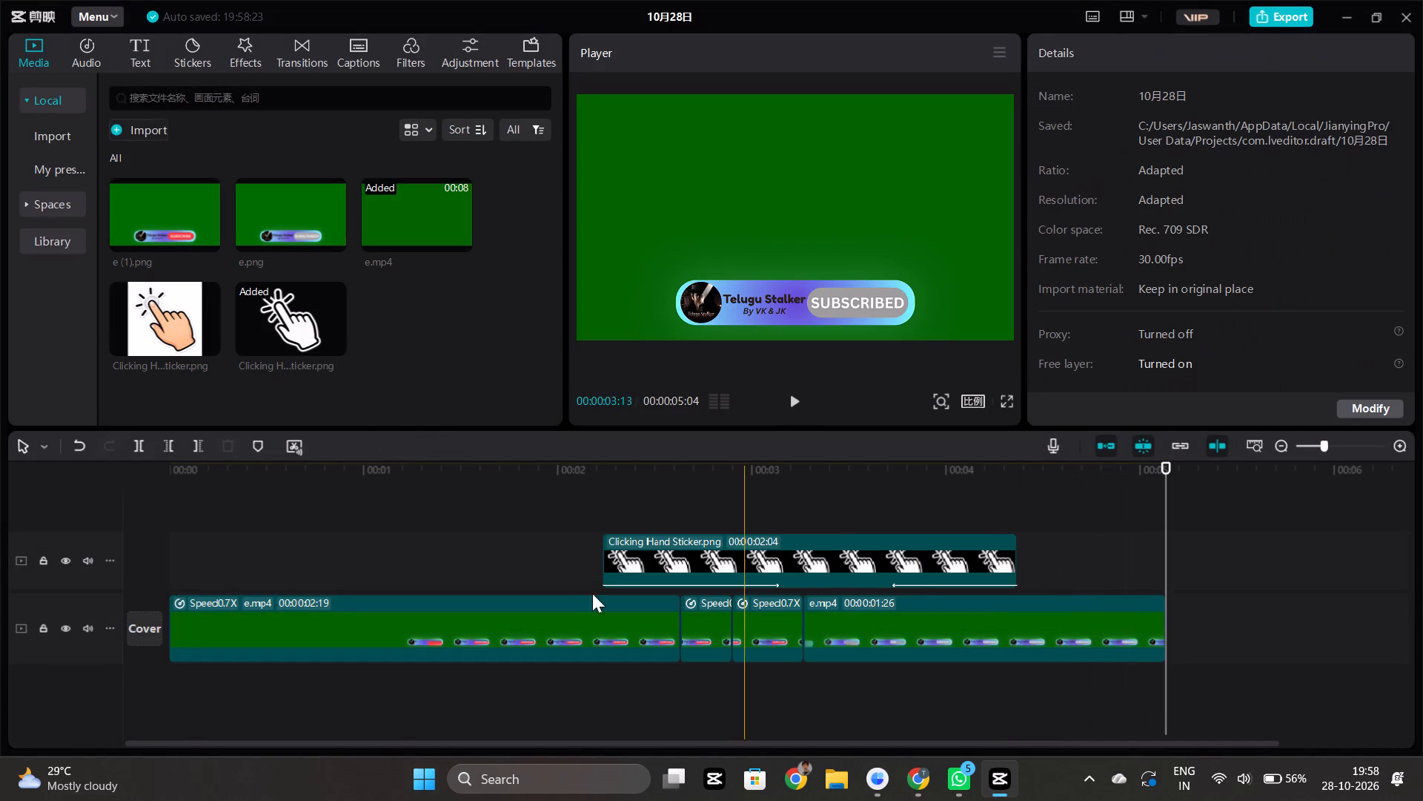
left_click(177, 515)
key("space")
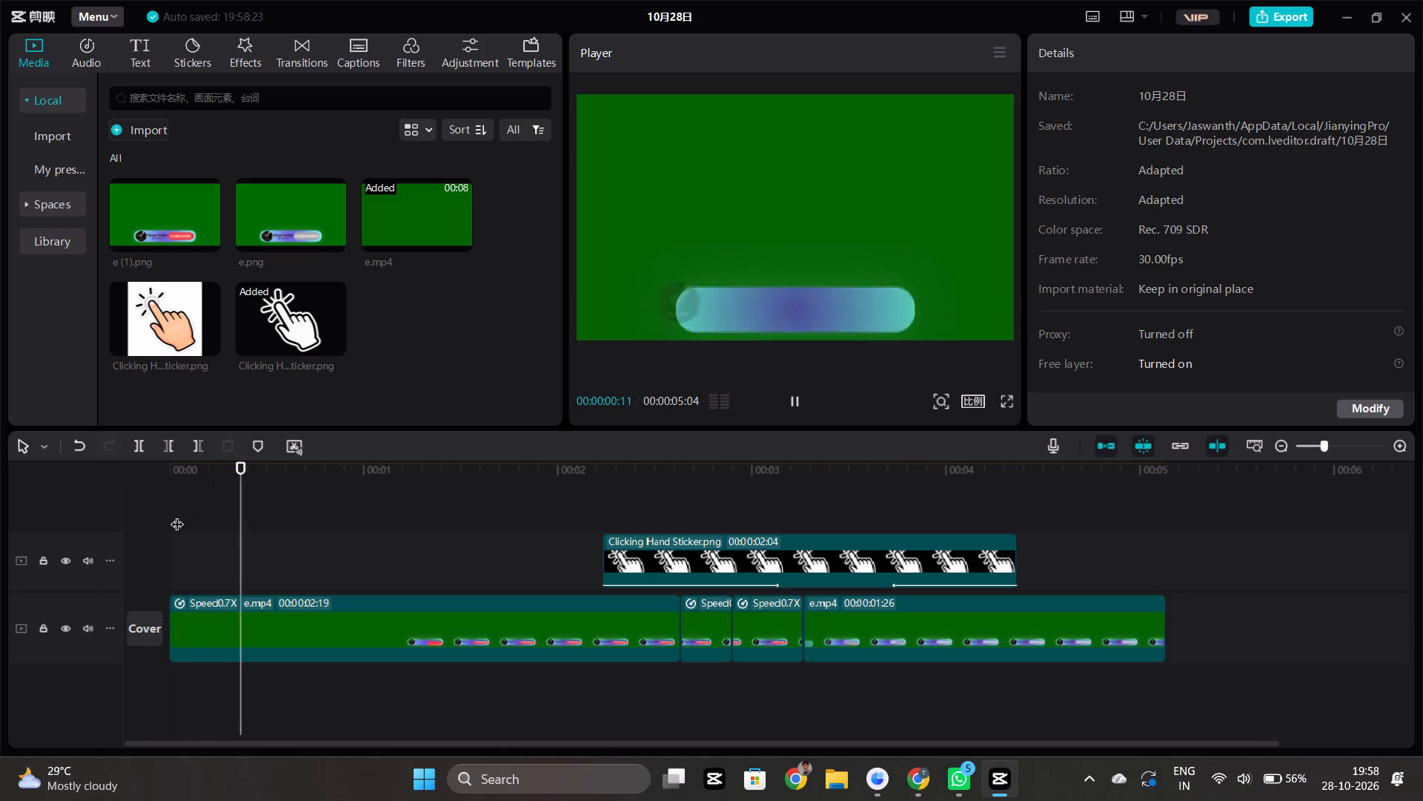
key("space")
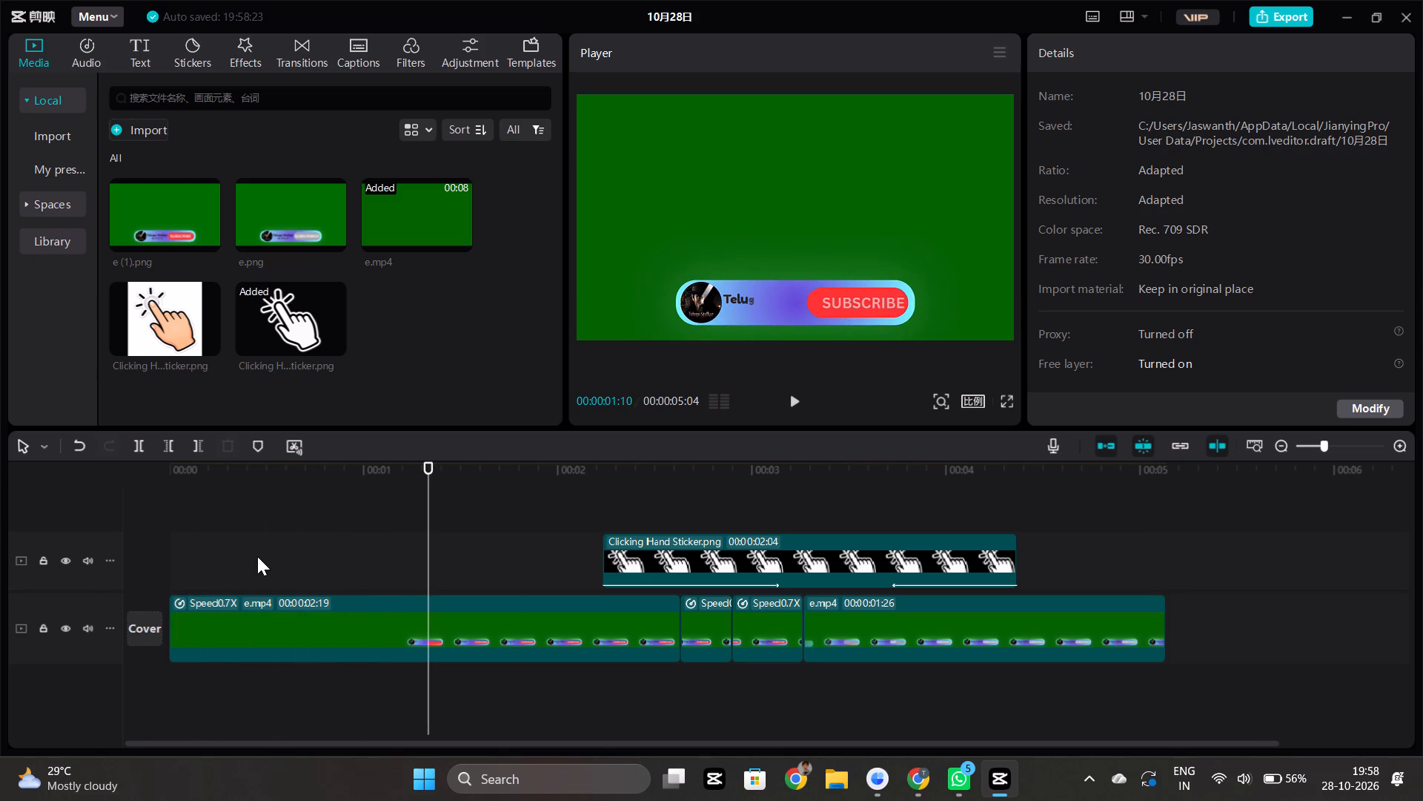
Export the subscribe button video under the title "subcsribe" with the existing 4K, 30fps mp4 settings, and dismiss the finished export.
left_click(1287, 13)
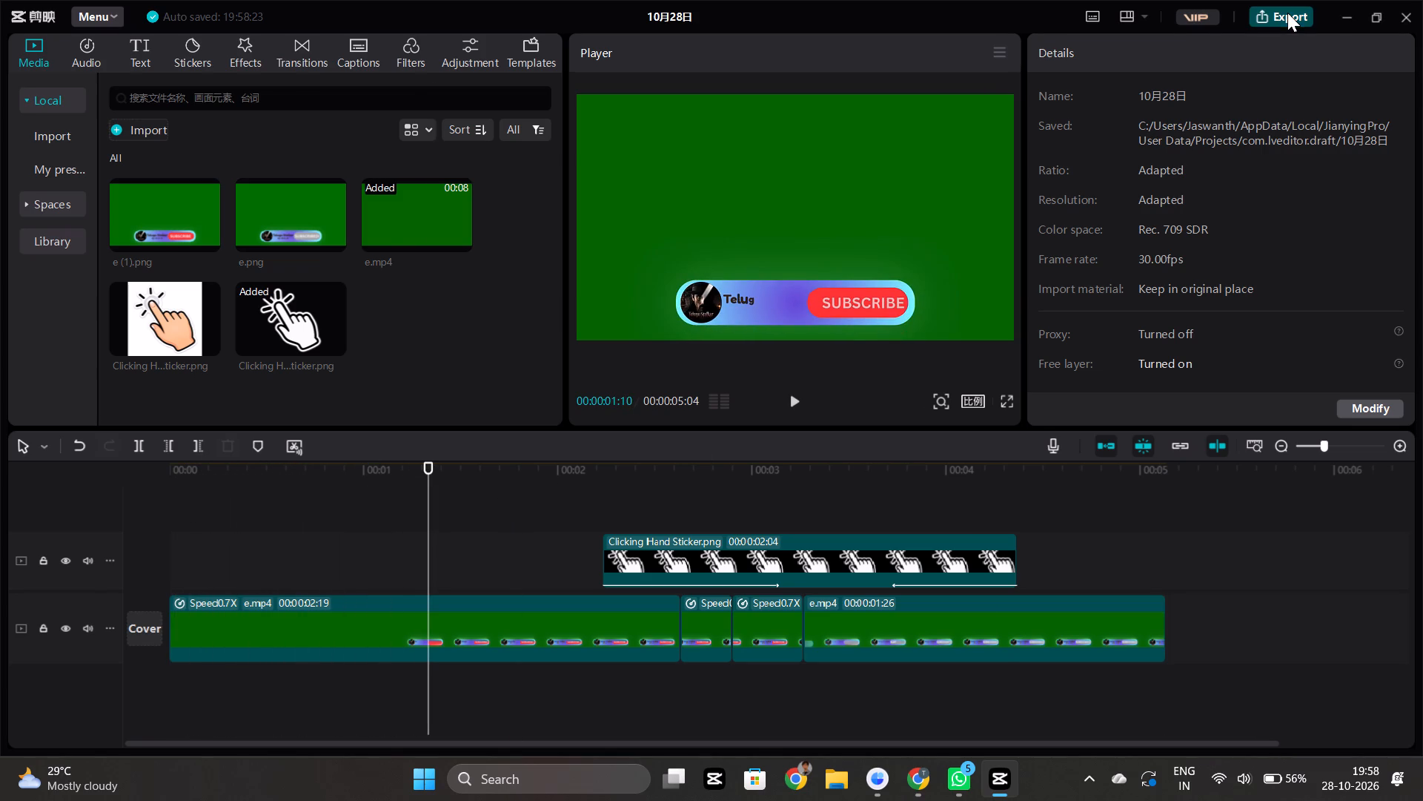
left_click(895, 130)
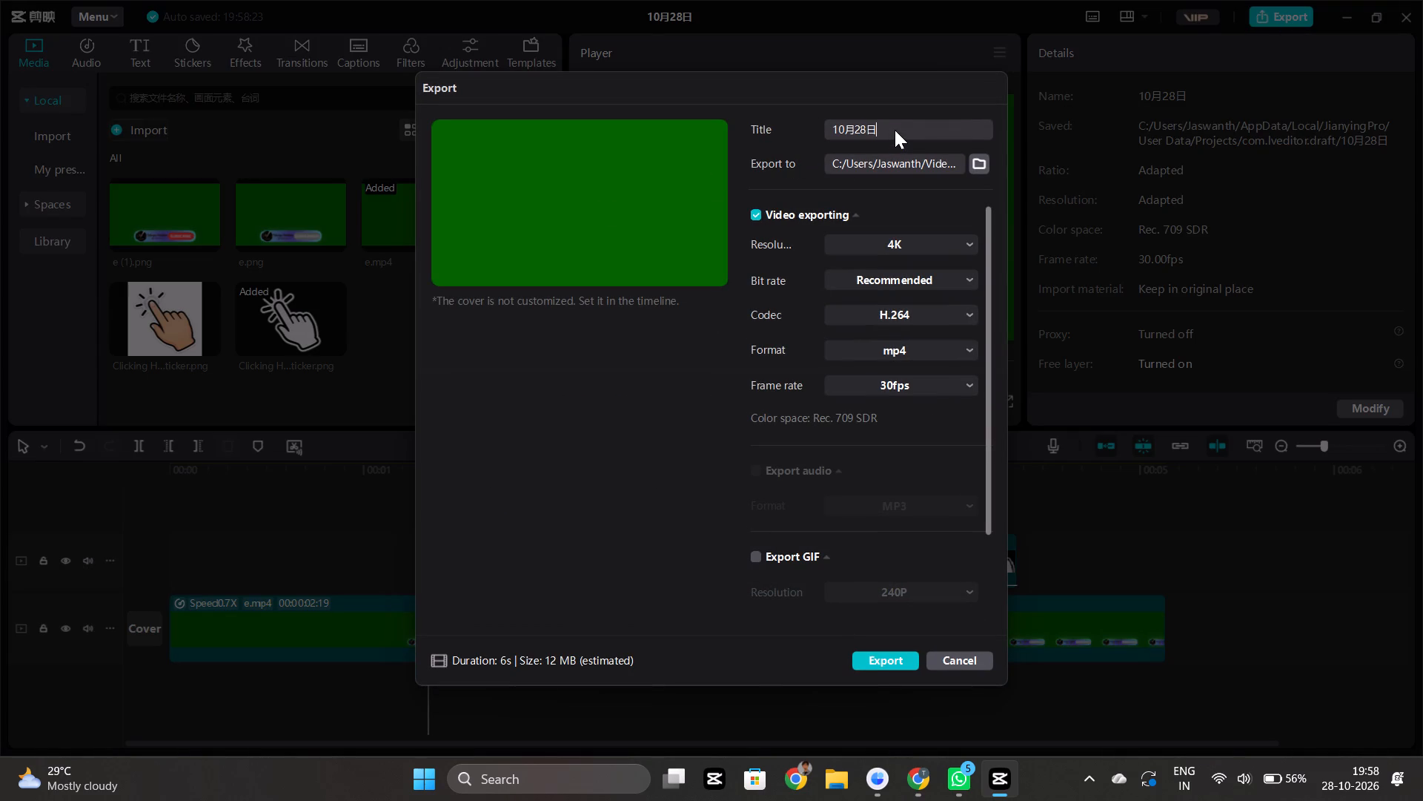
key("ctrl+a")
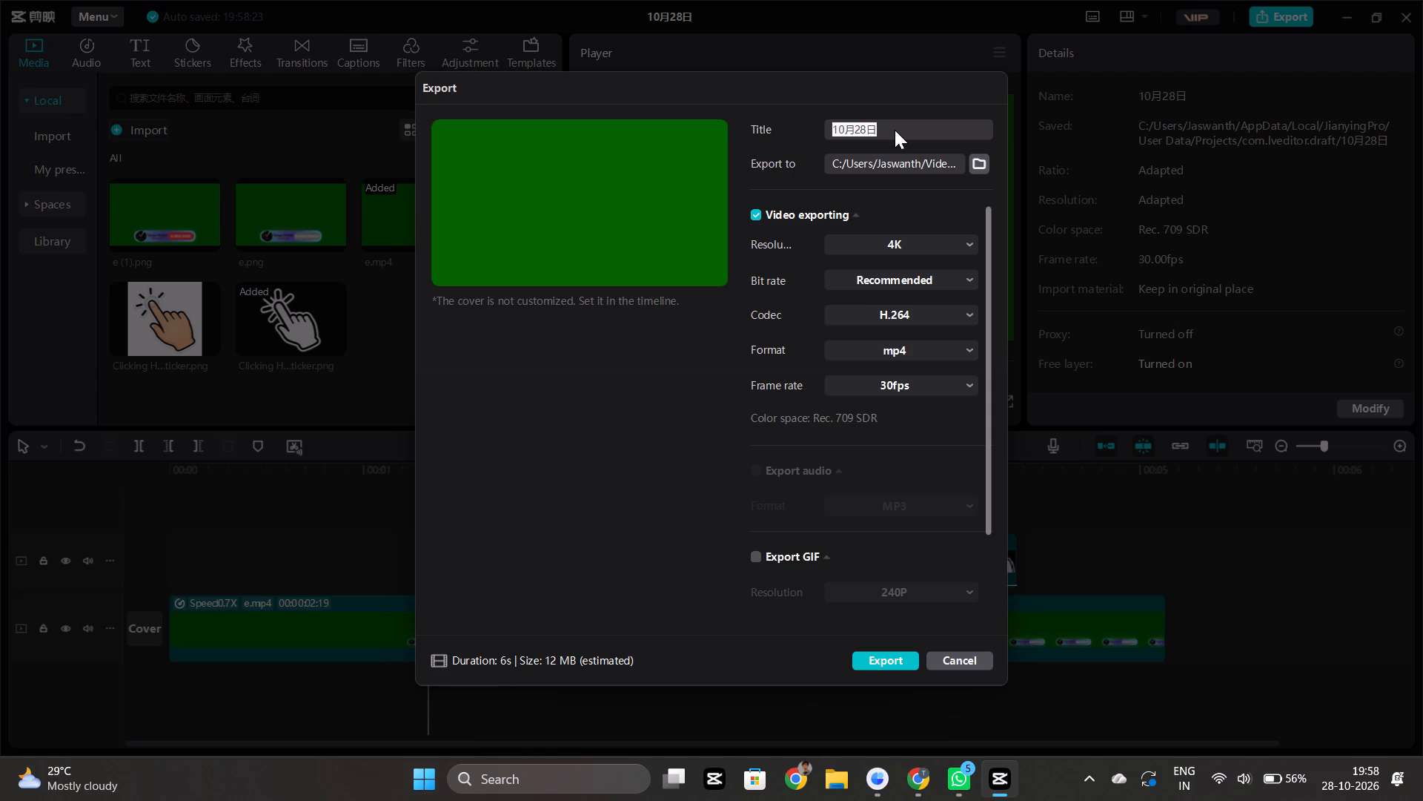
type("sub")
key("s")
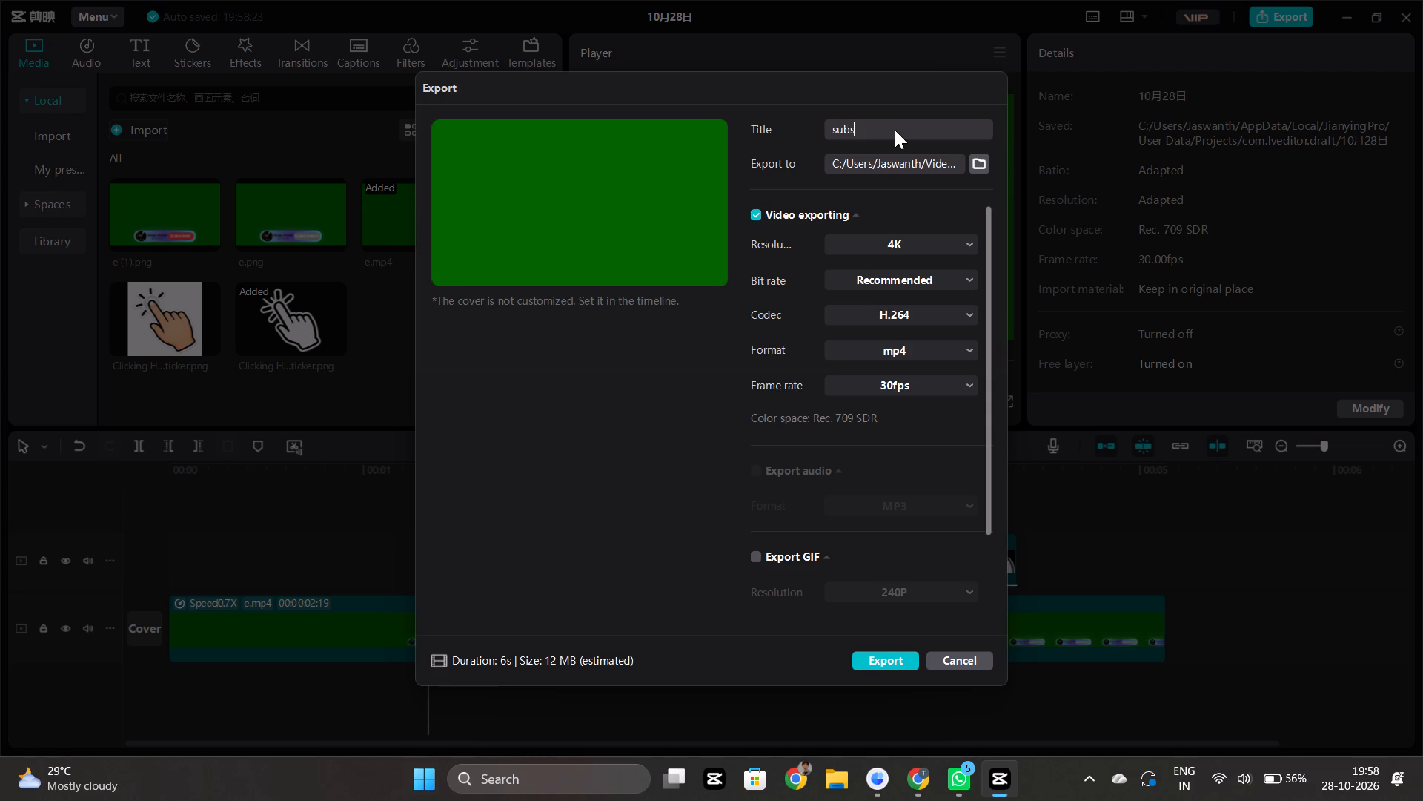
key("BackSpace")
type("csribe")
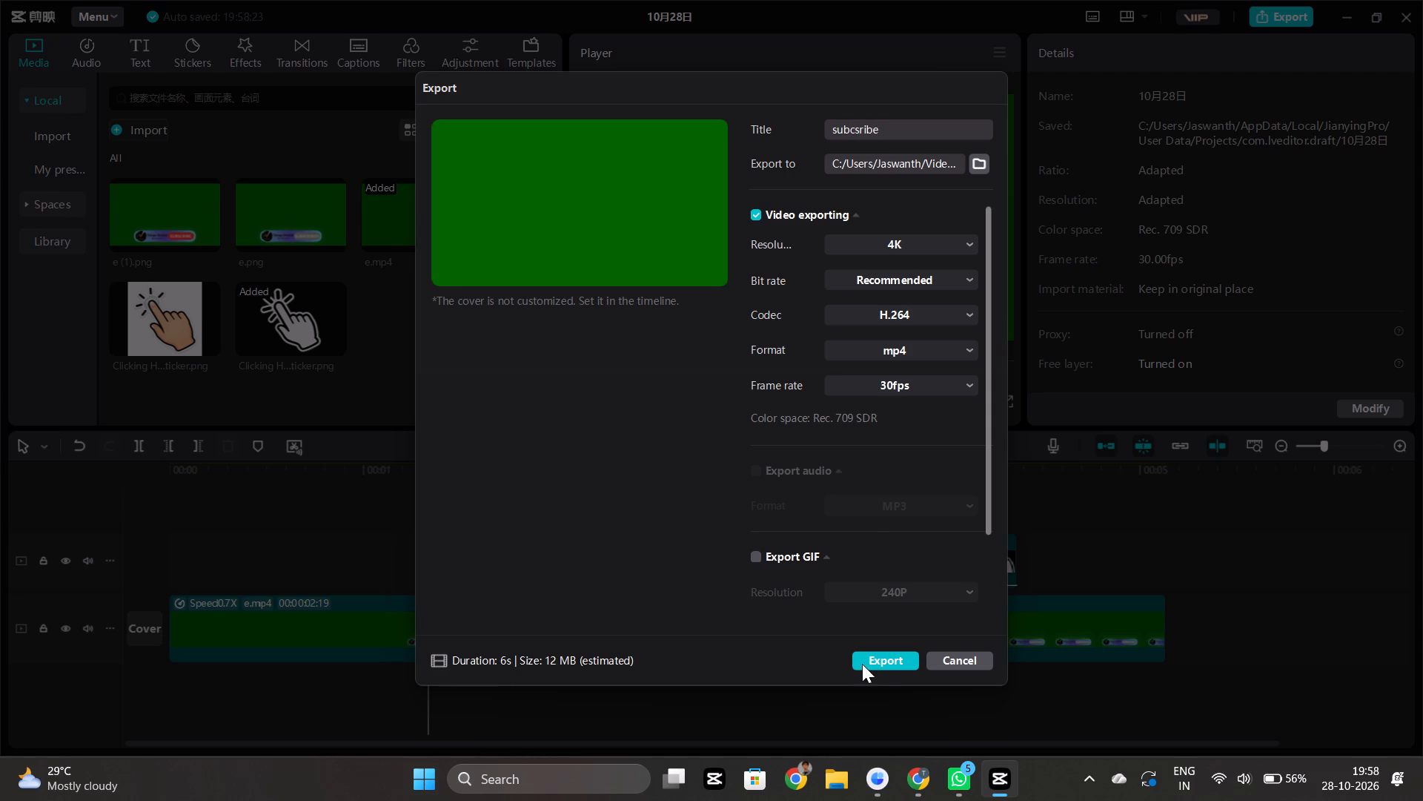
left_click(875, 661)
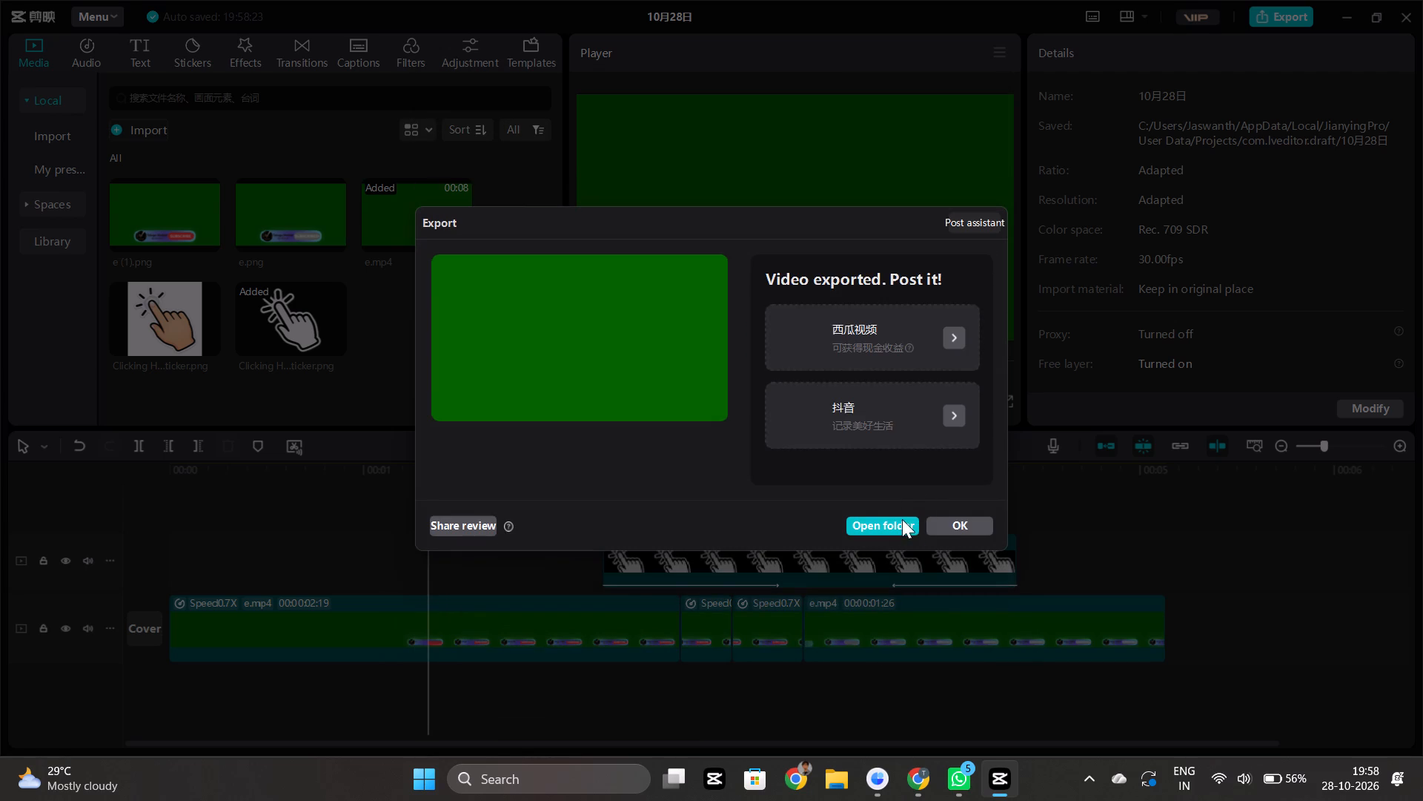
left_click(938, 521)
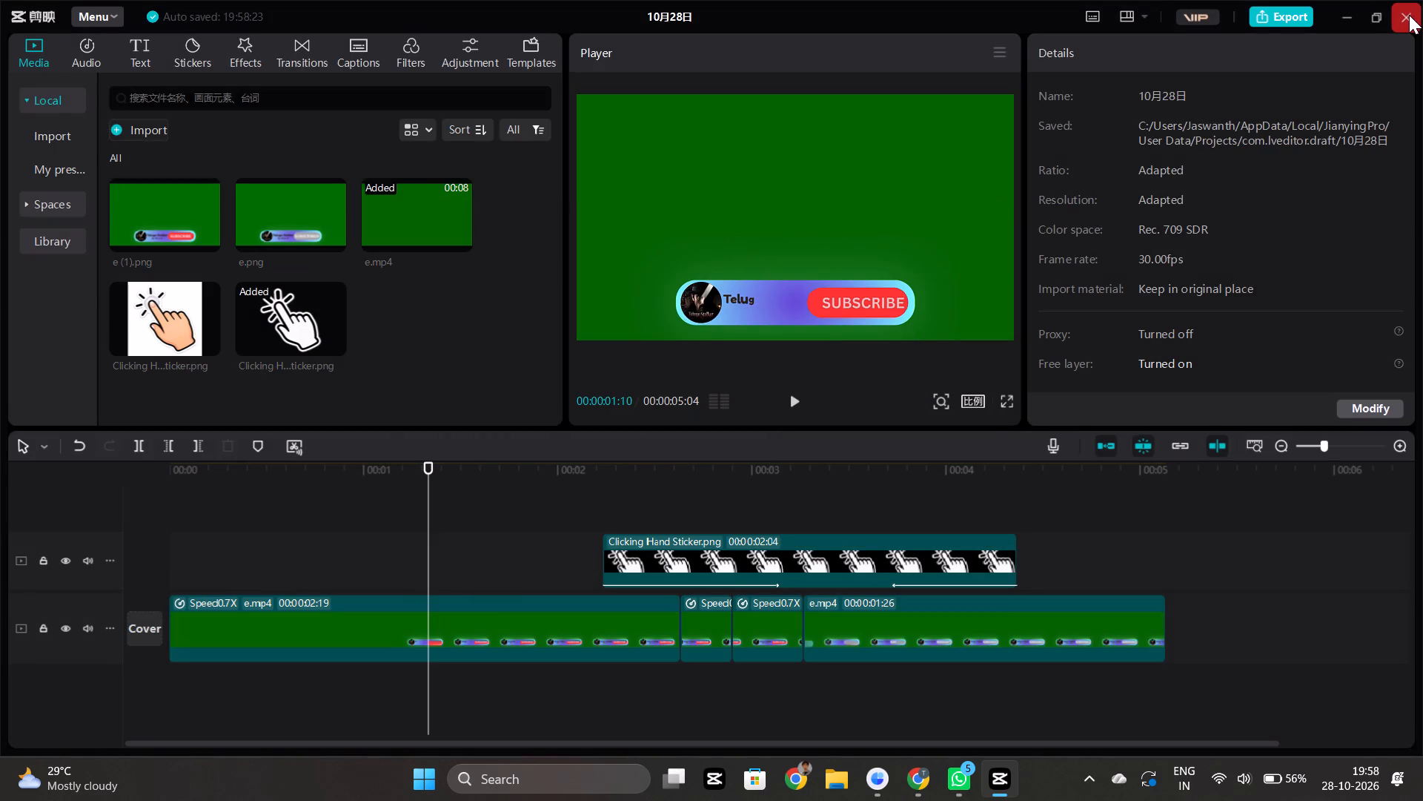
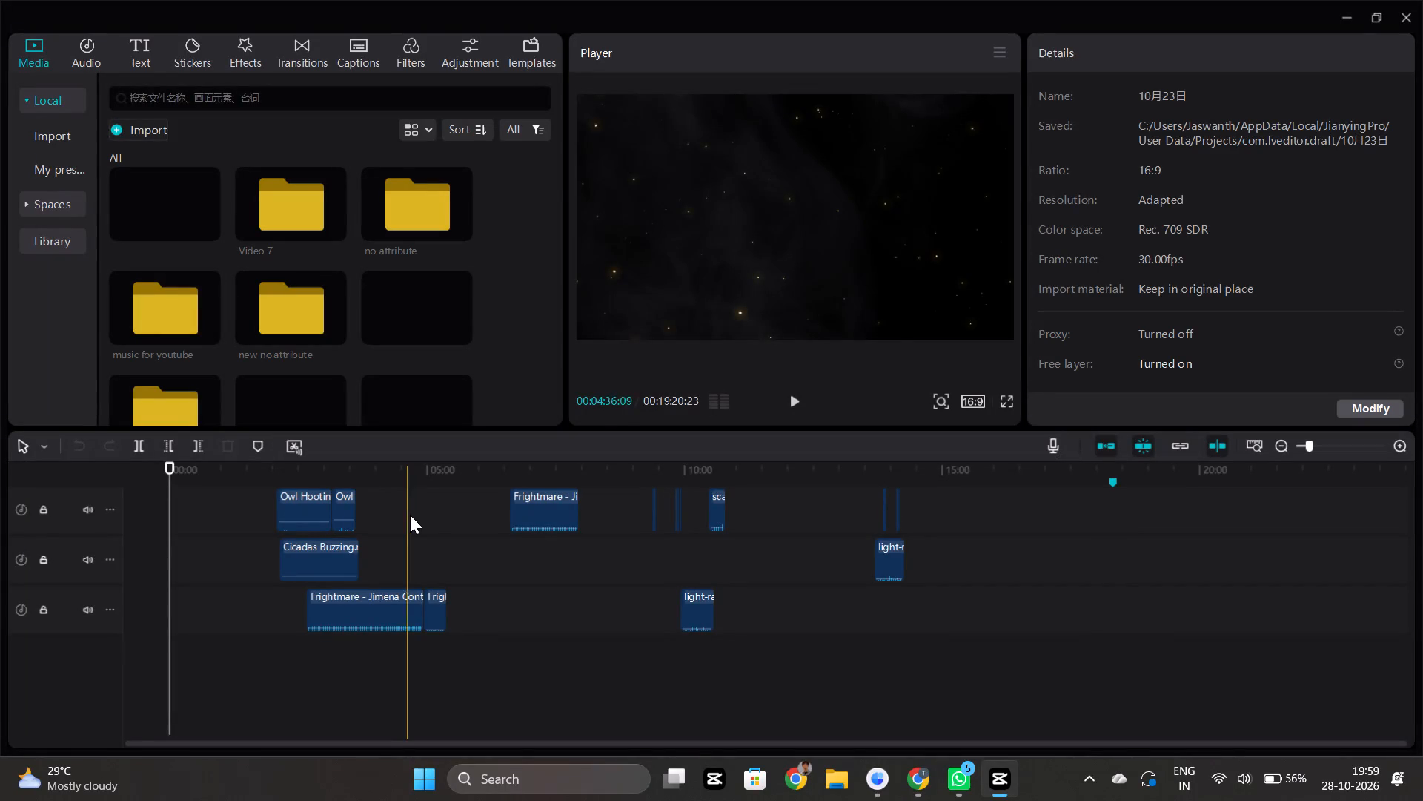
Delete the old subscribe overlay clip at about 00:25 on the upper video track.
scroll(417, 532, "up", 5, "ctrl")
scroll(417, 532, "up", 20)
scroll(417, 532, "up", 20)
scroll(417, 532, "up", 13)
scroll(417, 532, "right", 7)
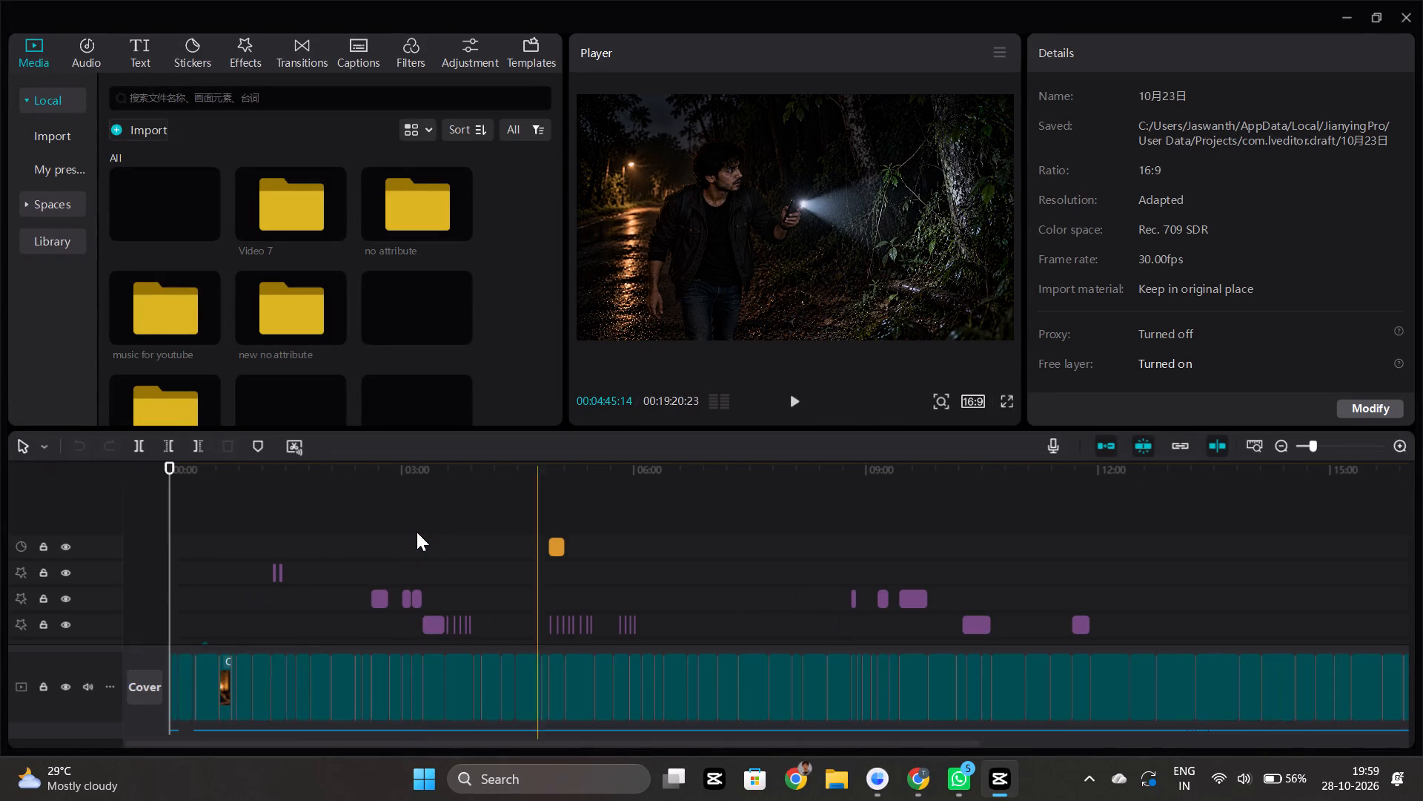
scroll(417, 532, "right", 4)
scroll(256, 610, "down", 2)
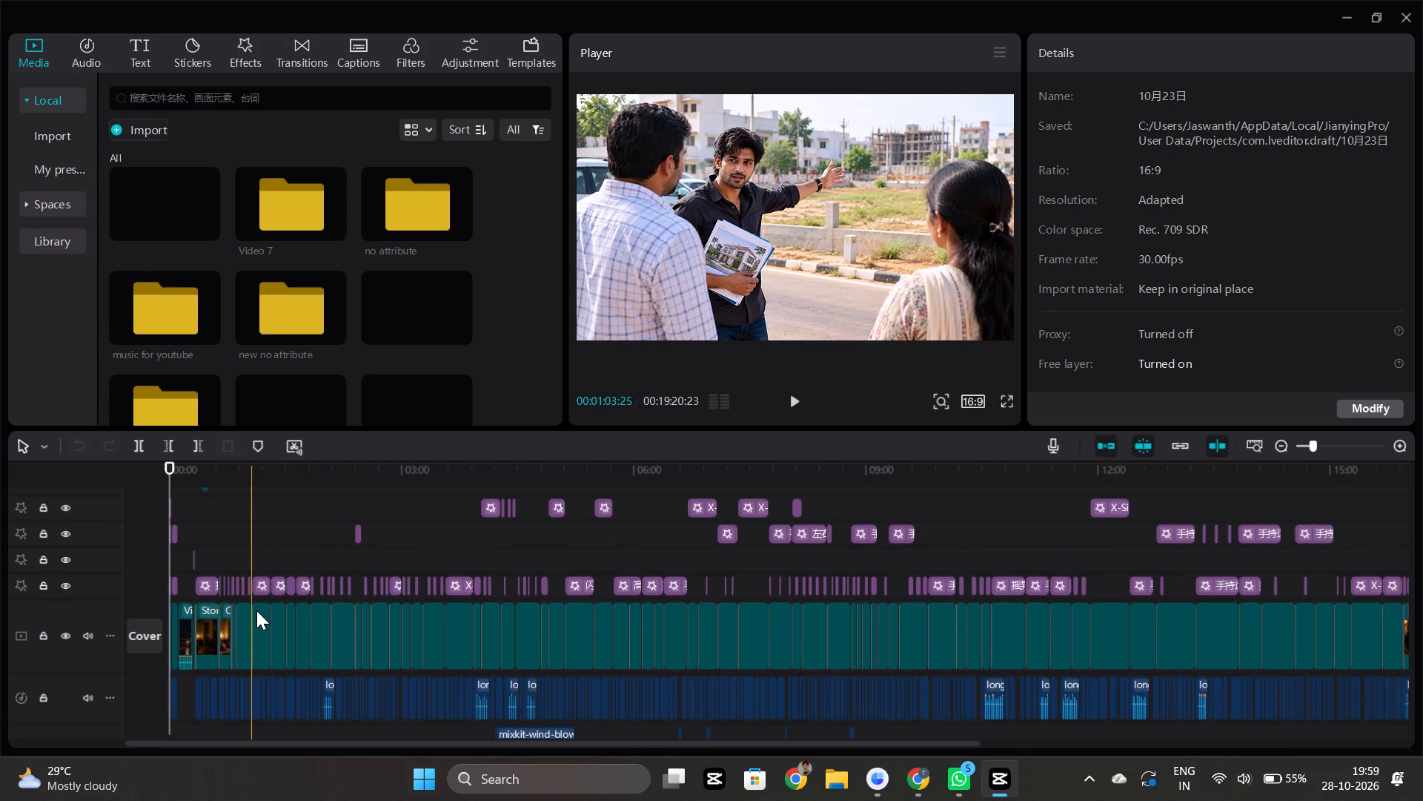
scroll(242, 604, "down", 1)
scroll(242, 604, "up", 2)
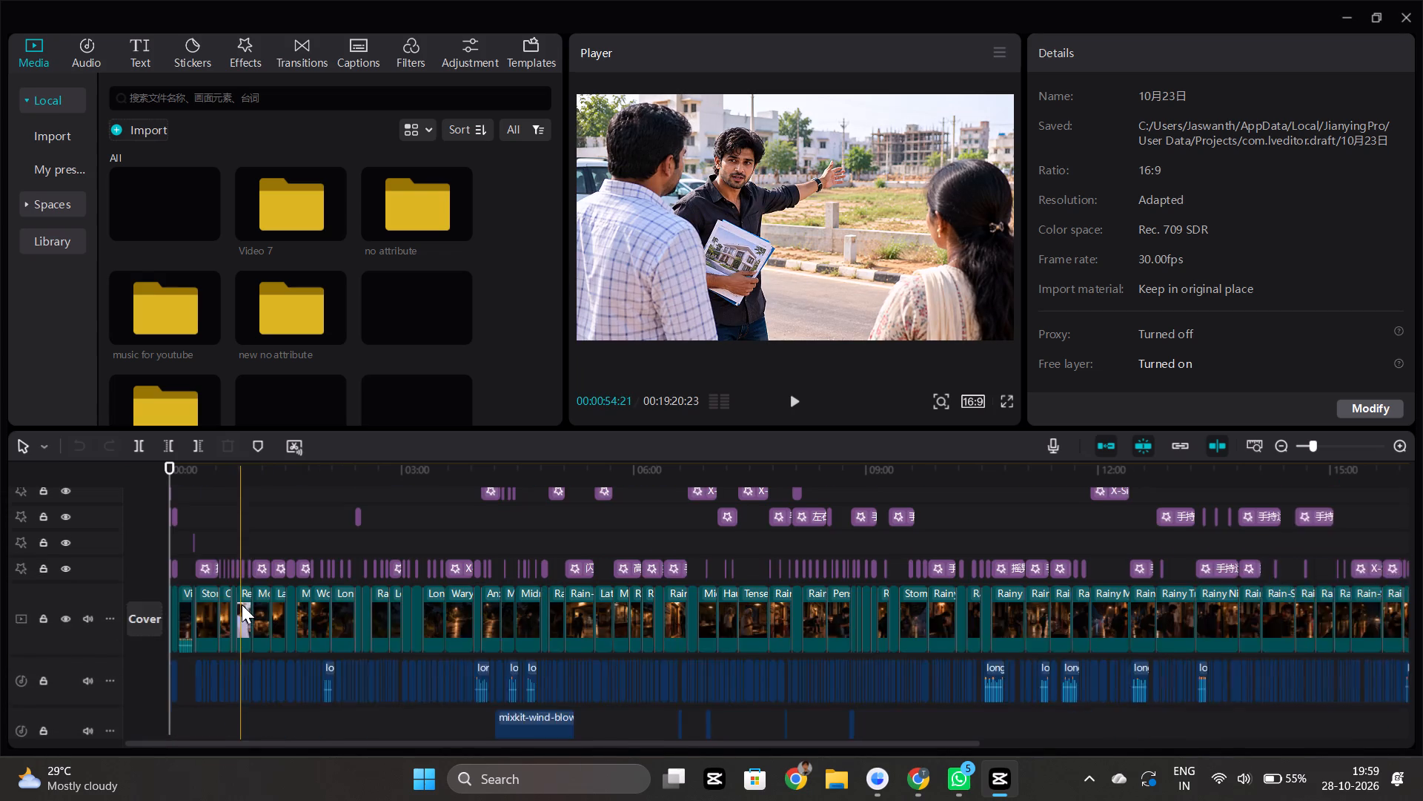
left_click(203, 542)
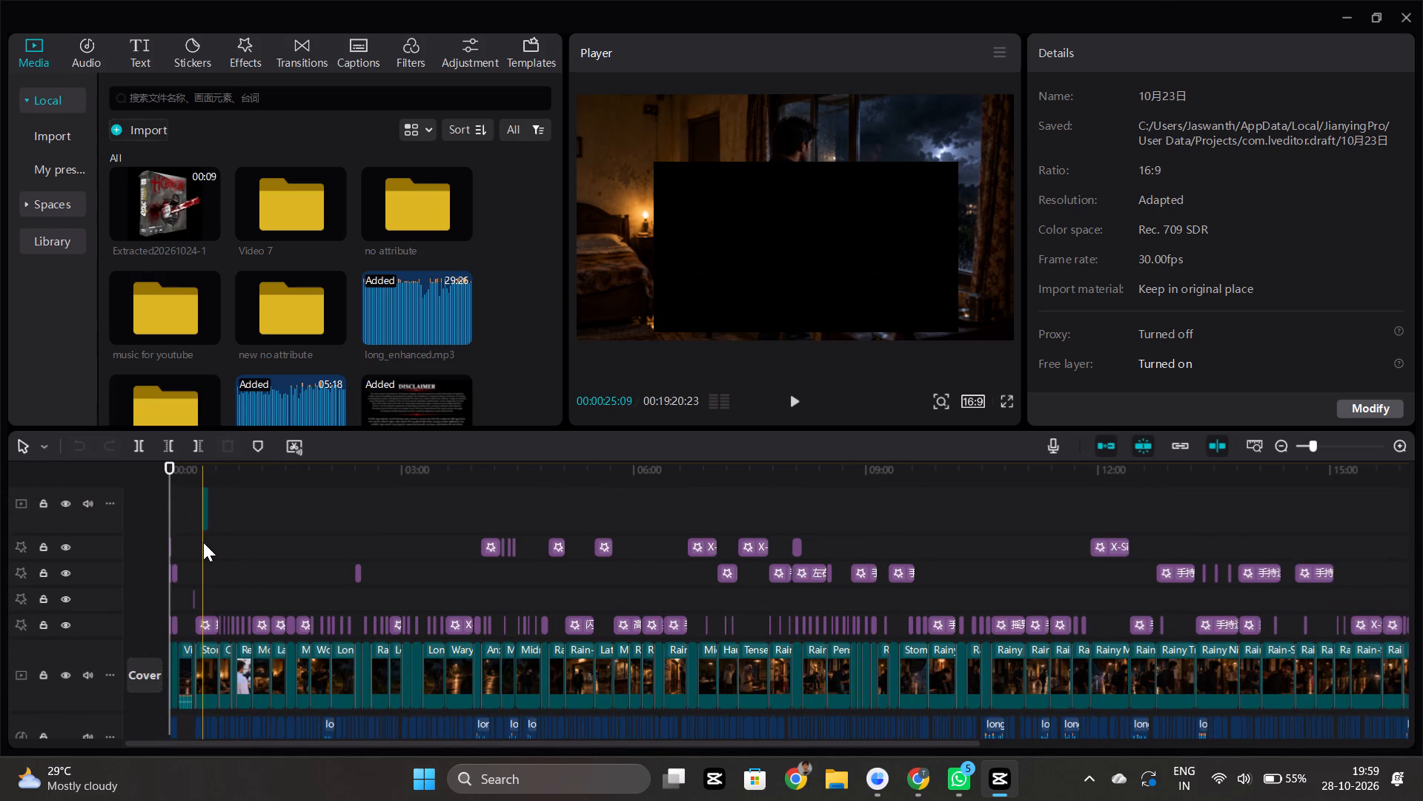
left_click(208, 518)
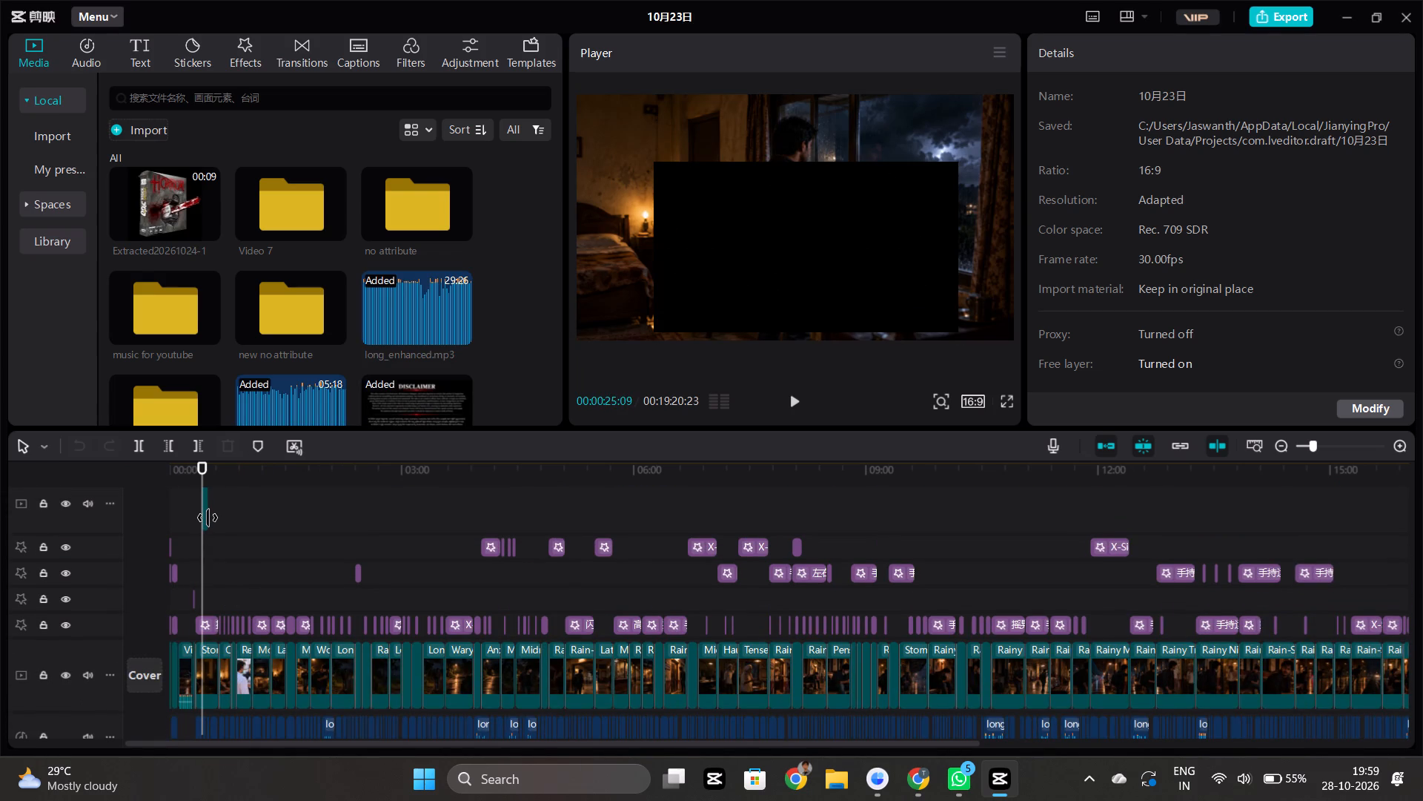
left_click(205, 518)
key("Delete")
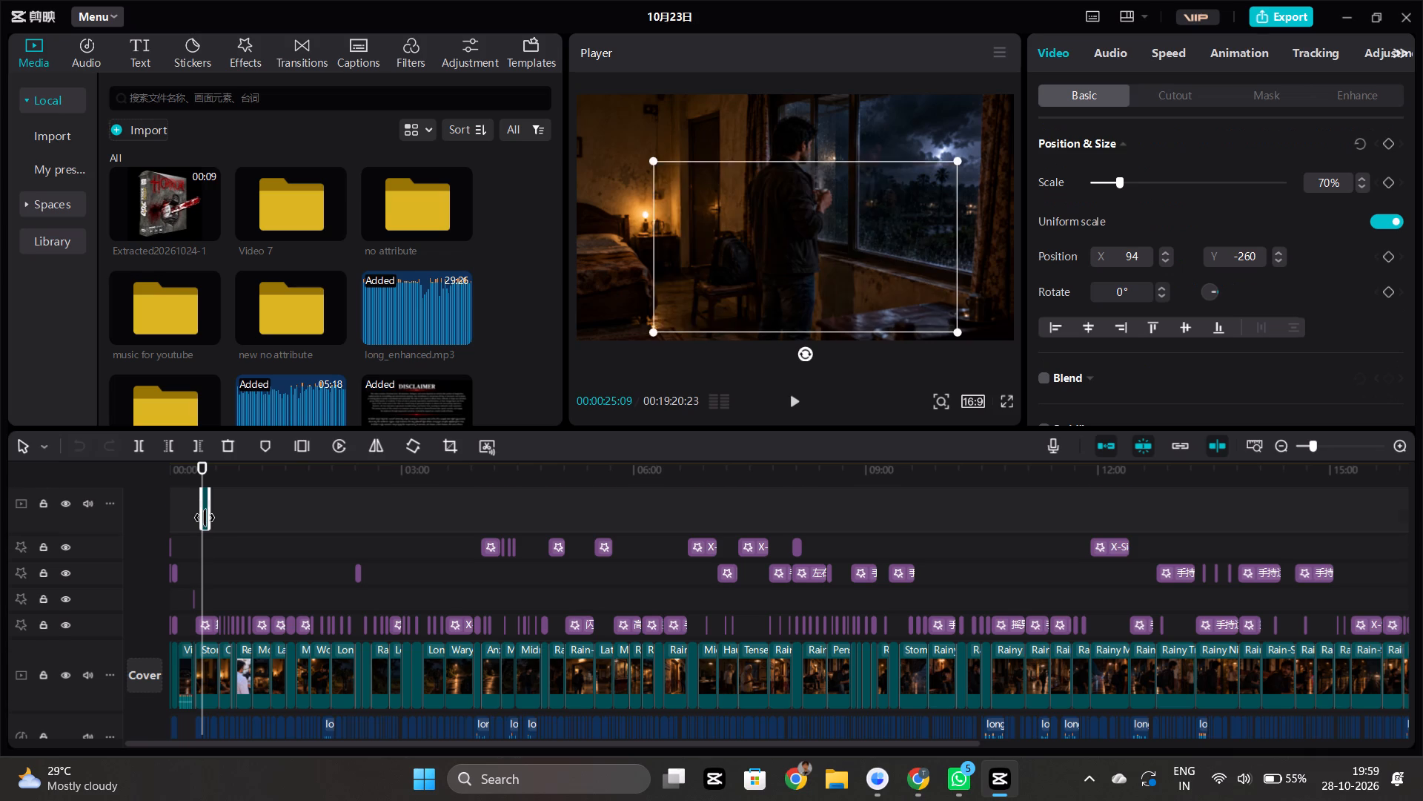
Import the subcsribe video from the Video 7 folder and add it to the timeline near 00:00:25:09.
left_click(157, 126)
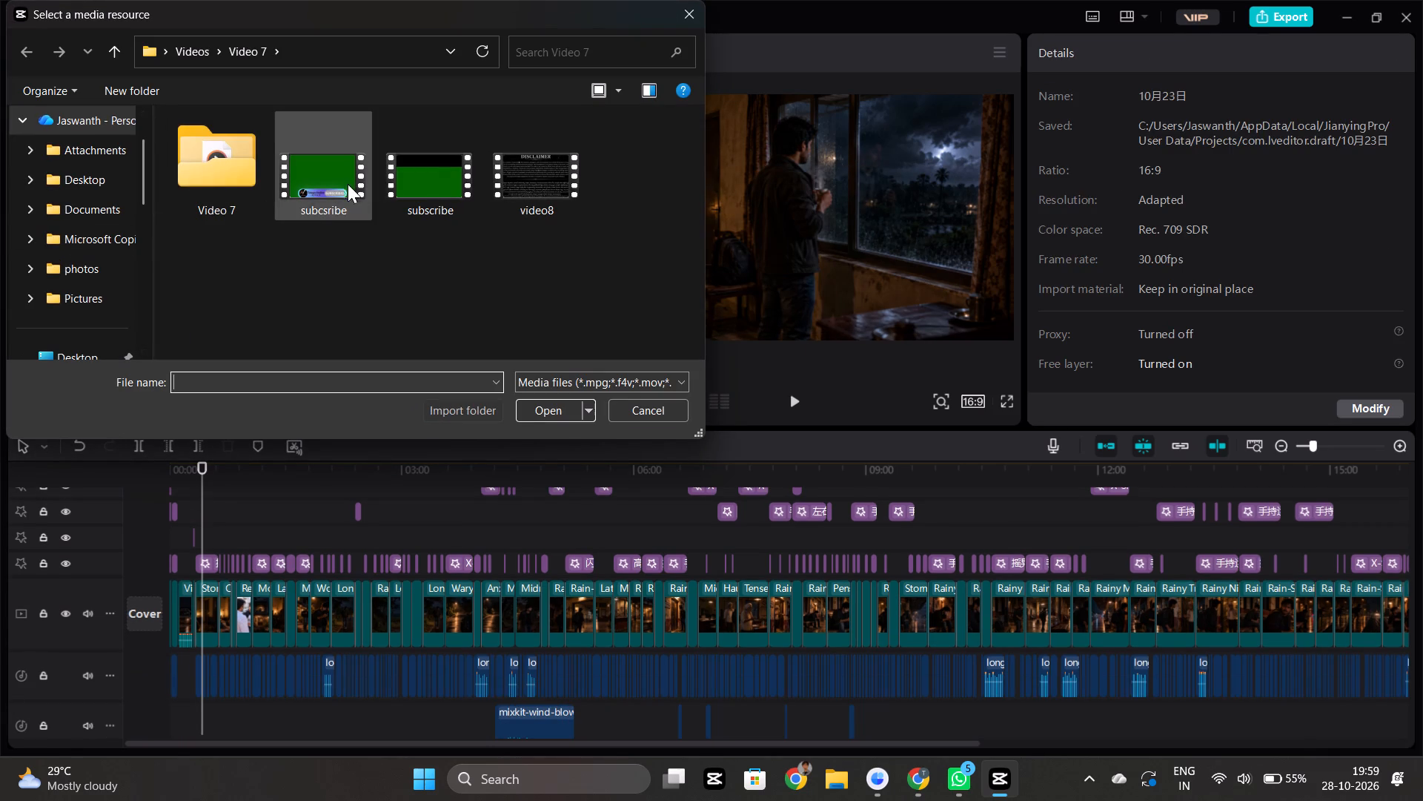
left_click(302, 181)
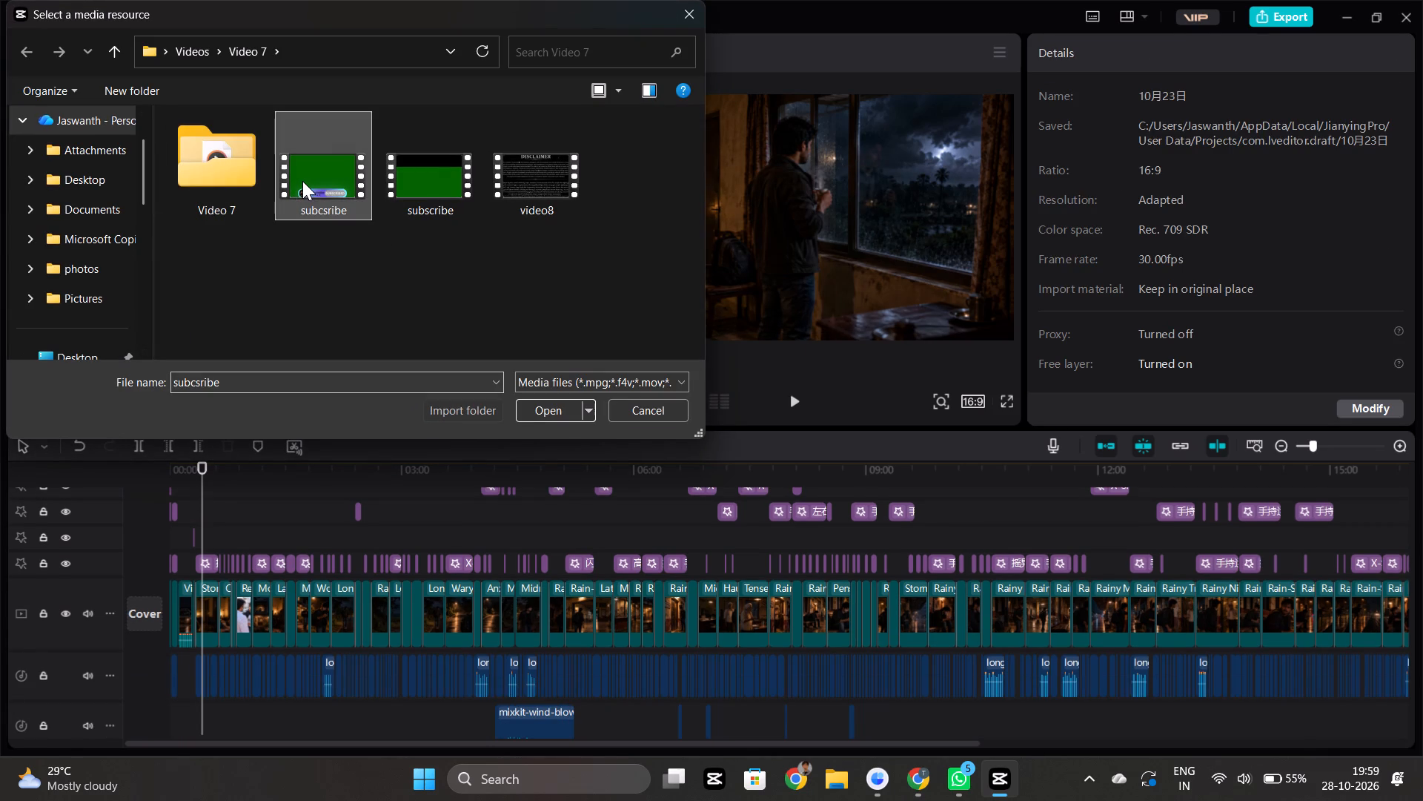
left_click(534, 418)
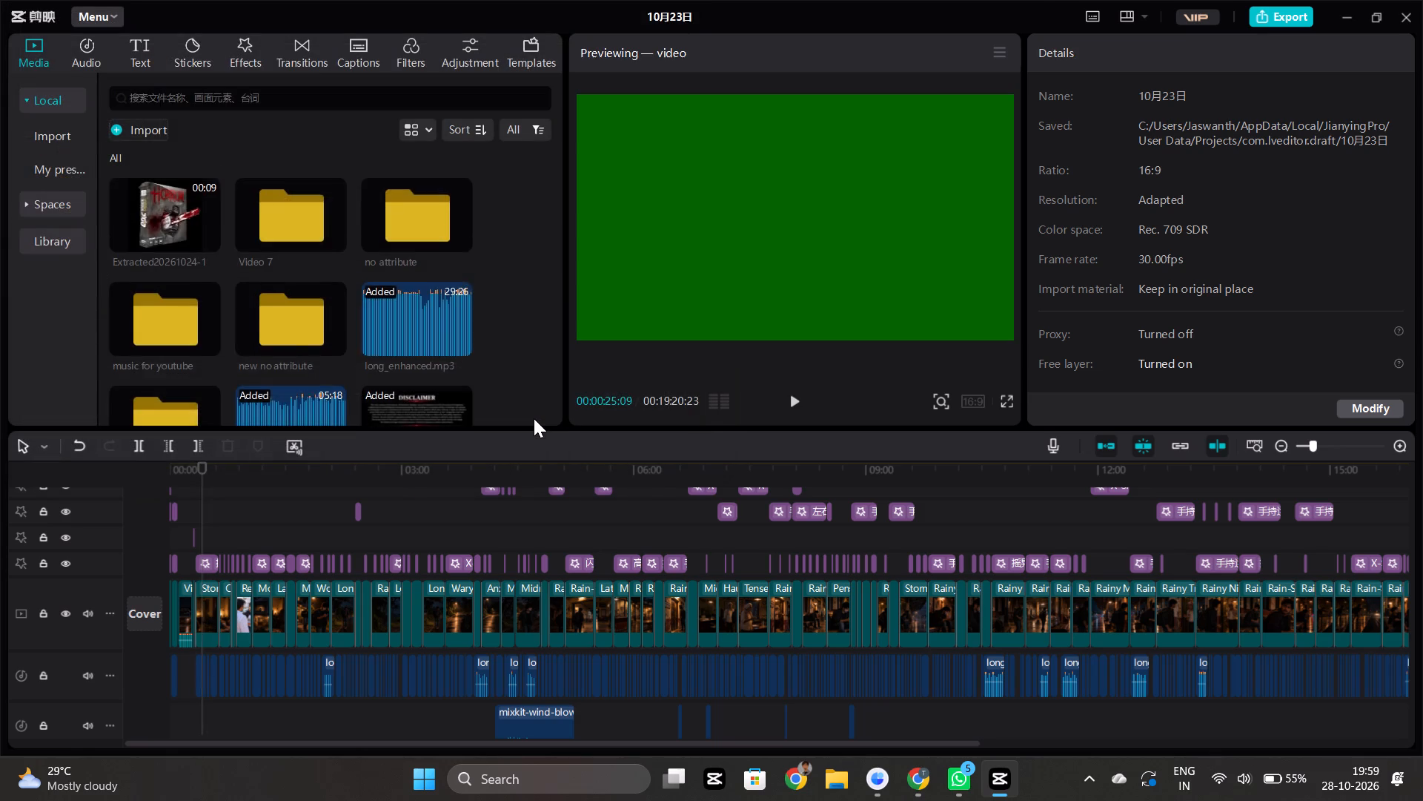
left_click(462, 388)
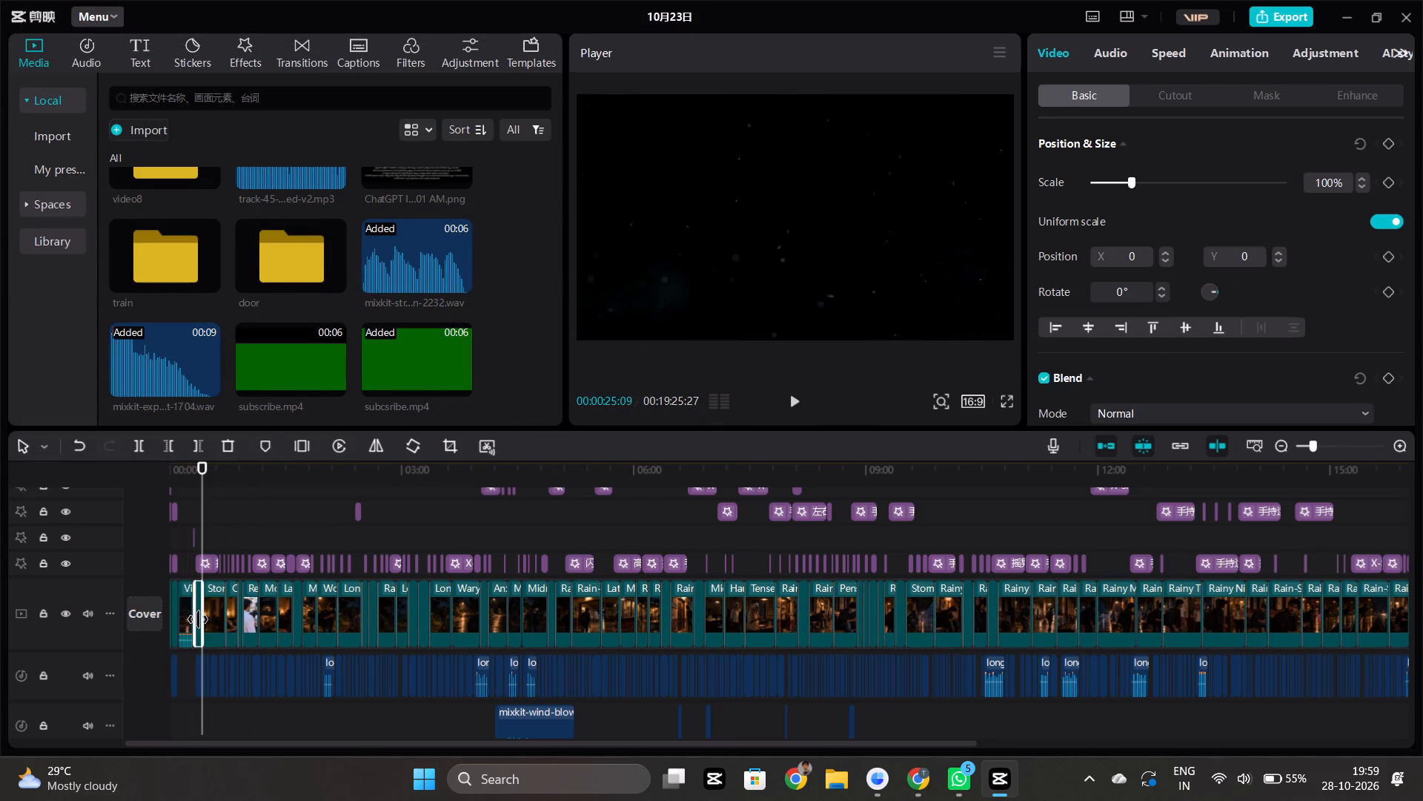
Move the subcsribe.mp4 clip from the main track onto an overlay track above, starting at 00:00:25:09.
scroll(205, 623, "up", 4, "ctrl")
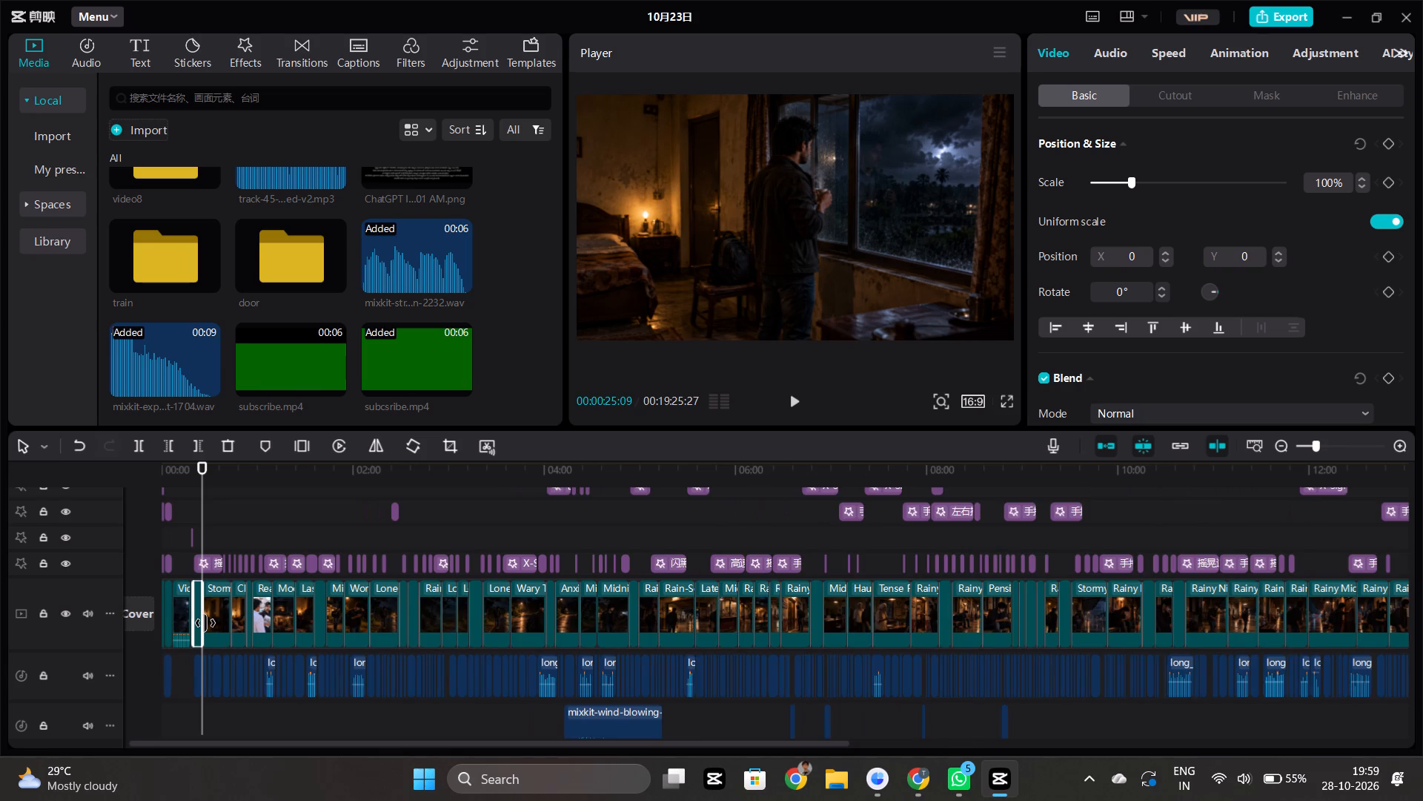
scroll(205, 623, "up", 5, "ctrl")
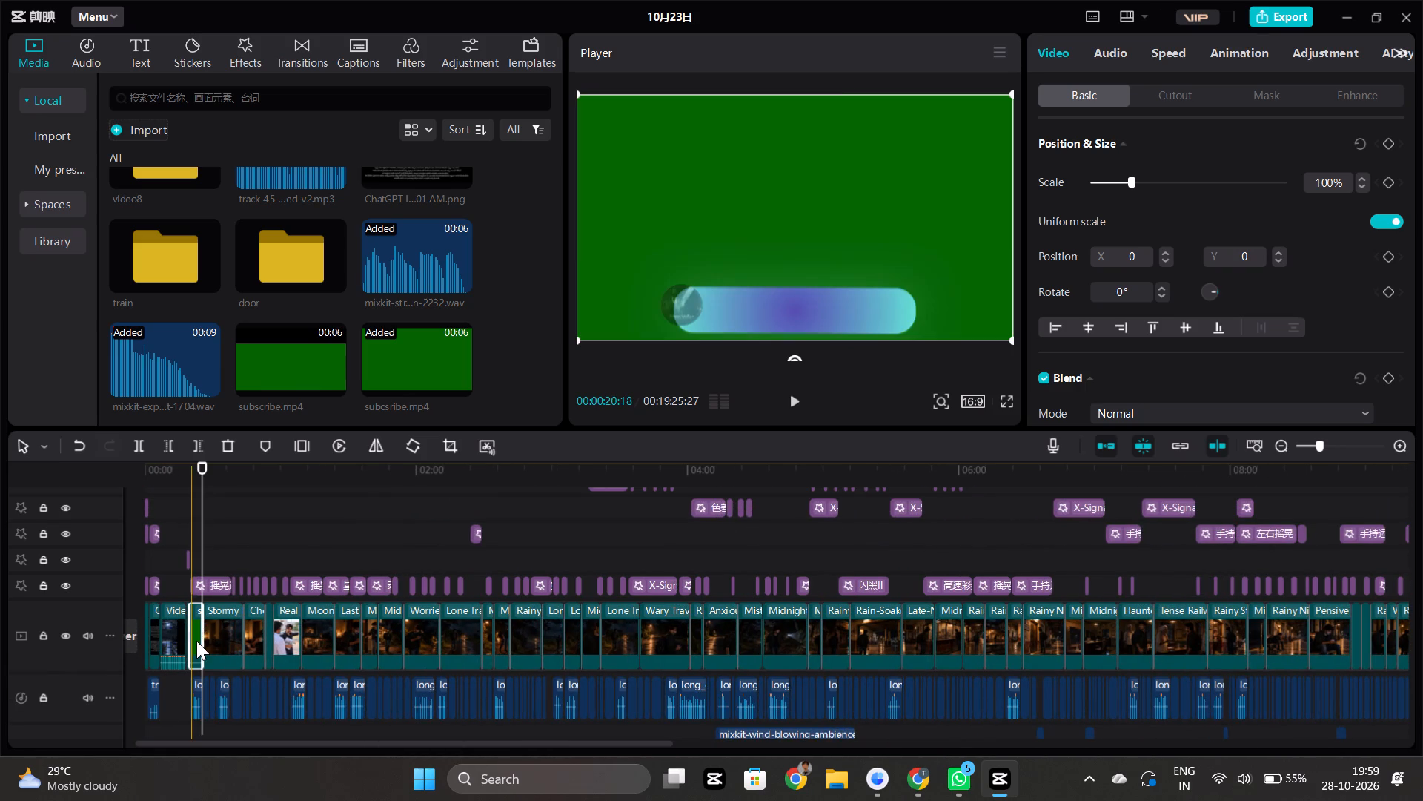
left_click_drag(196, 641, 210, 516)
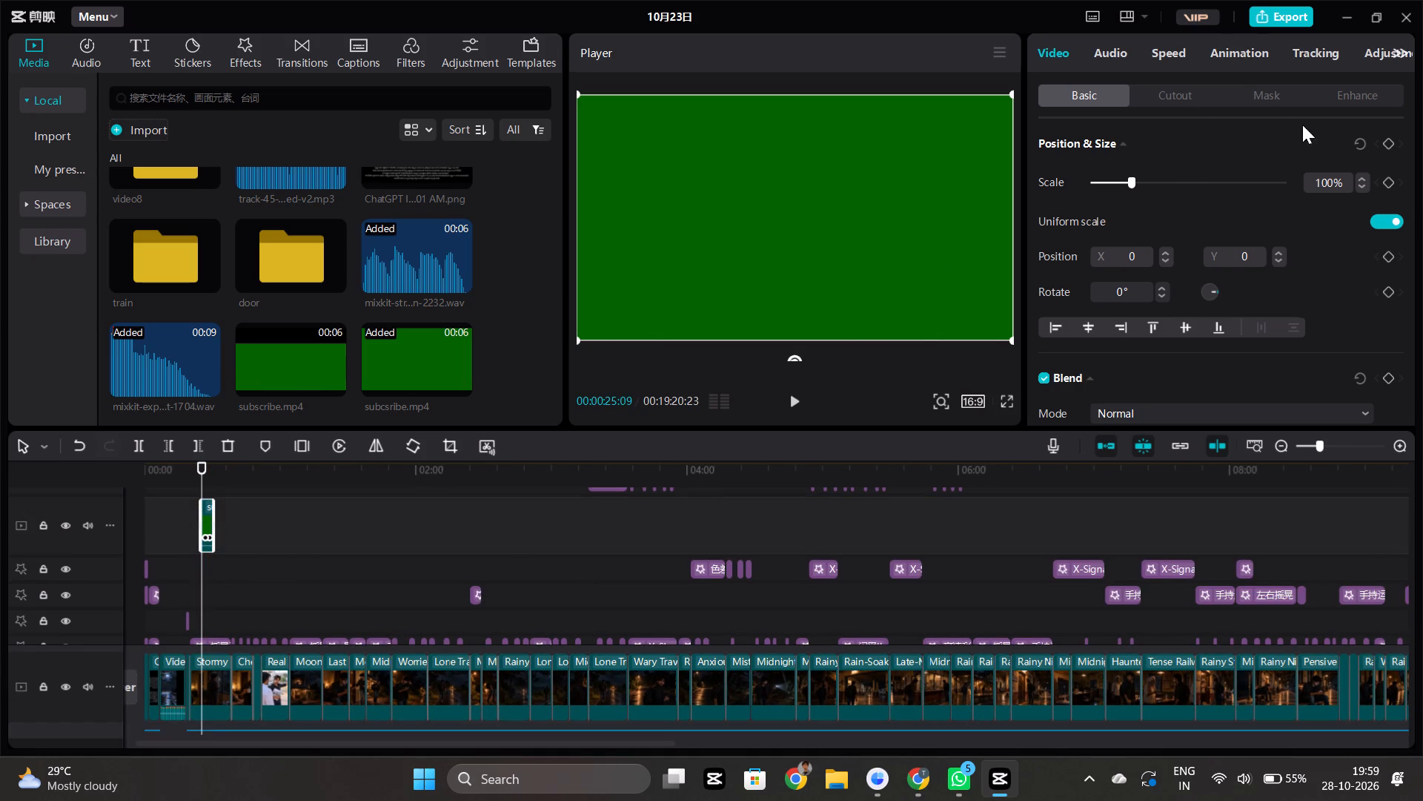
Turn on Chroma key for the subcsribe.mp4 overlay and pick its green background as the key color.
scroll(1138, 319, "down", 2)
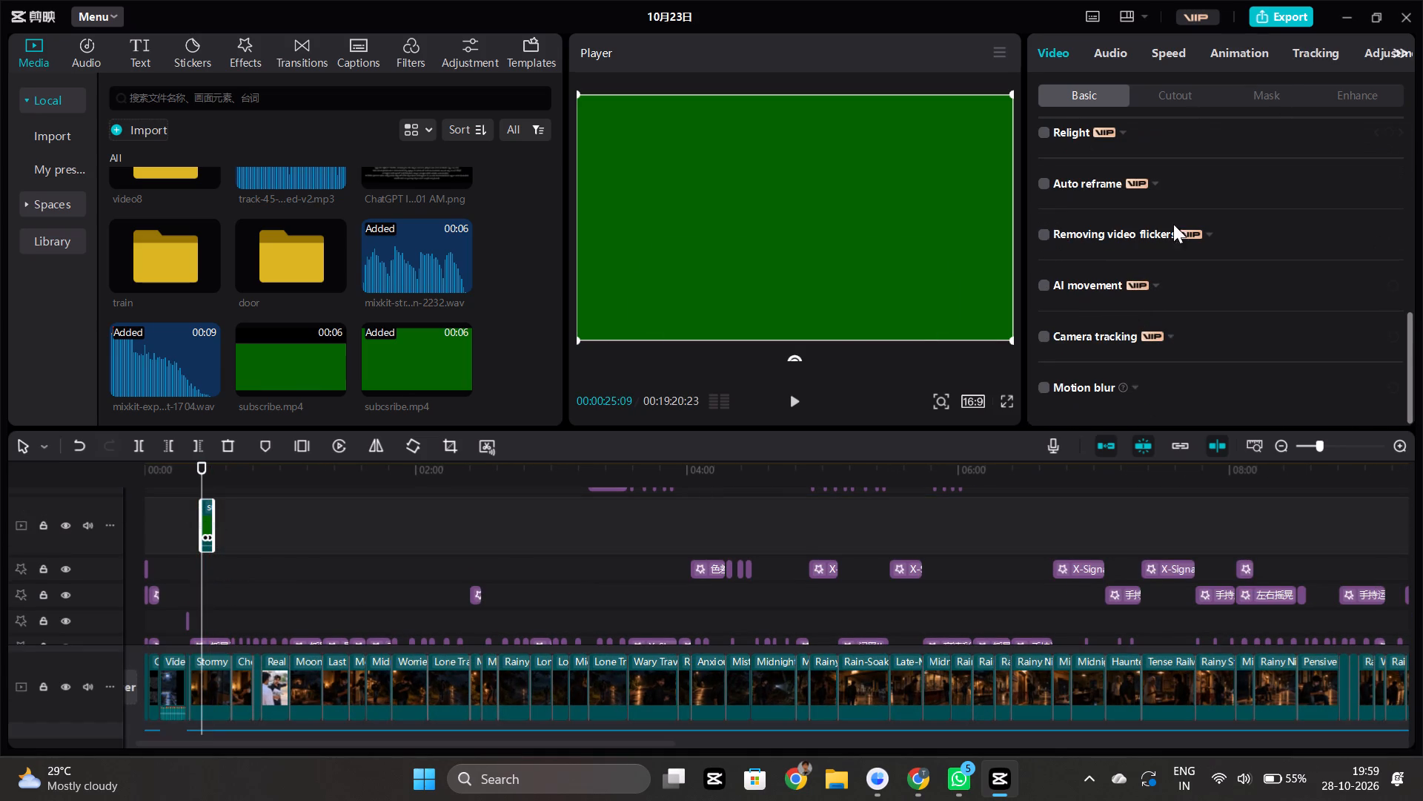
scroll(1123, 292, "down", 1)
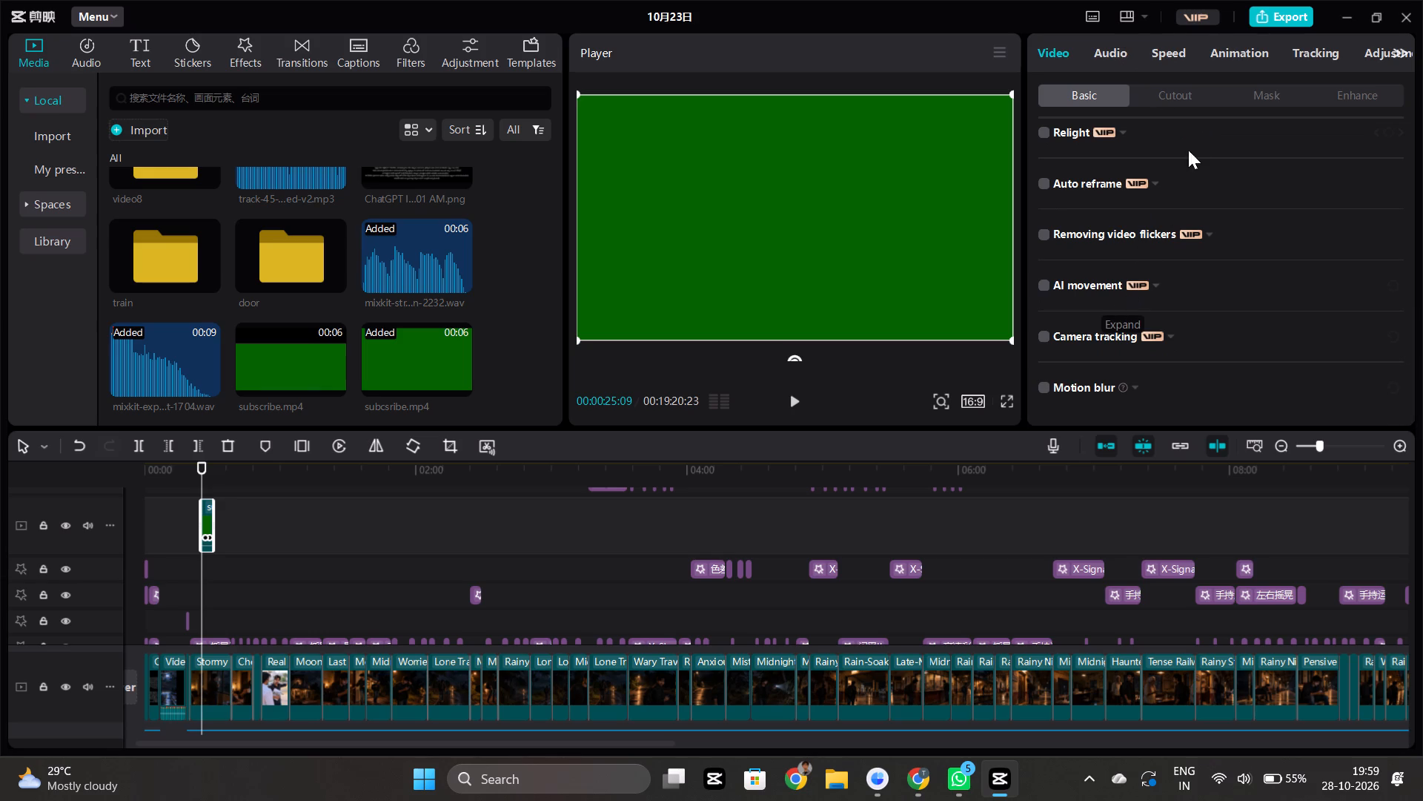
left_click(1191, 99)
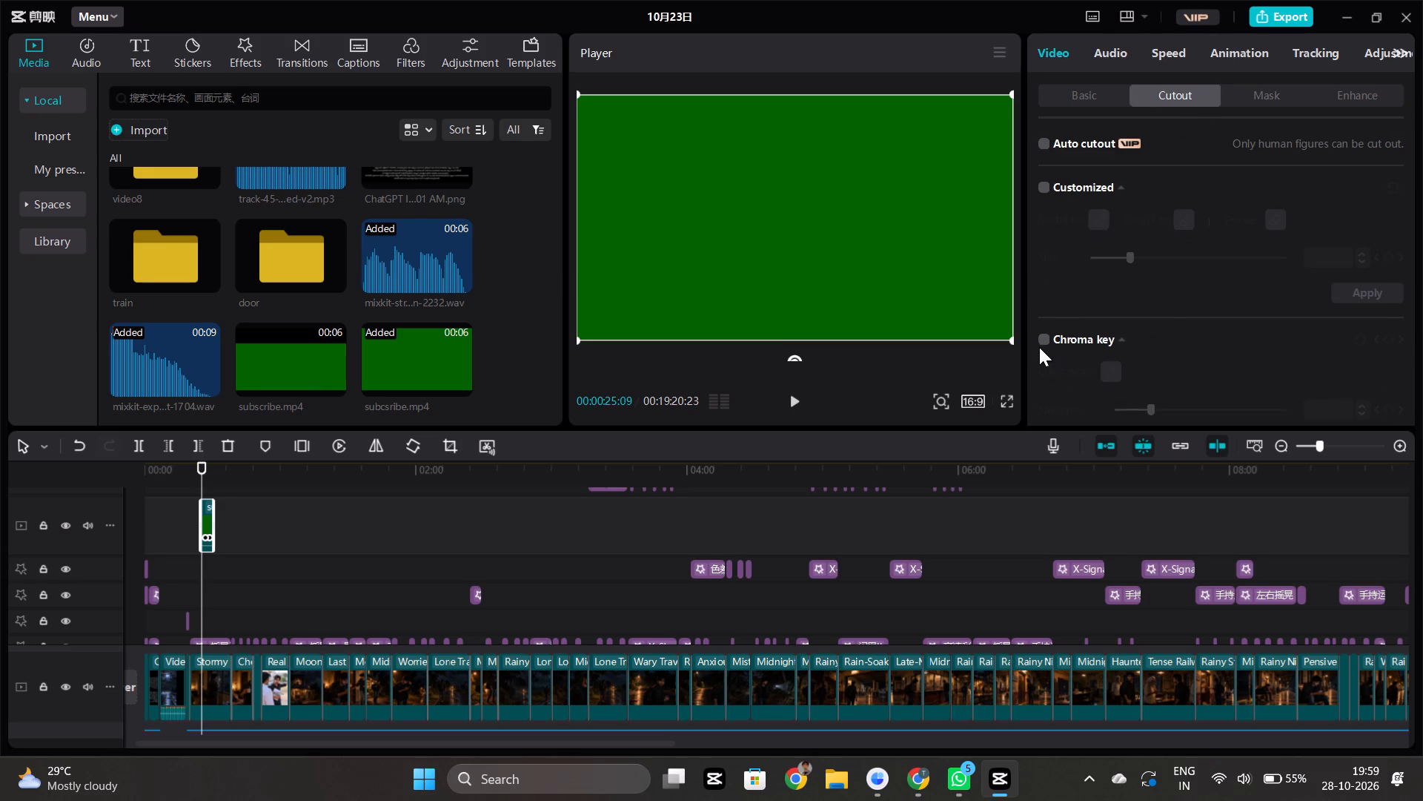
left_click(1046, 337)
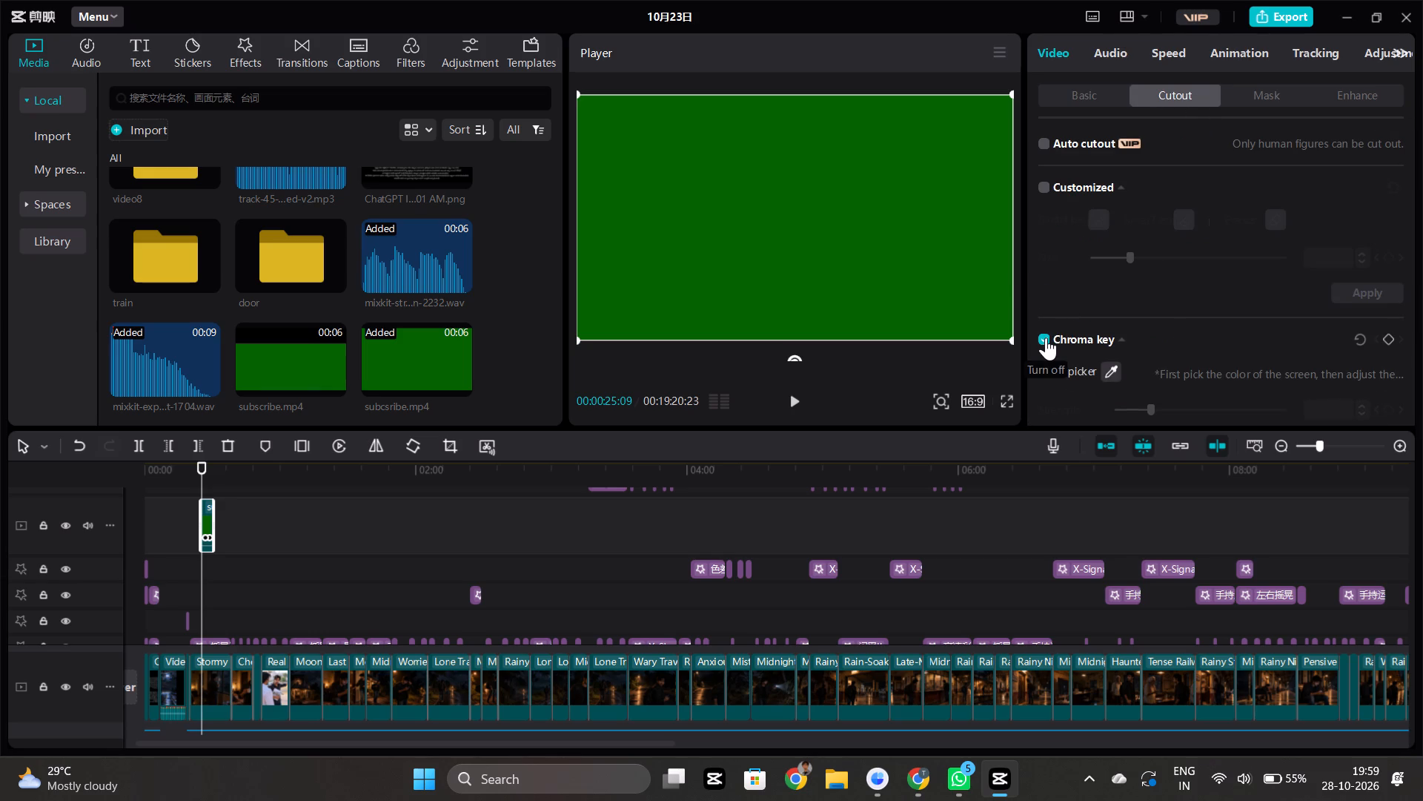
left_click(776, 205)
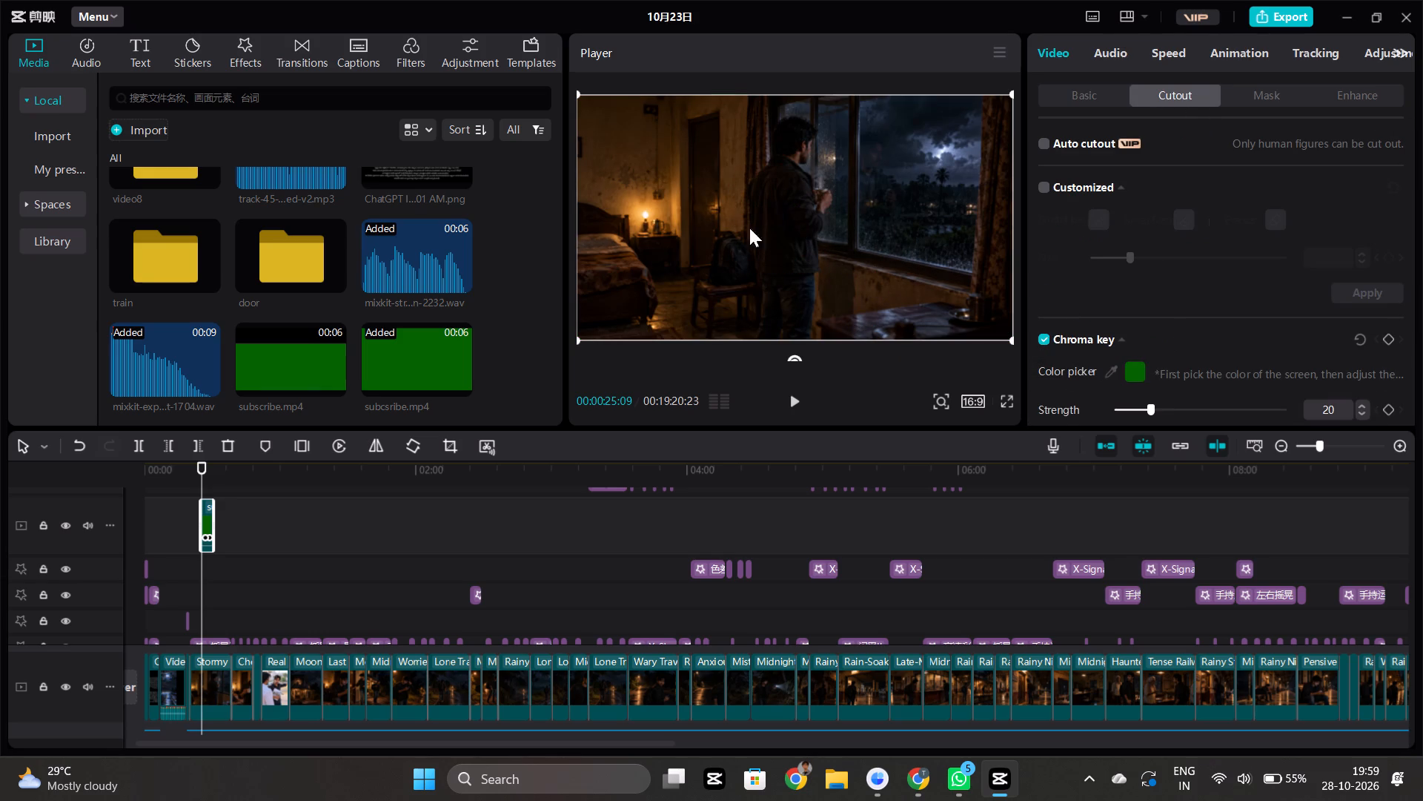
Play back the keyed subscribe overlay from just before its start to check how it appears over the scene.
left_click(190, 512)
key("space")
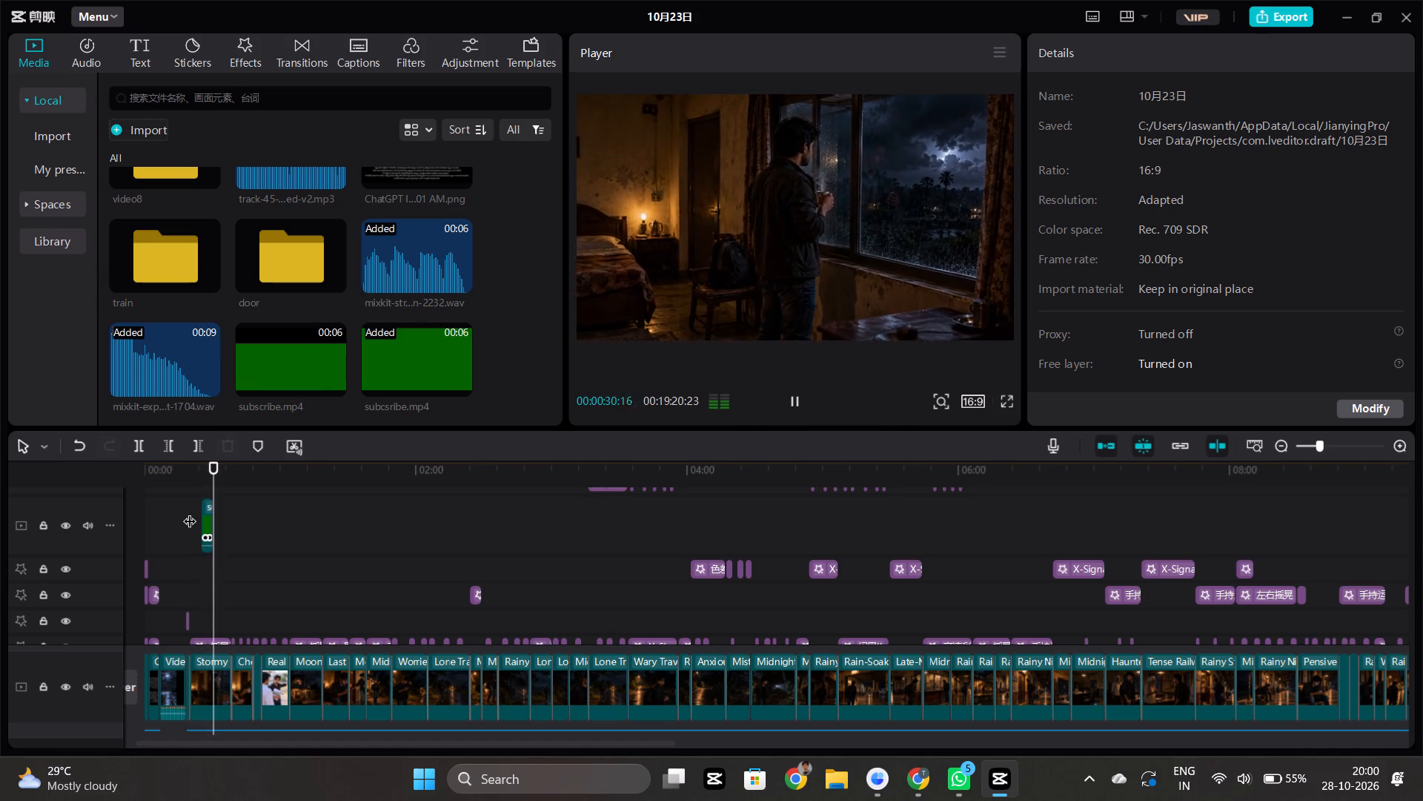
Apply the 向下滑动 Out animation to the subcsribe.mp4 overlay clip.
scroll(275, 546, "up", 2, "ctrl")
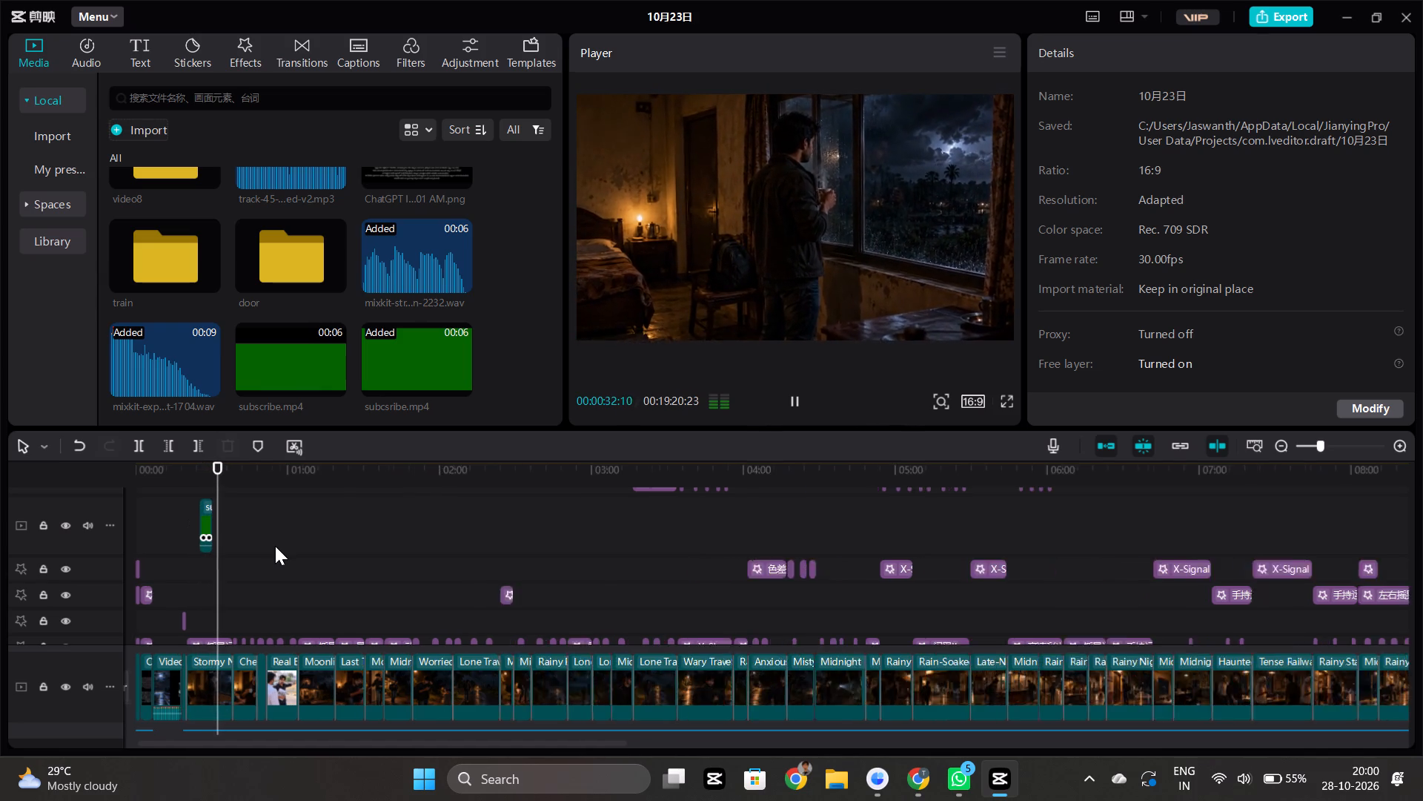
scroll(275, 546, "up", 9, "ctrl")
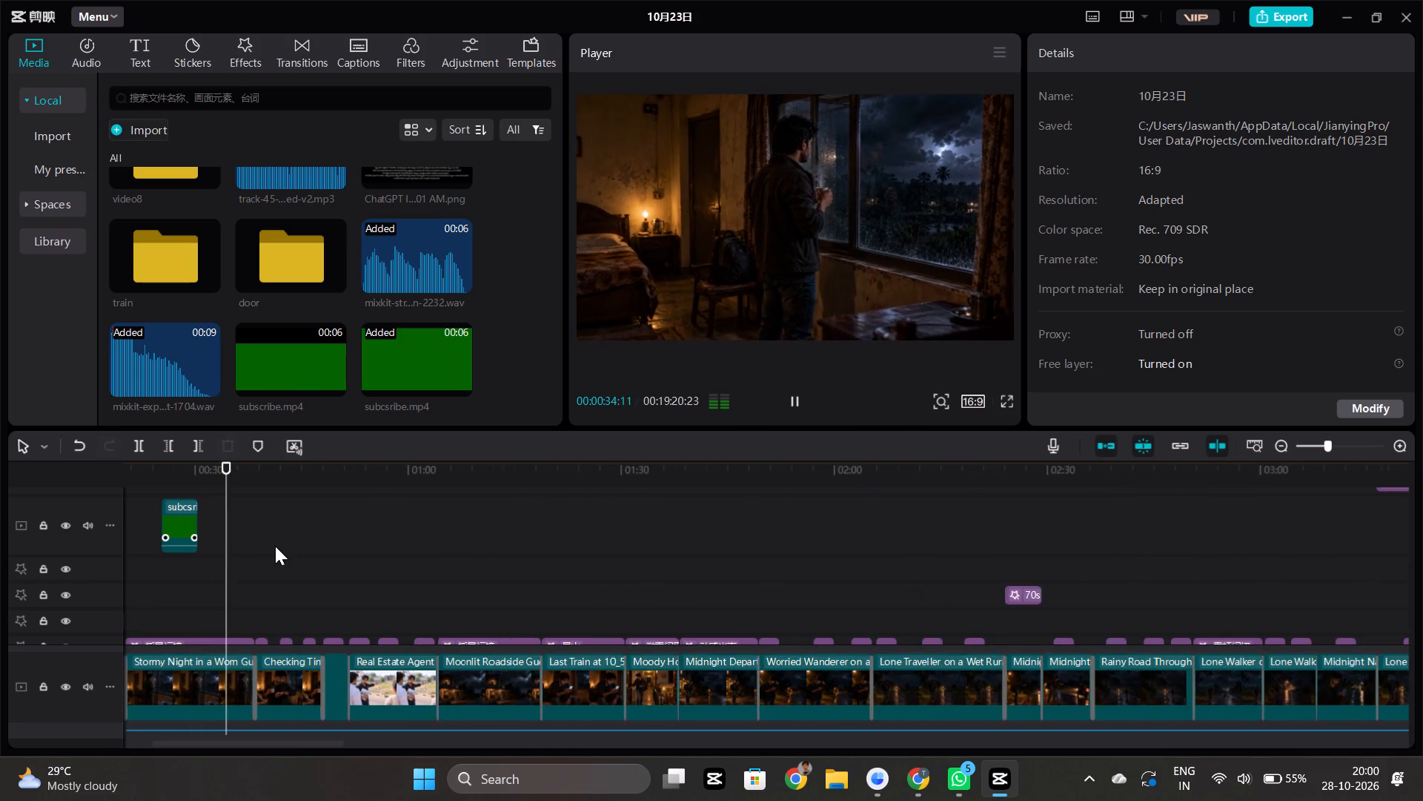
scroll(275, 546, "up", 4, "ctrl")
scroll(275, 546, "down", 1)
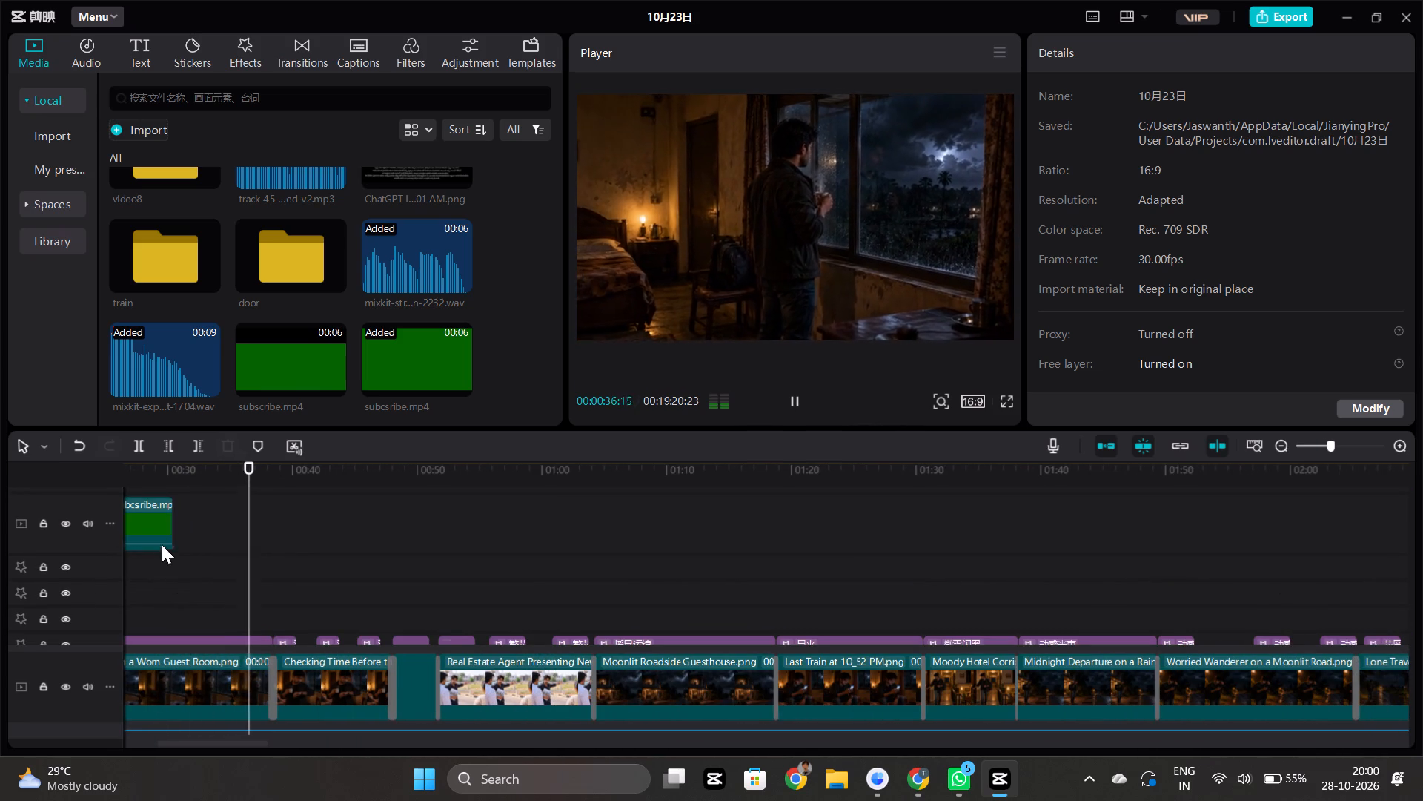
left_click(165, 535)
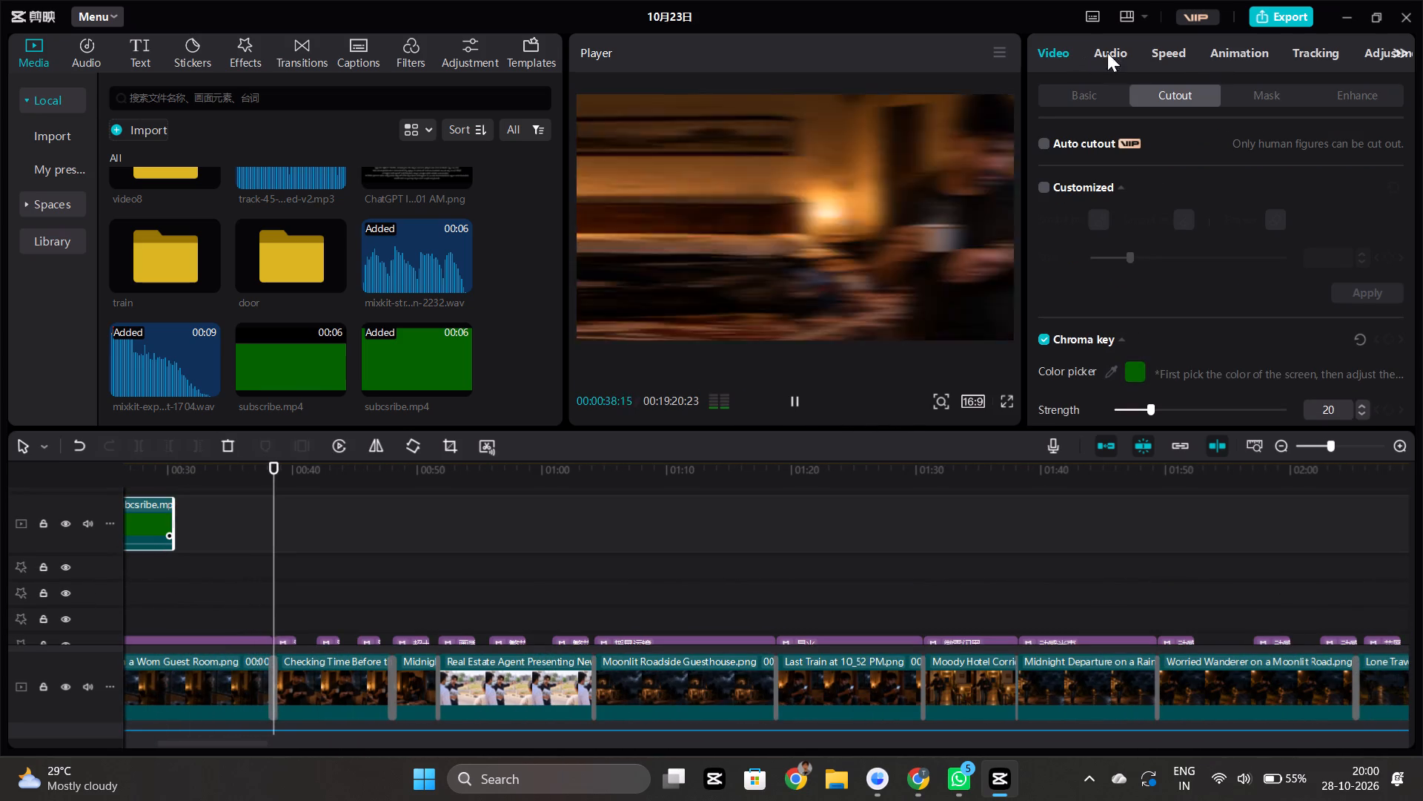
left_click(1243, 47)
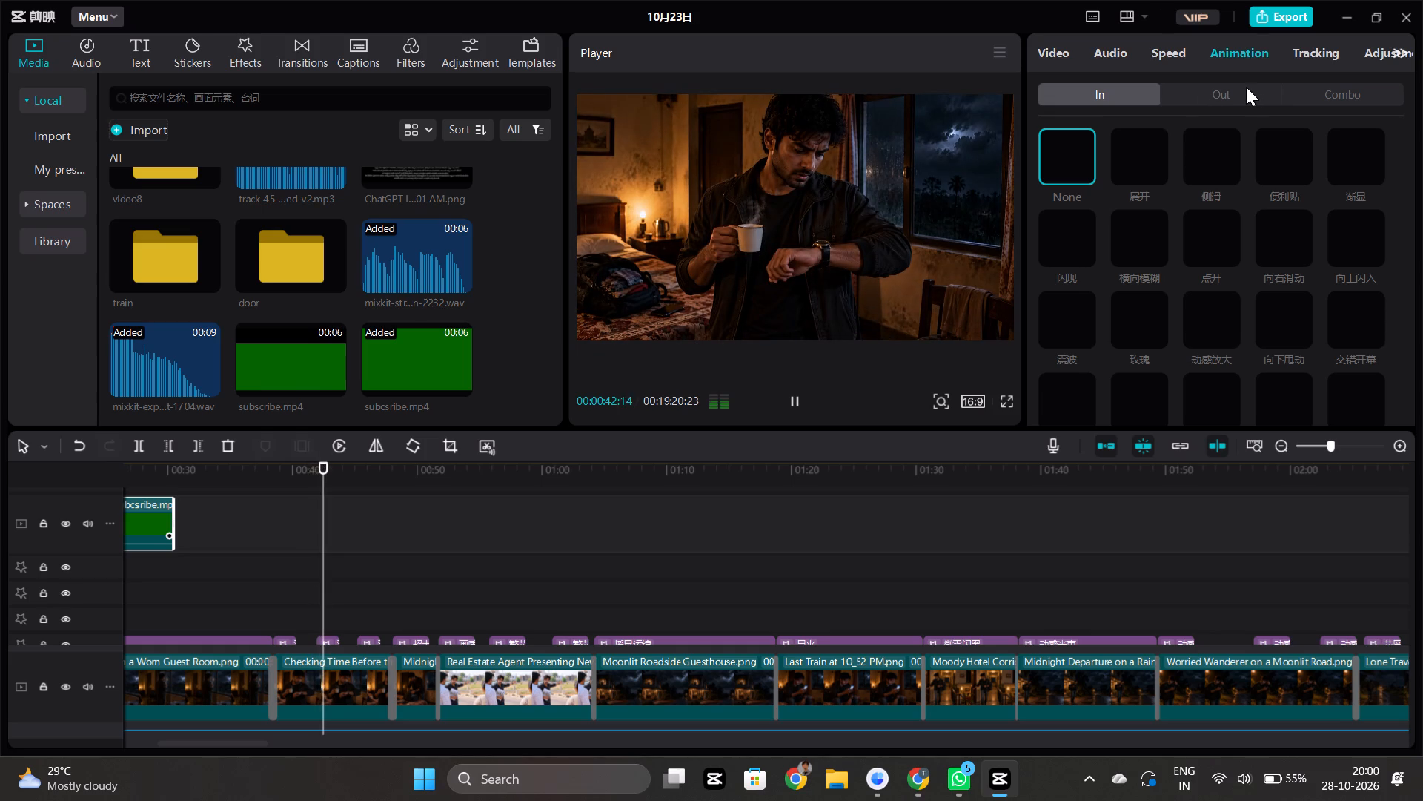
left_click(1240, 85)
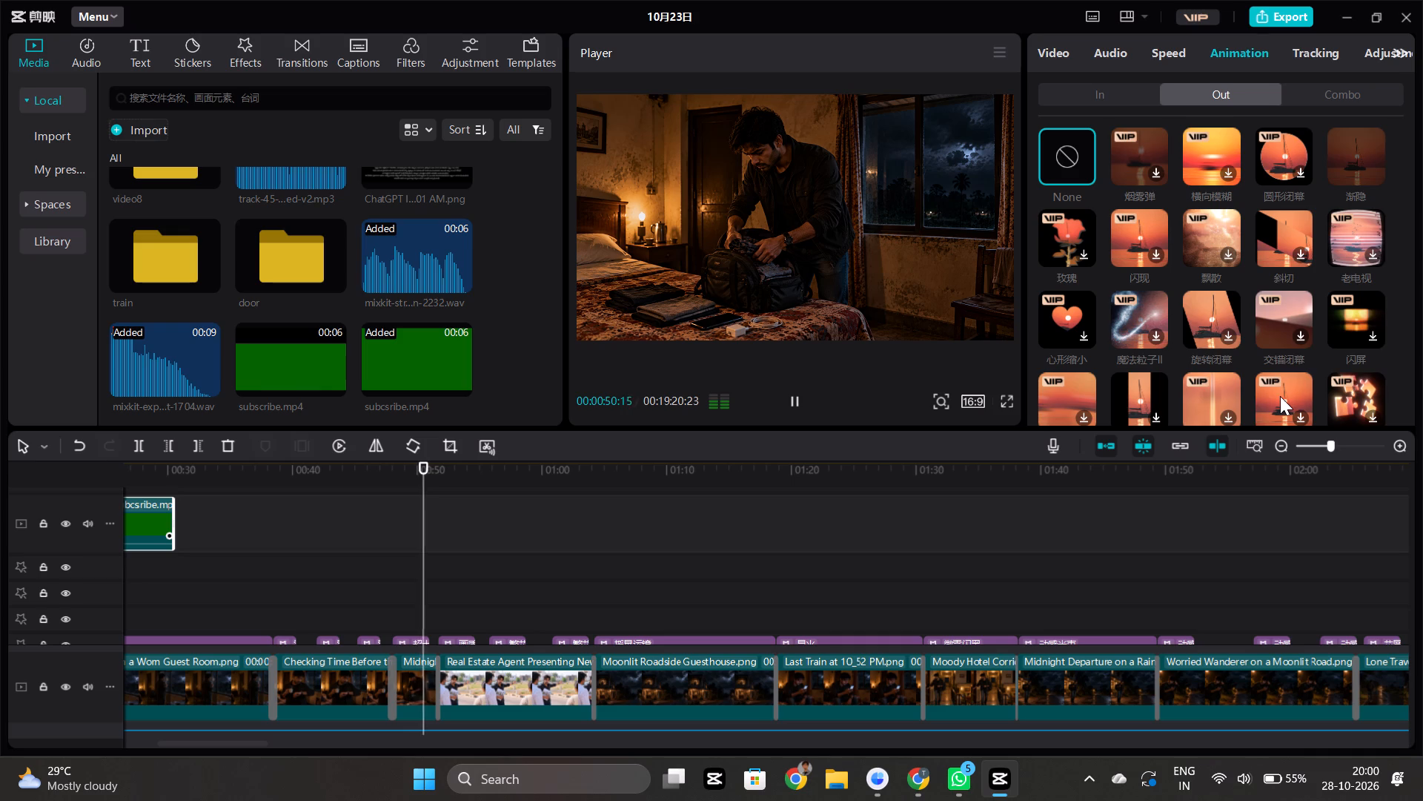
scroll(1280, 396, "down", 1)
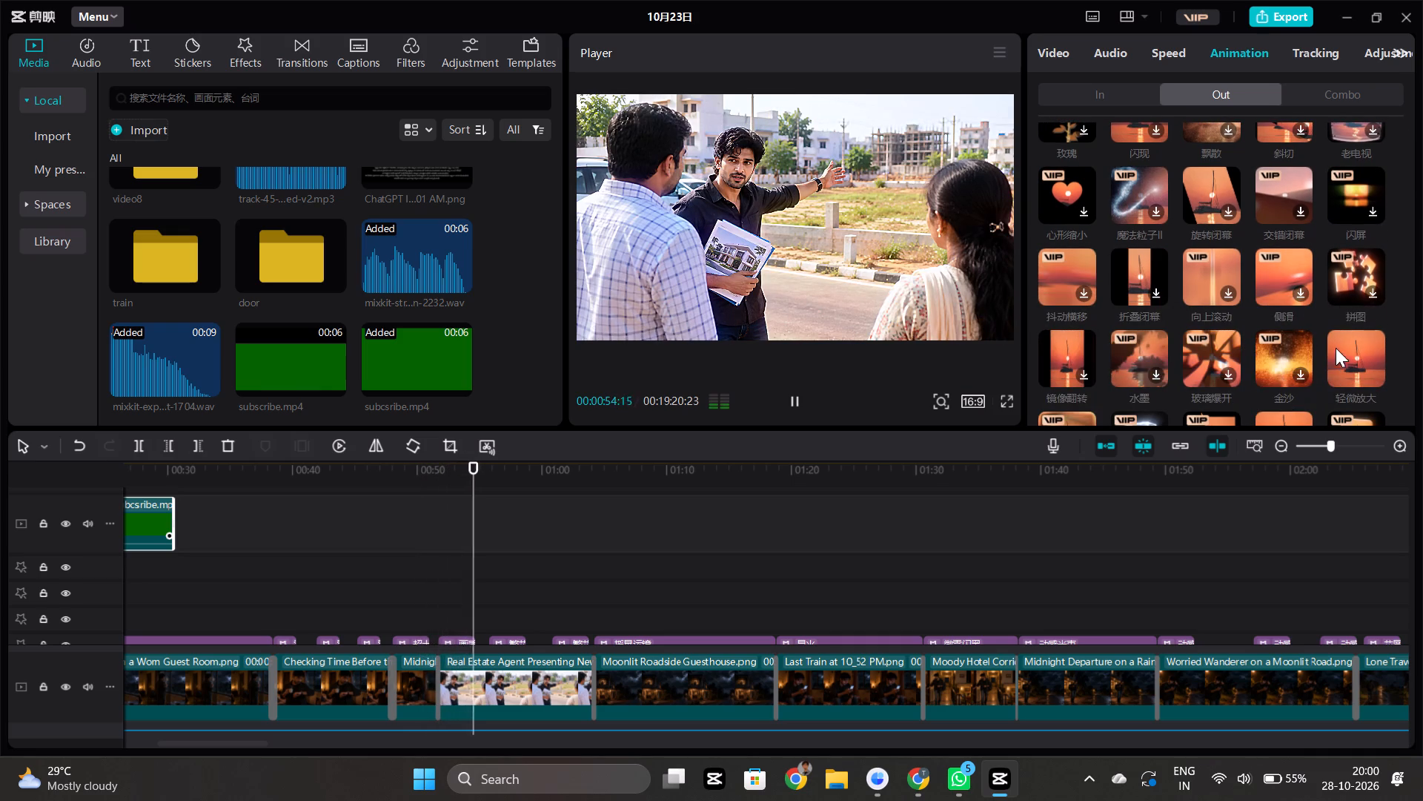
scroll(1132, 280, "down", 1)
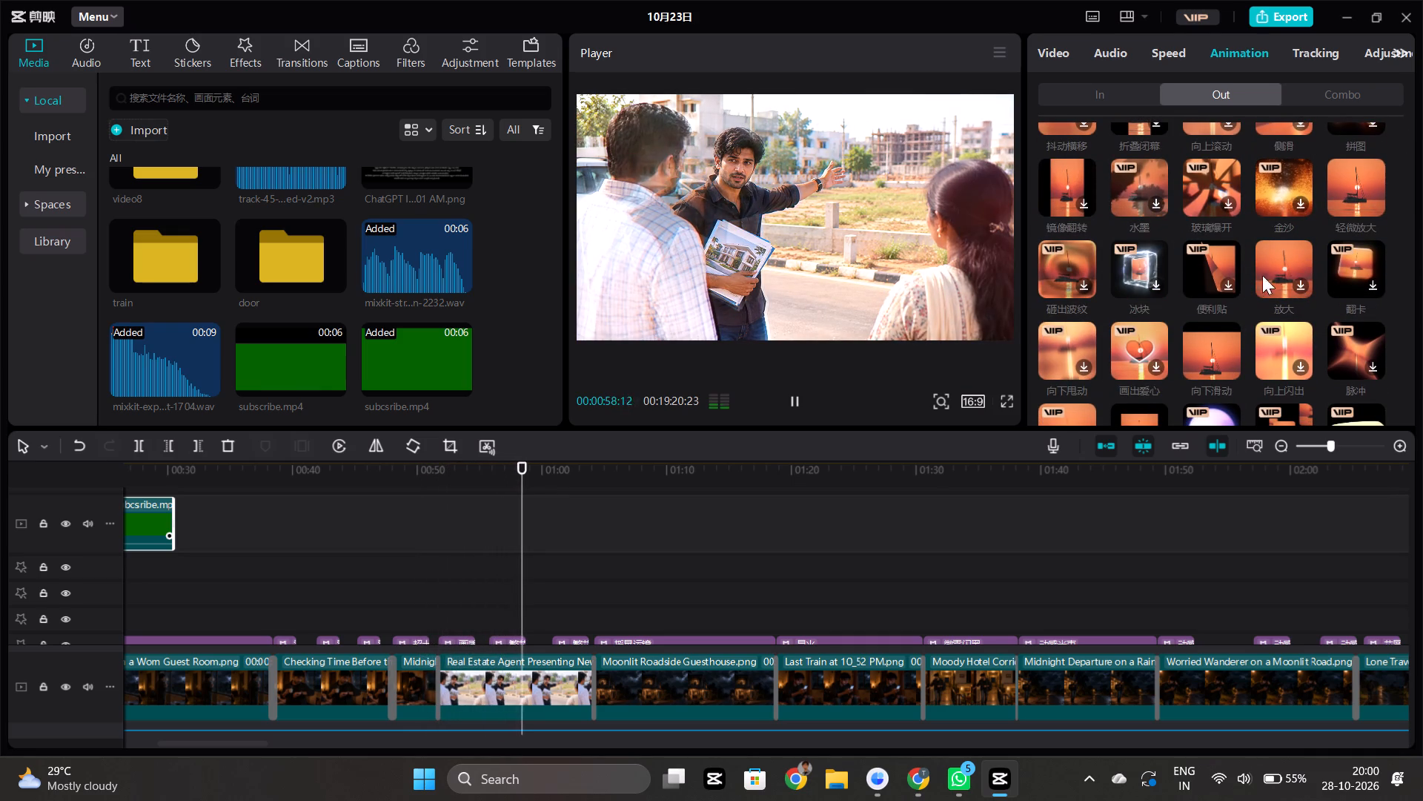
left_click(1209, 346)
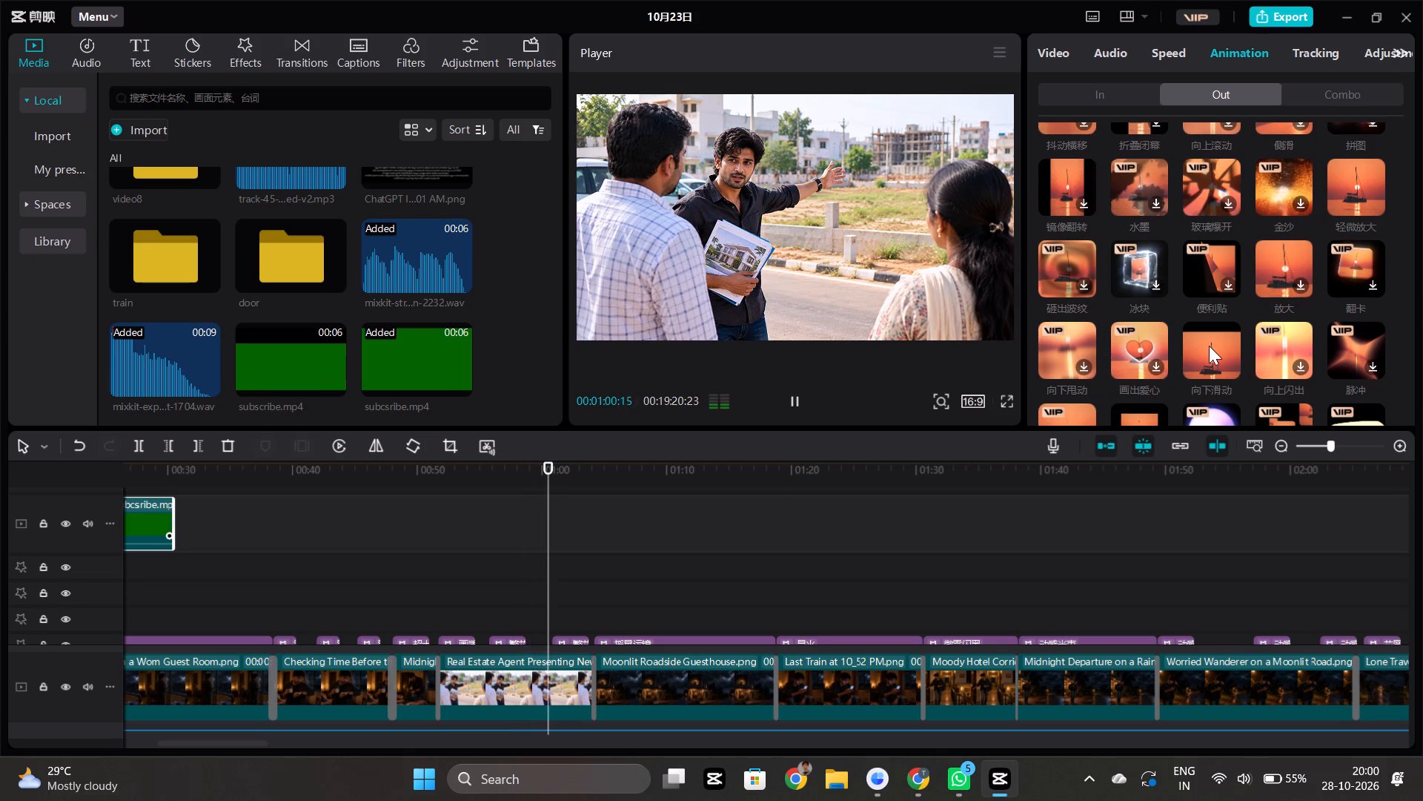
Play back the subcsribe.mp4 overlay full screen to check its 向下滑动 exit animation over the scene.
scroll(374, 568, "right", 2)
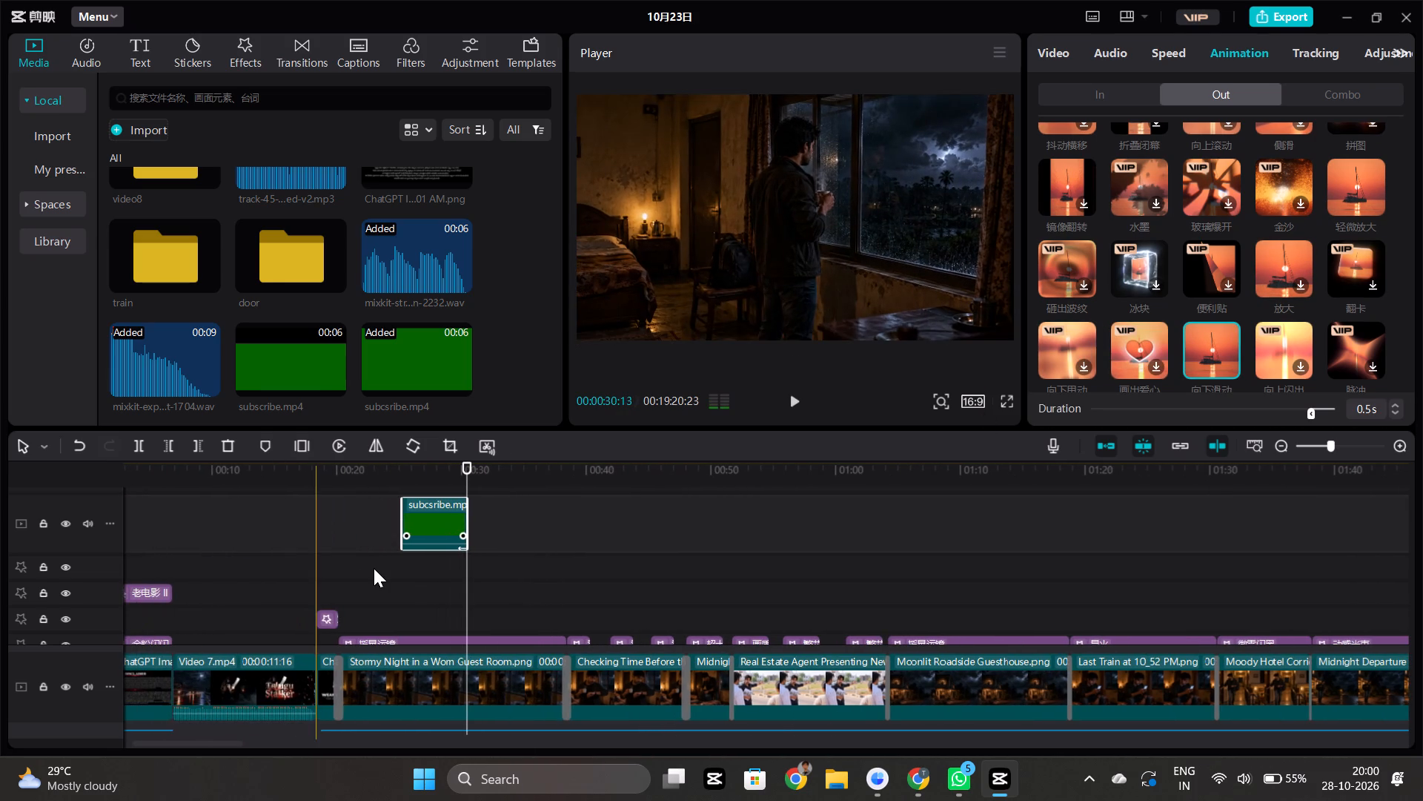
left_click(419, 581)
key("space")
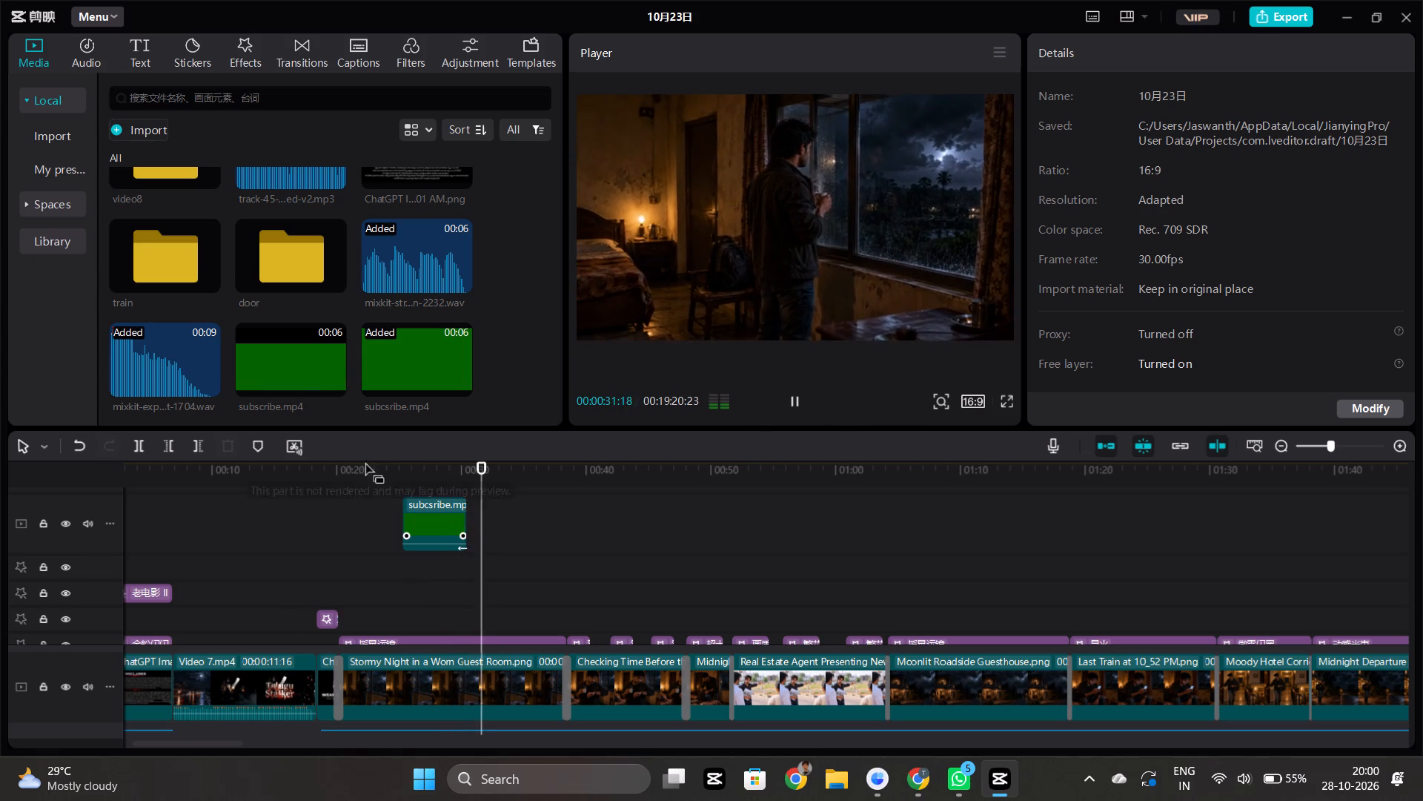
left_click(1005, 406)
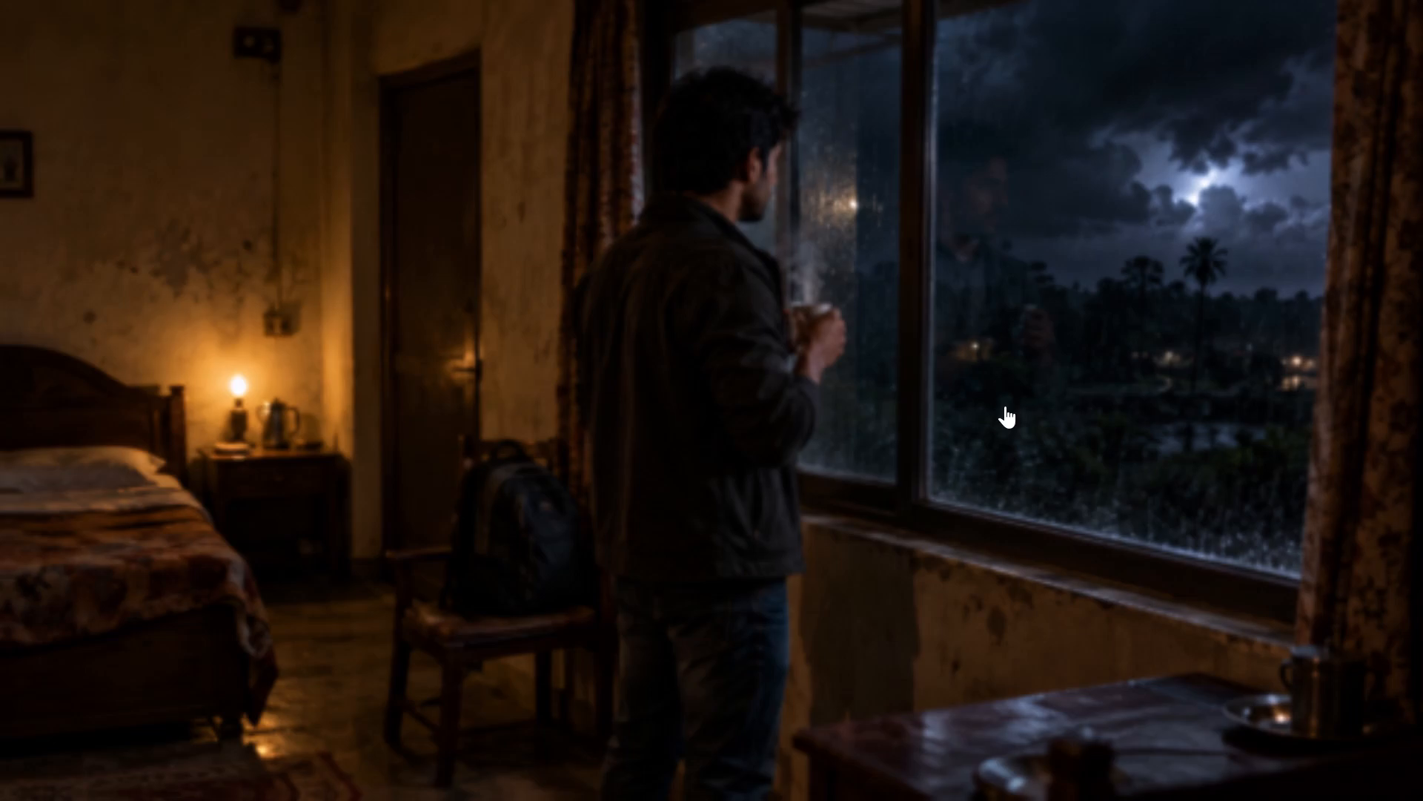
key("Left")
key("Left")
key("Left")
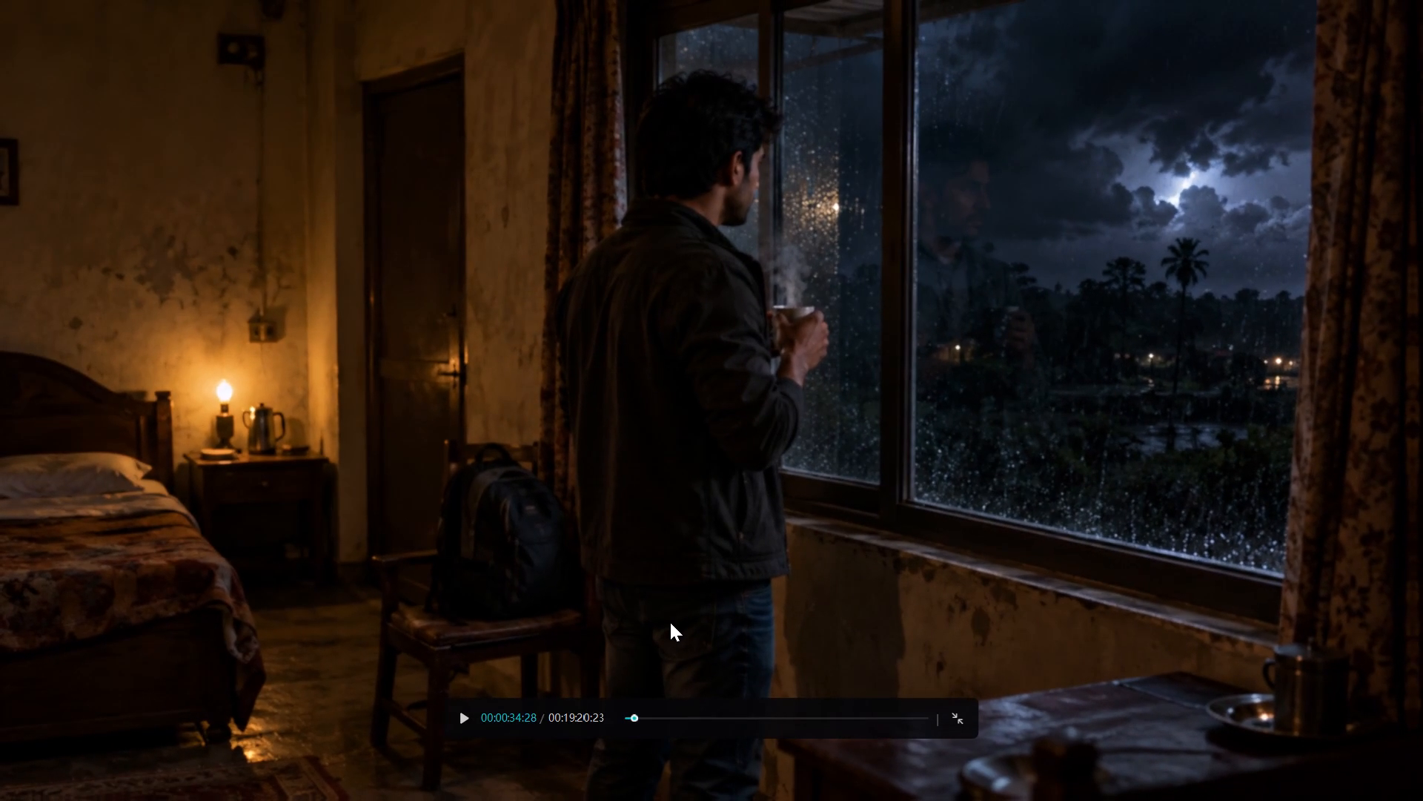
key("Left")
left_click(460, 722)
key("Left")
key("Left")
key("Left")
key("Left")
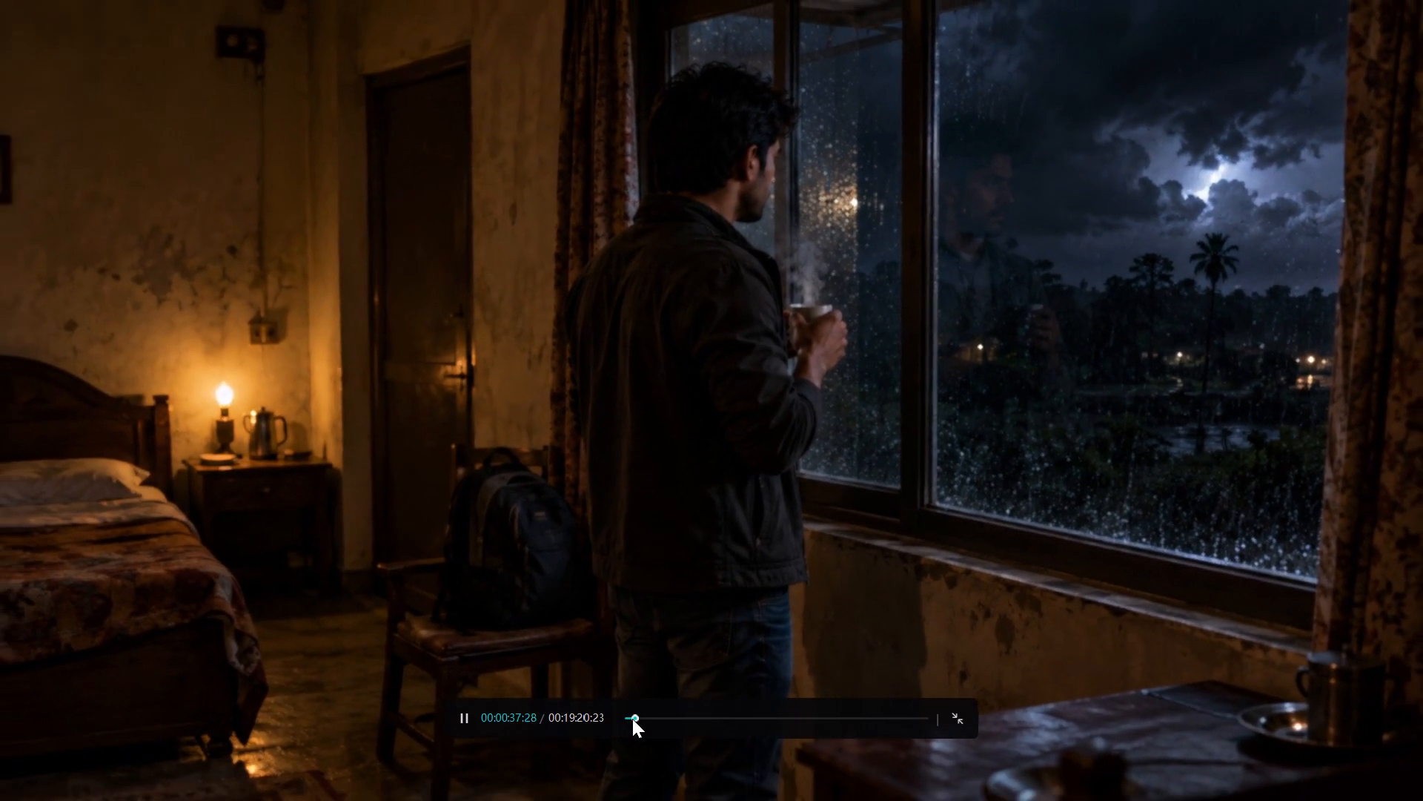
left_click(632, 719)
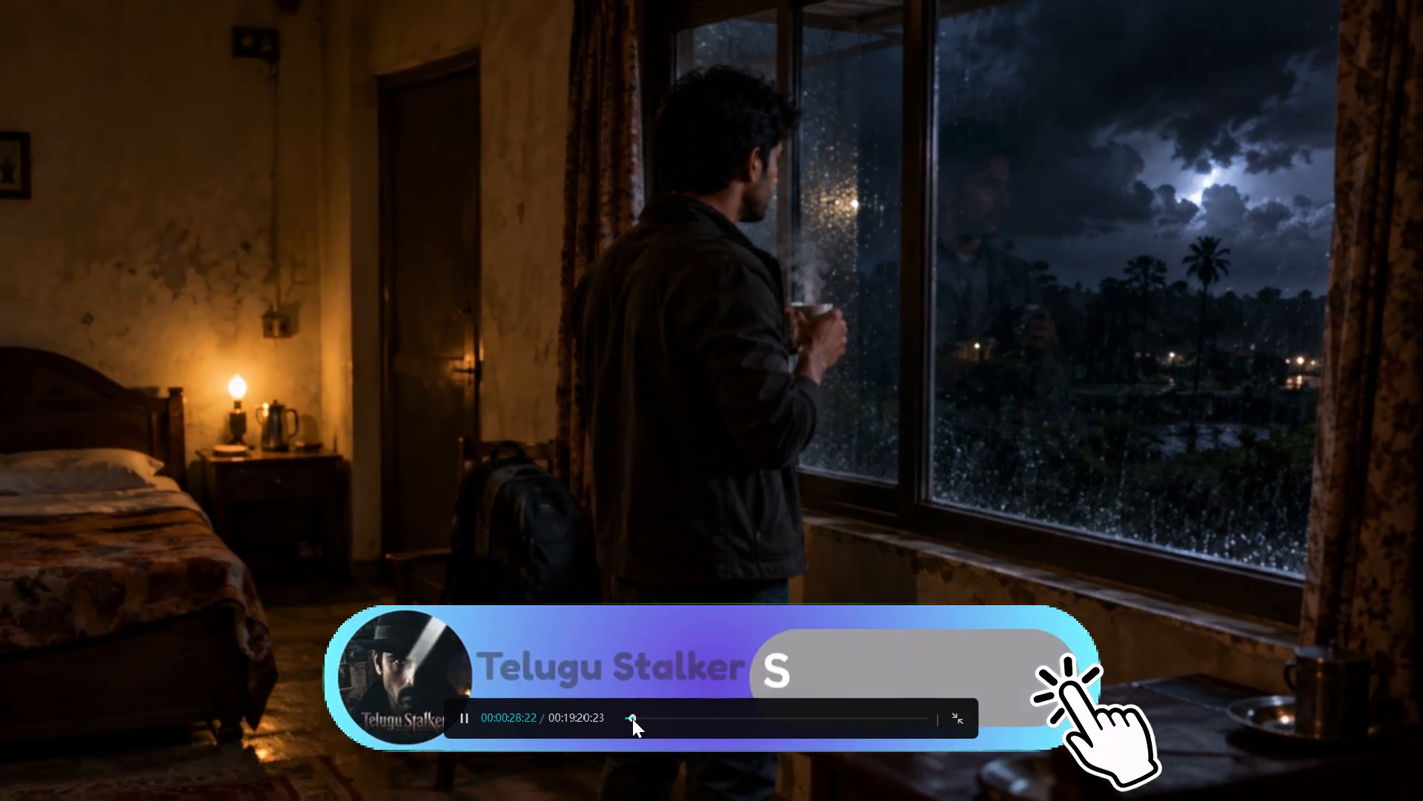
left_click(626, 719)
key("Right")
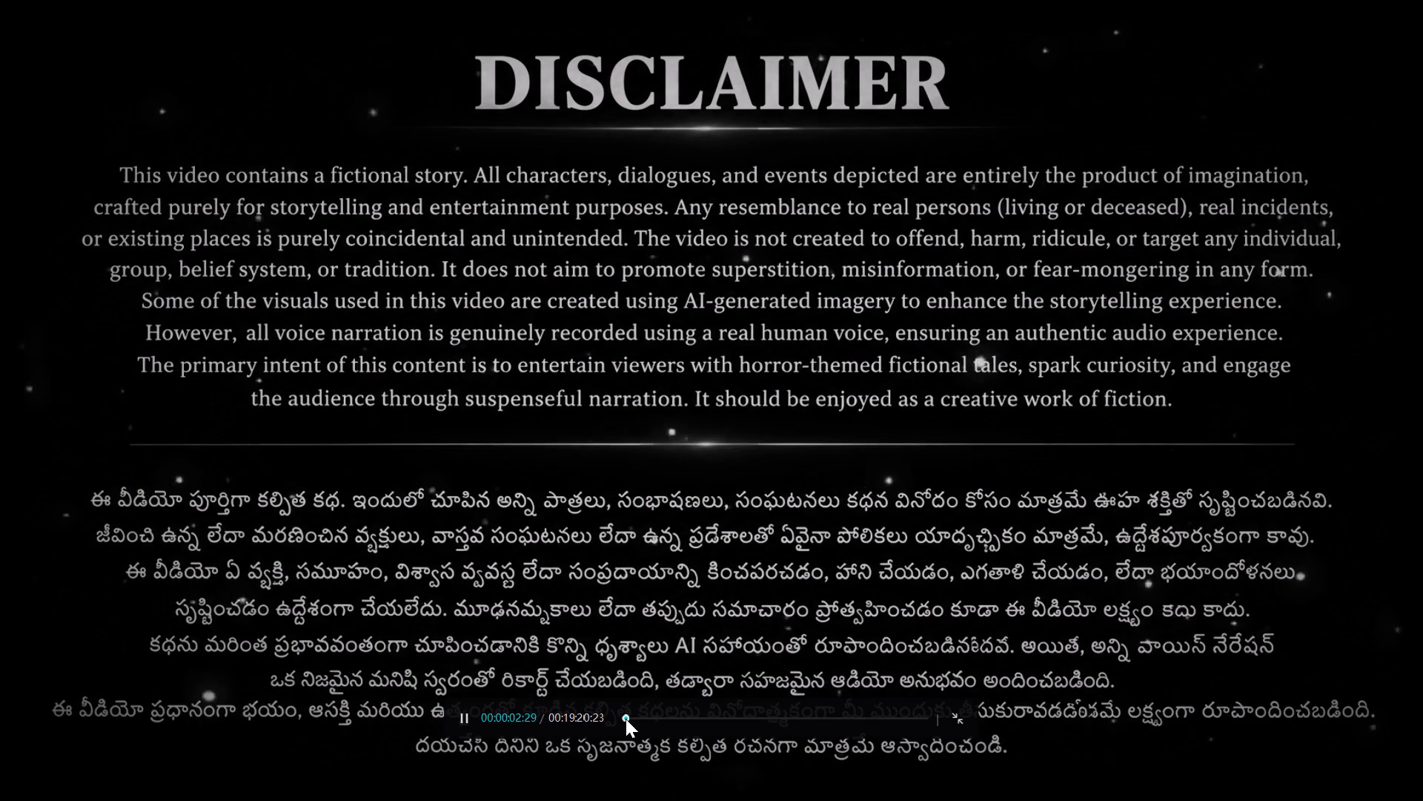
key("Right")
key("Right")
key("Escape")
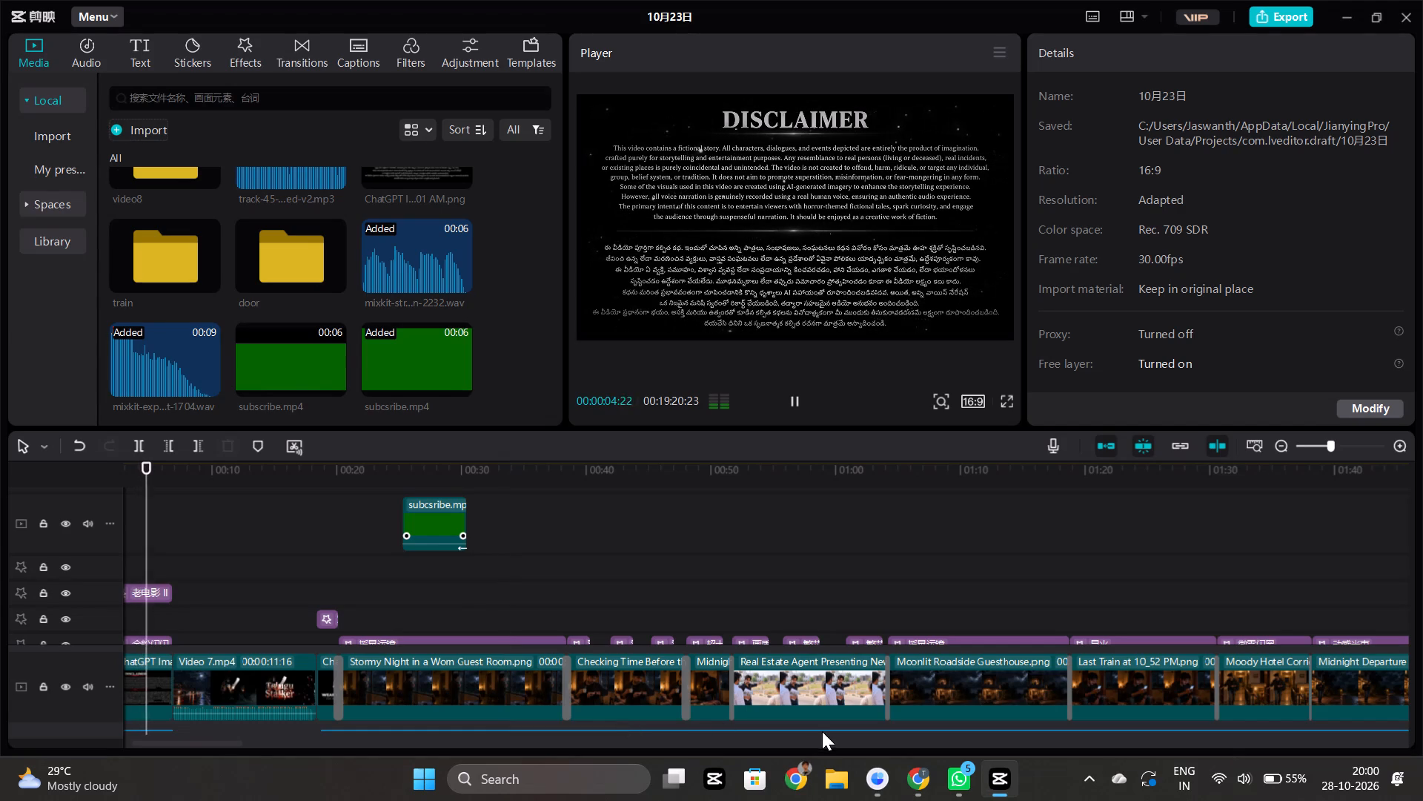
Replay the subscribe overlay full screen from about 00:00:20 until past its end.
left_click(334, 558)
key("space")
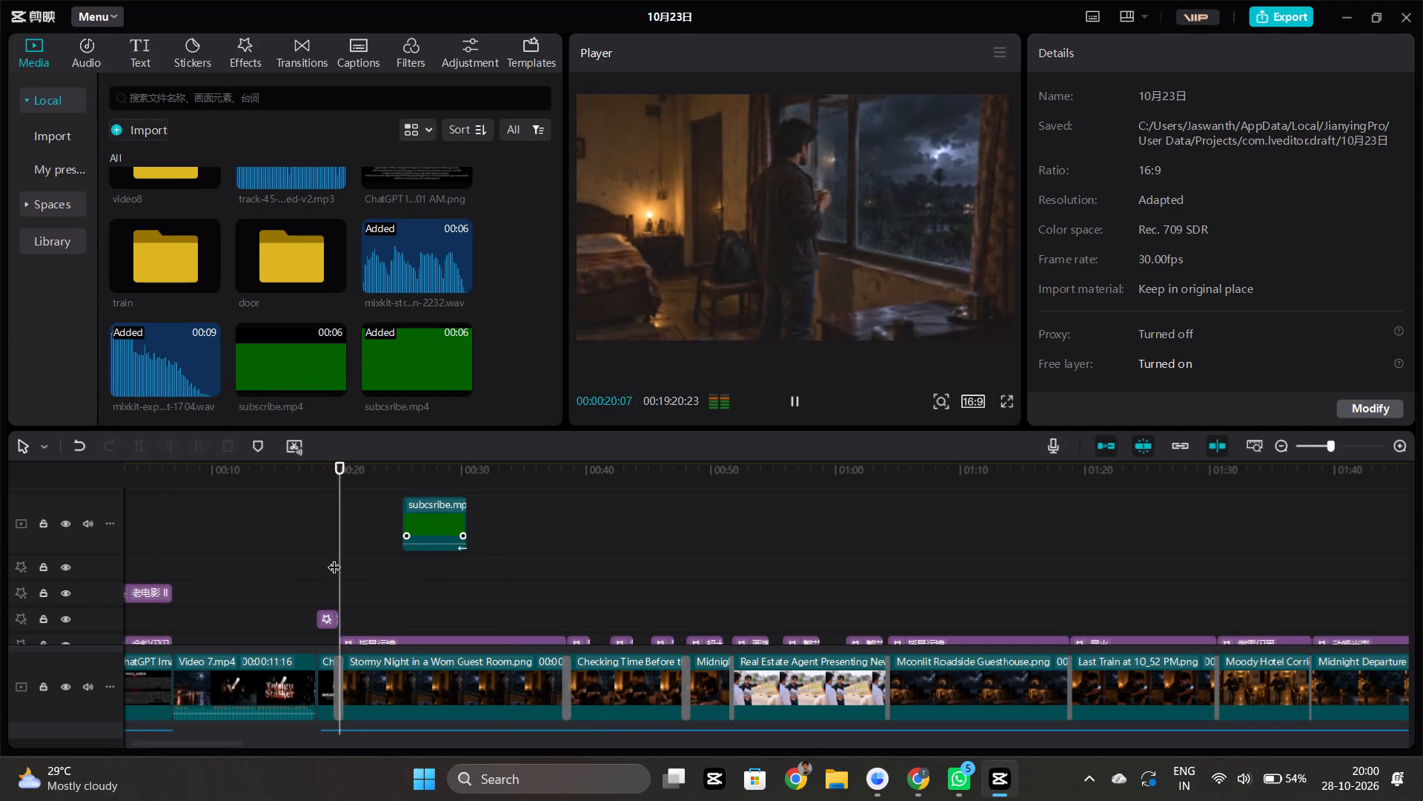
left_click(1008, 405)
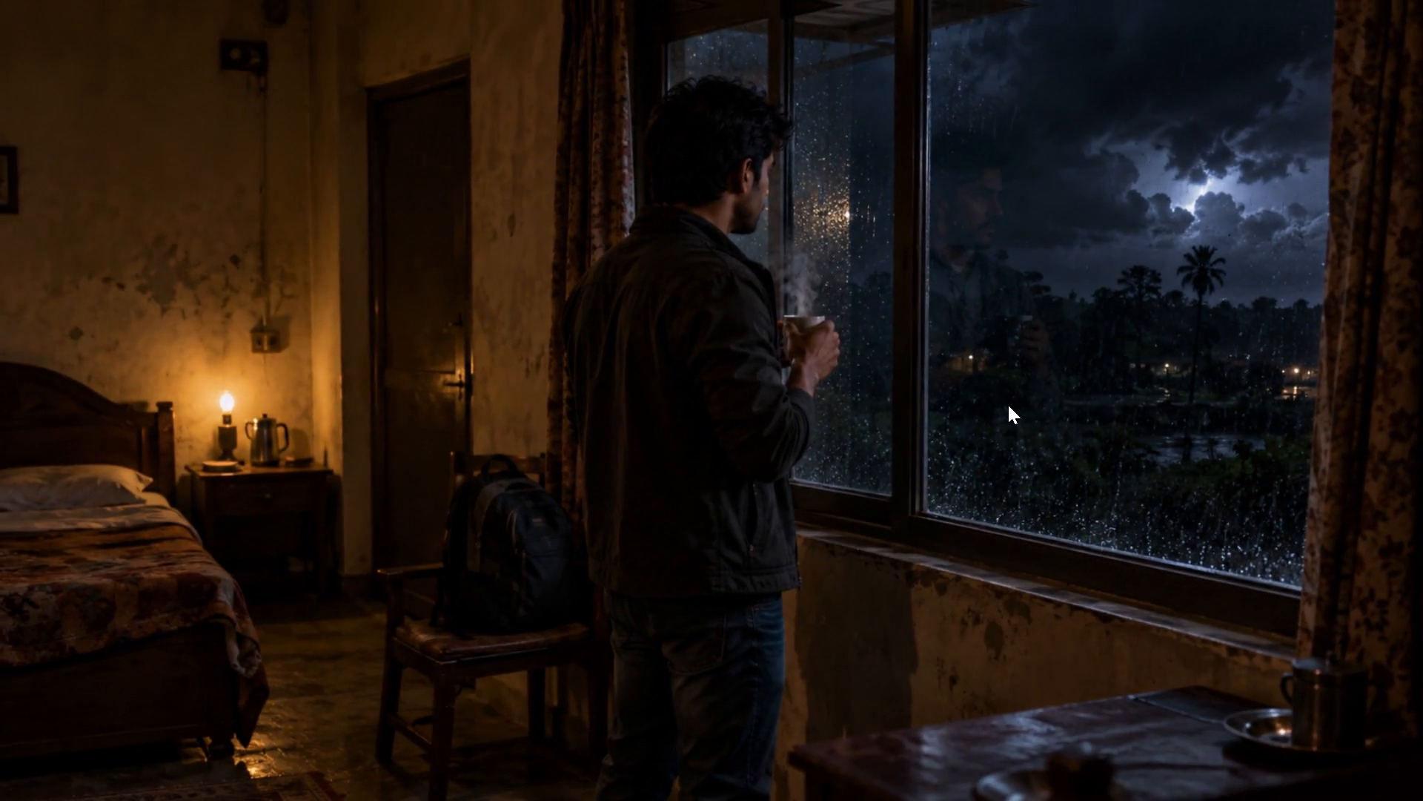
key("Escape")
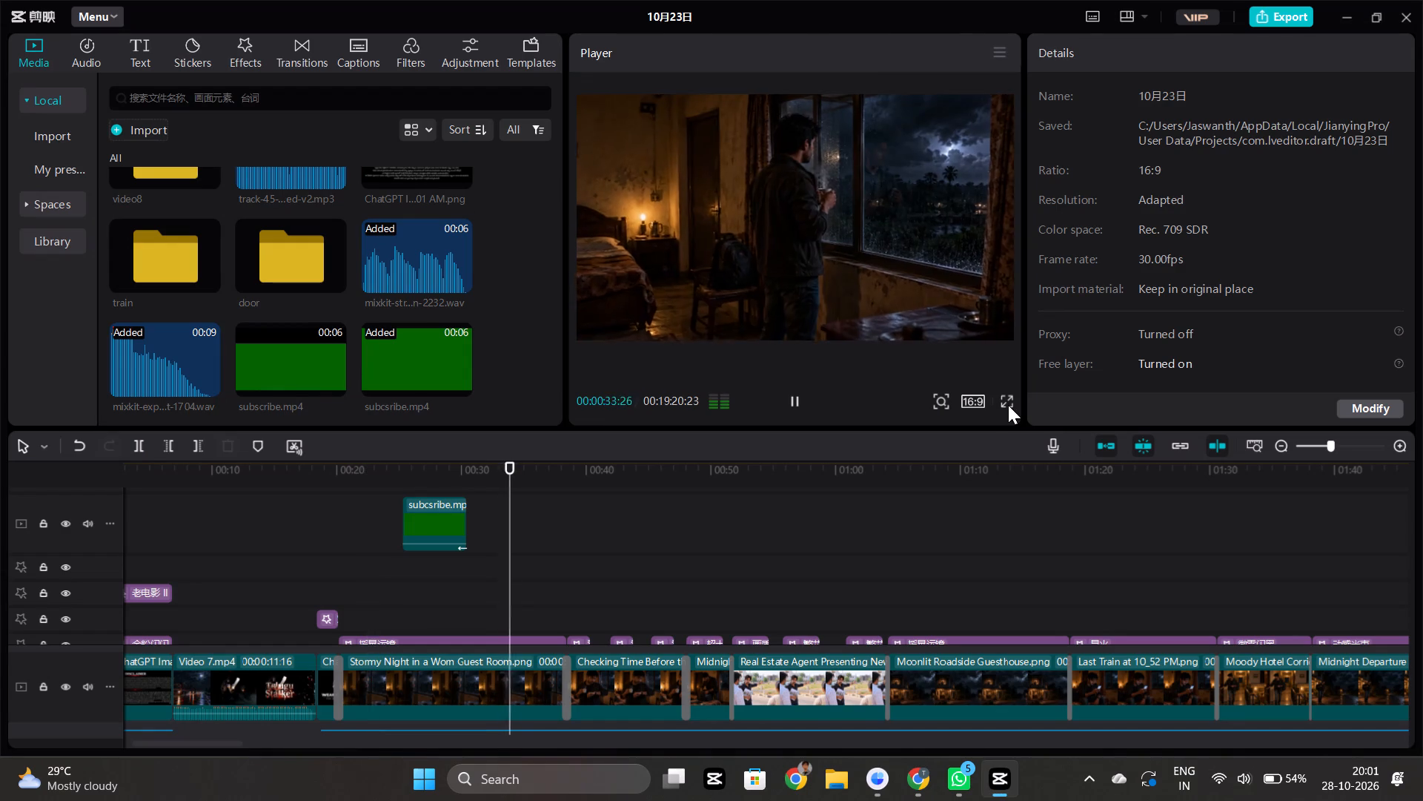
key("space")
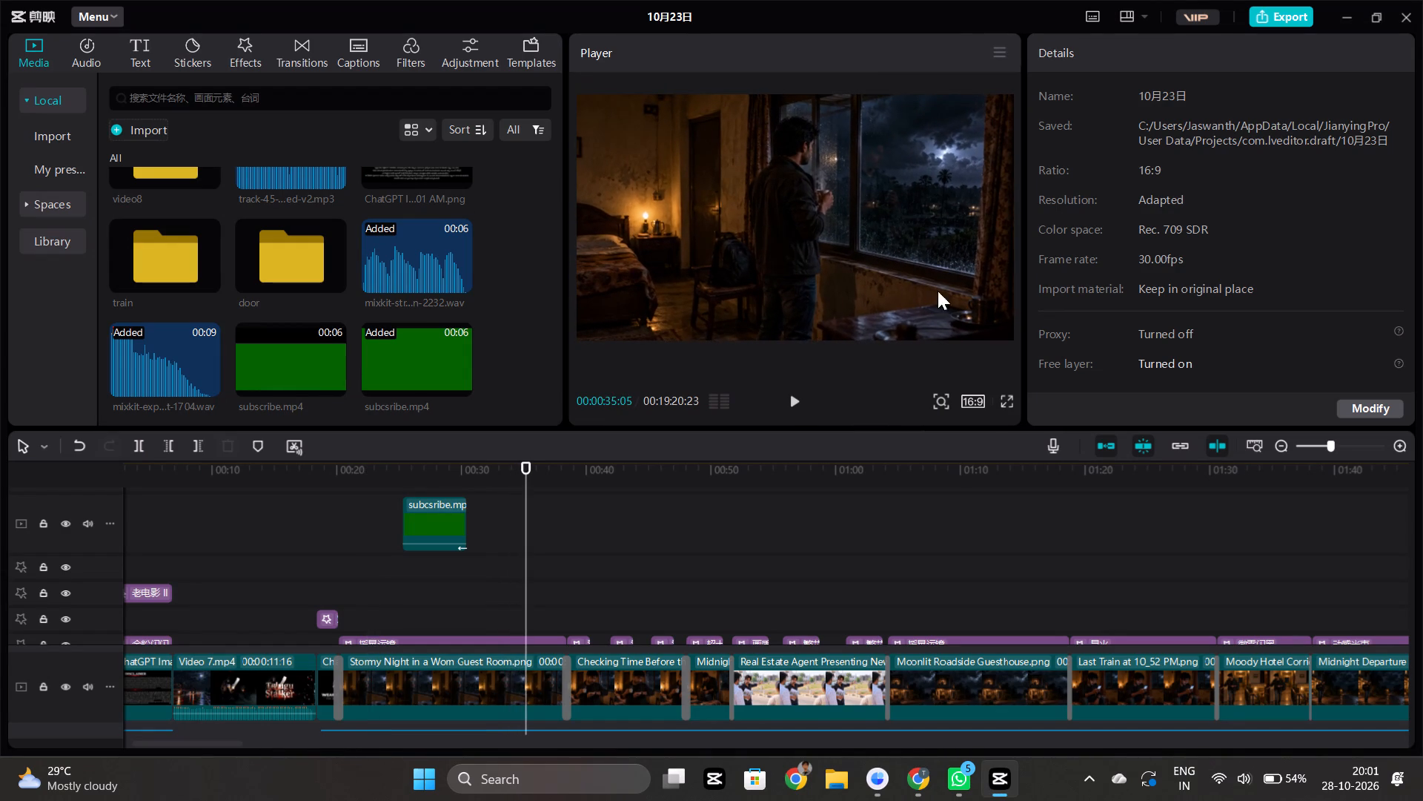
Delete the subcsribe.mp4 overlay clip from the timeline.
left_click(442, 511)
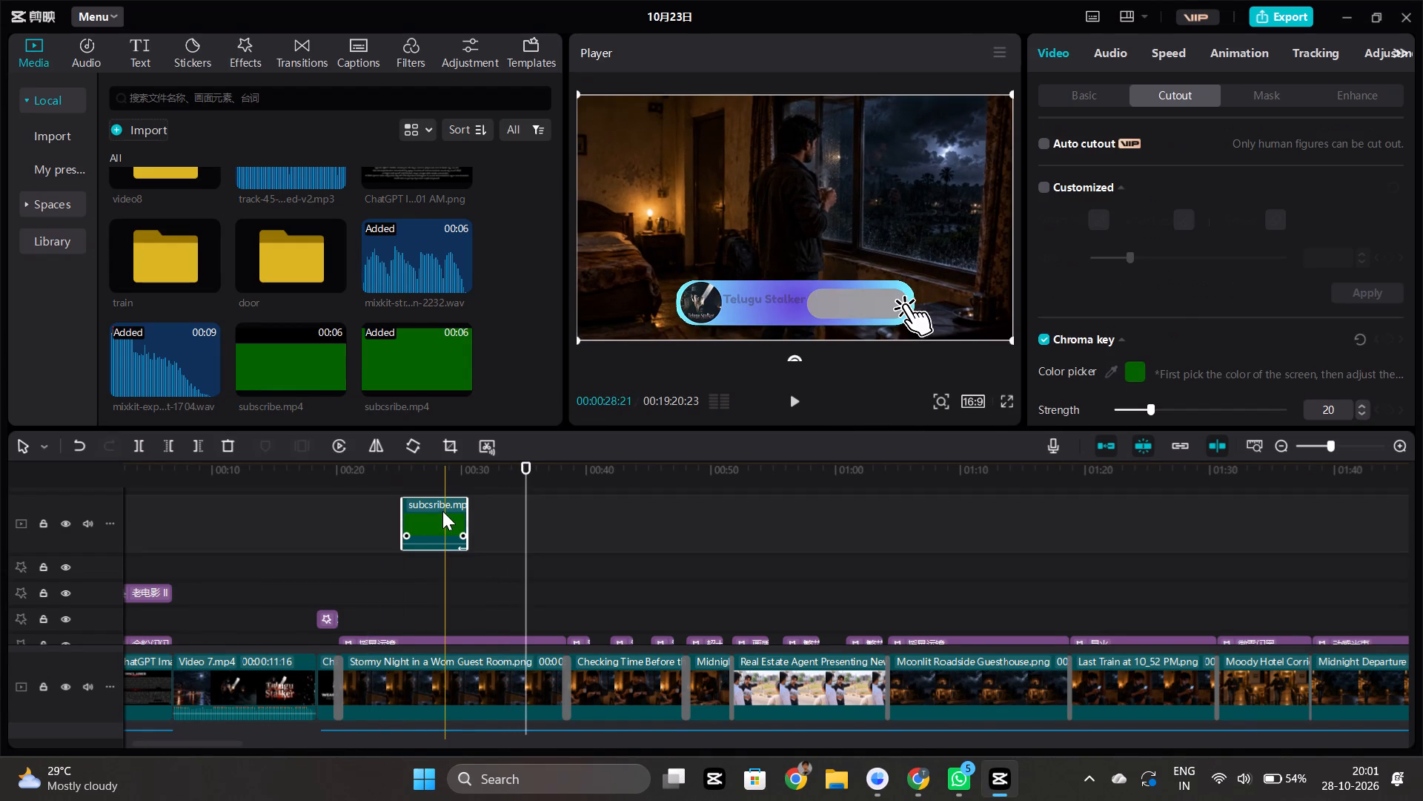
key("Delete")
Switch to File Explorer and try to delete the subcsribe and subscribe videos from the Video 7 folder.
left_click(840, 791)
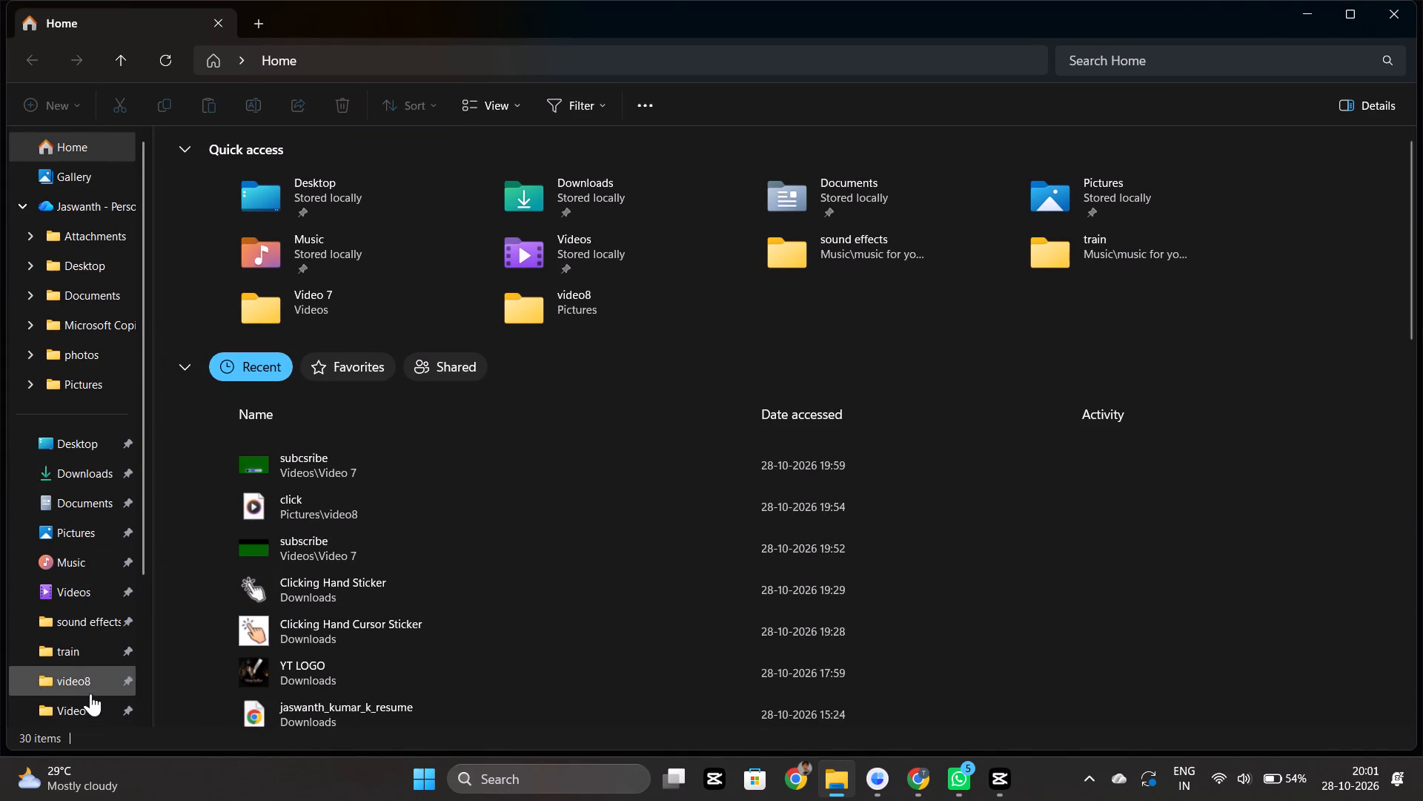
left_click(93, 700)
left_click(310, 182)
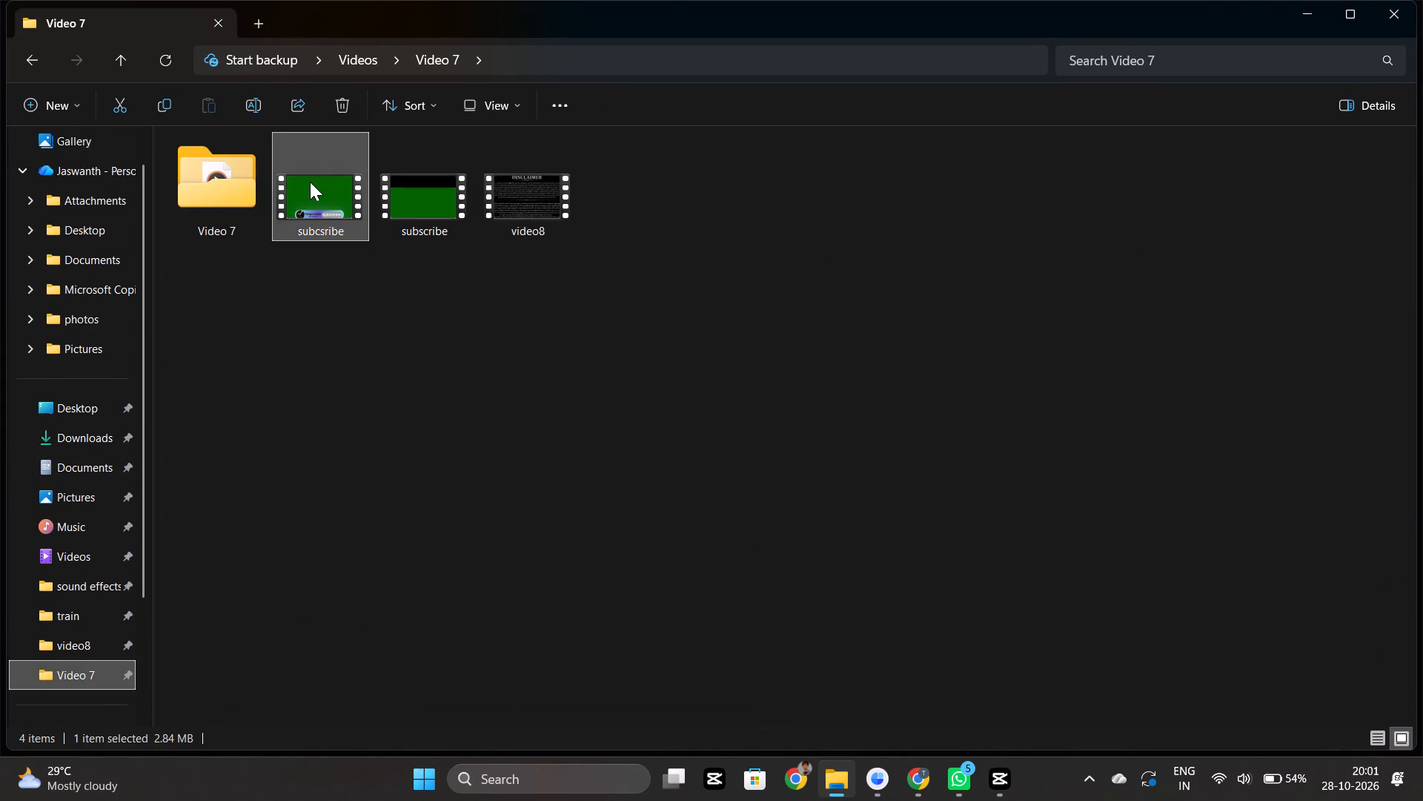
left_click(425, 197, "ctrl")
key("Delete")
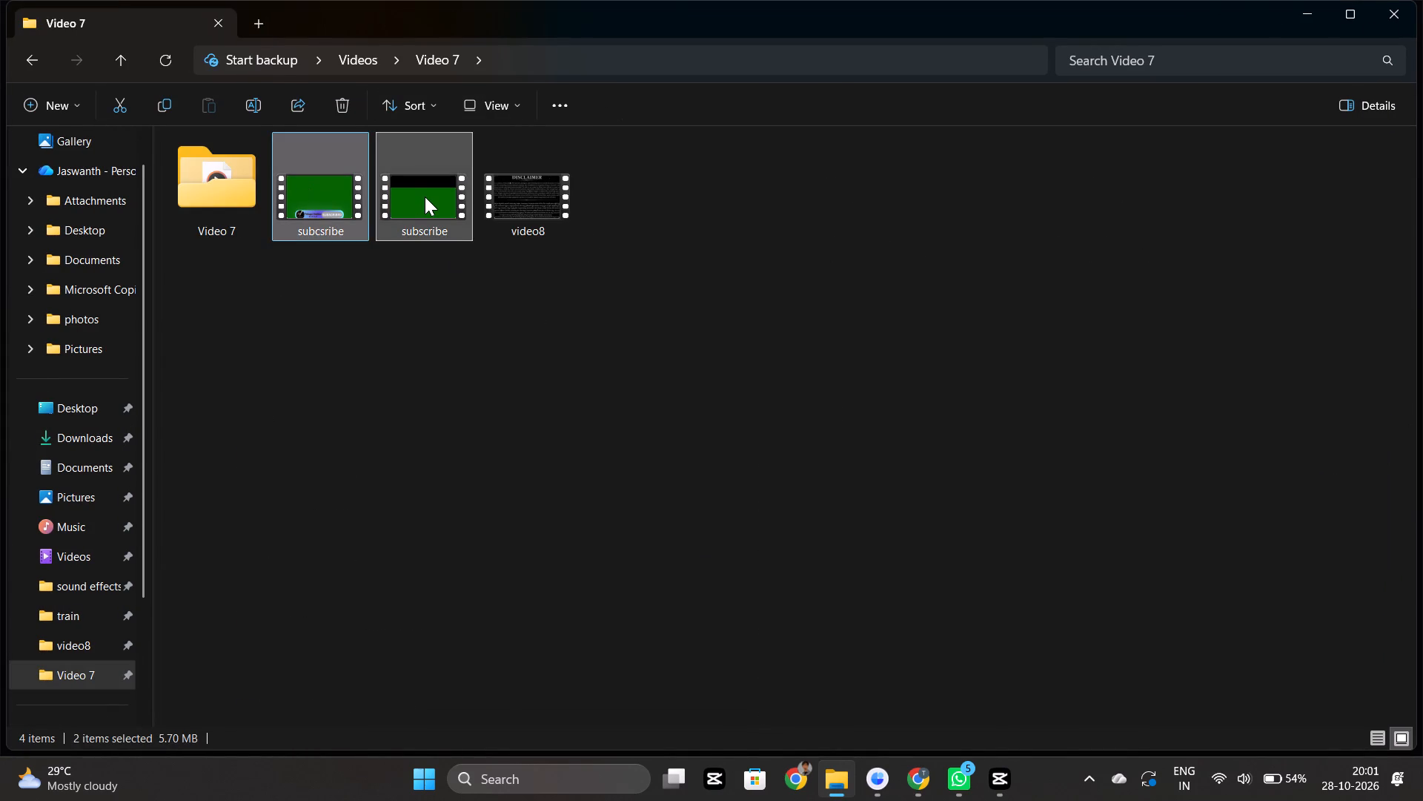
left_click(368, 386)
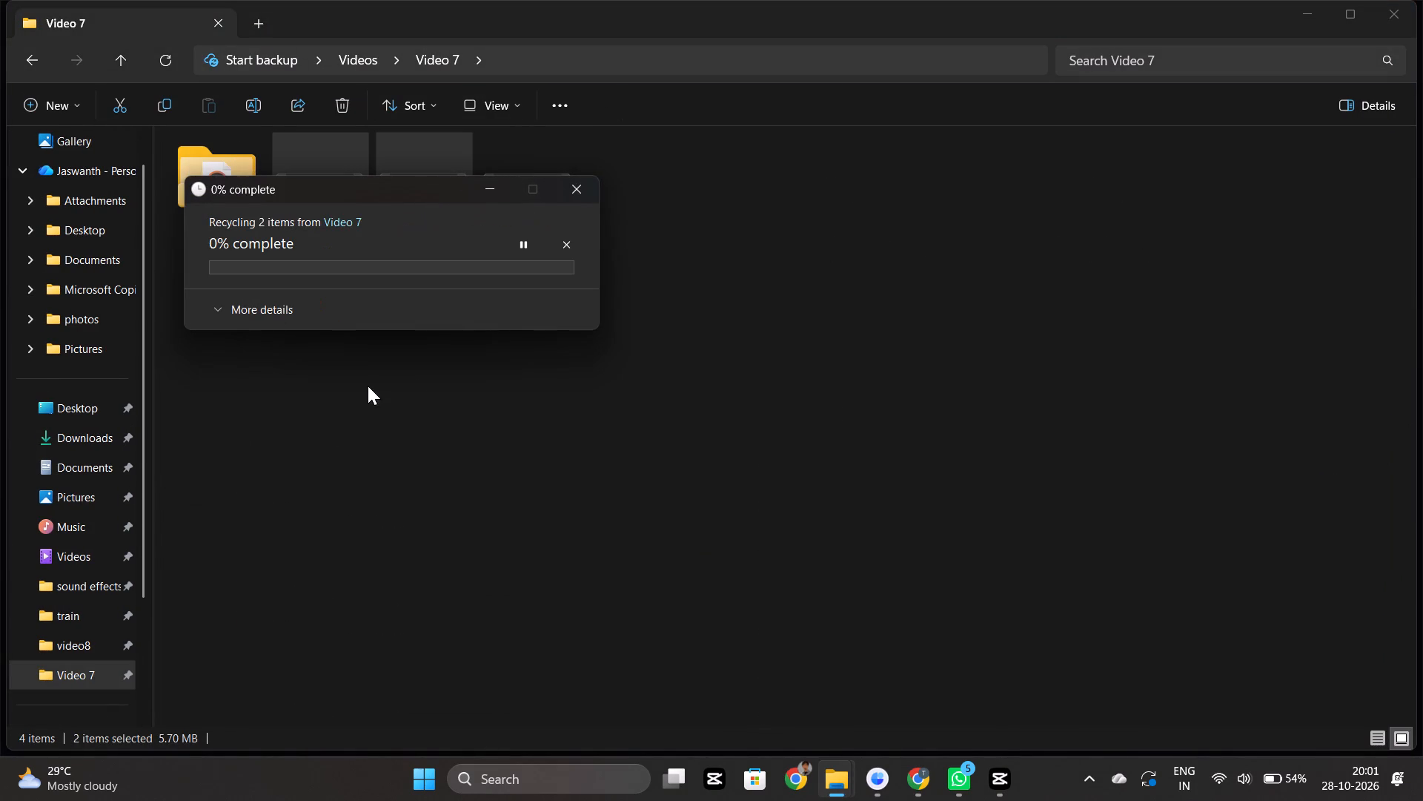
Return to the 10月23日 project and remove subscribe.mp4 and subcsribe.mp4 from its imported media.
left_click(998, 772)
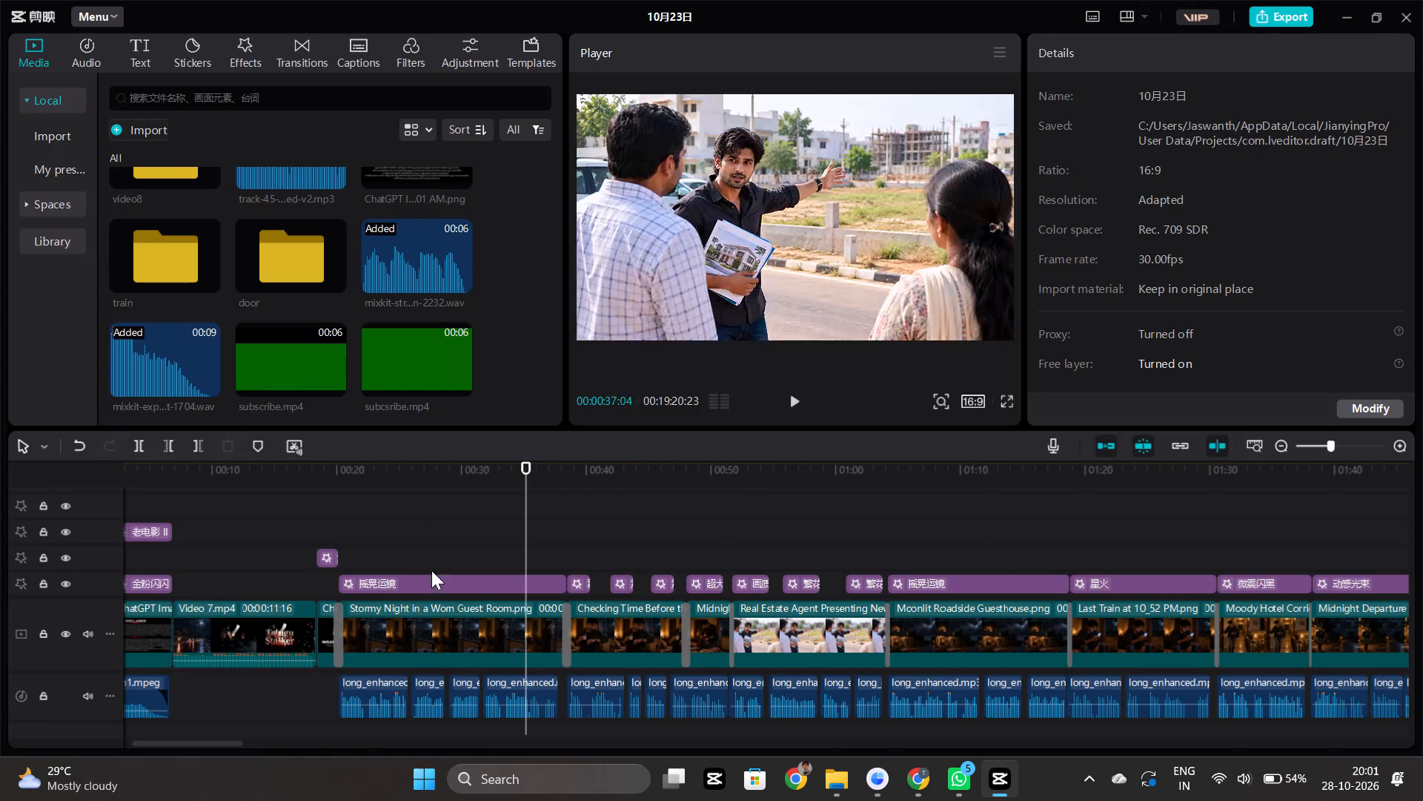
scroll(390, 572, "up", 5)
left_click(402, 355)
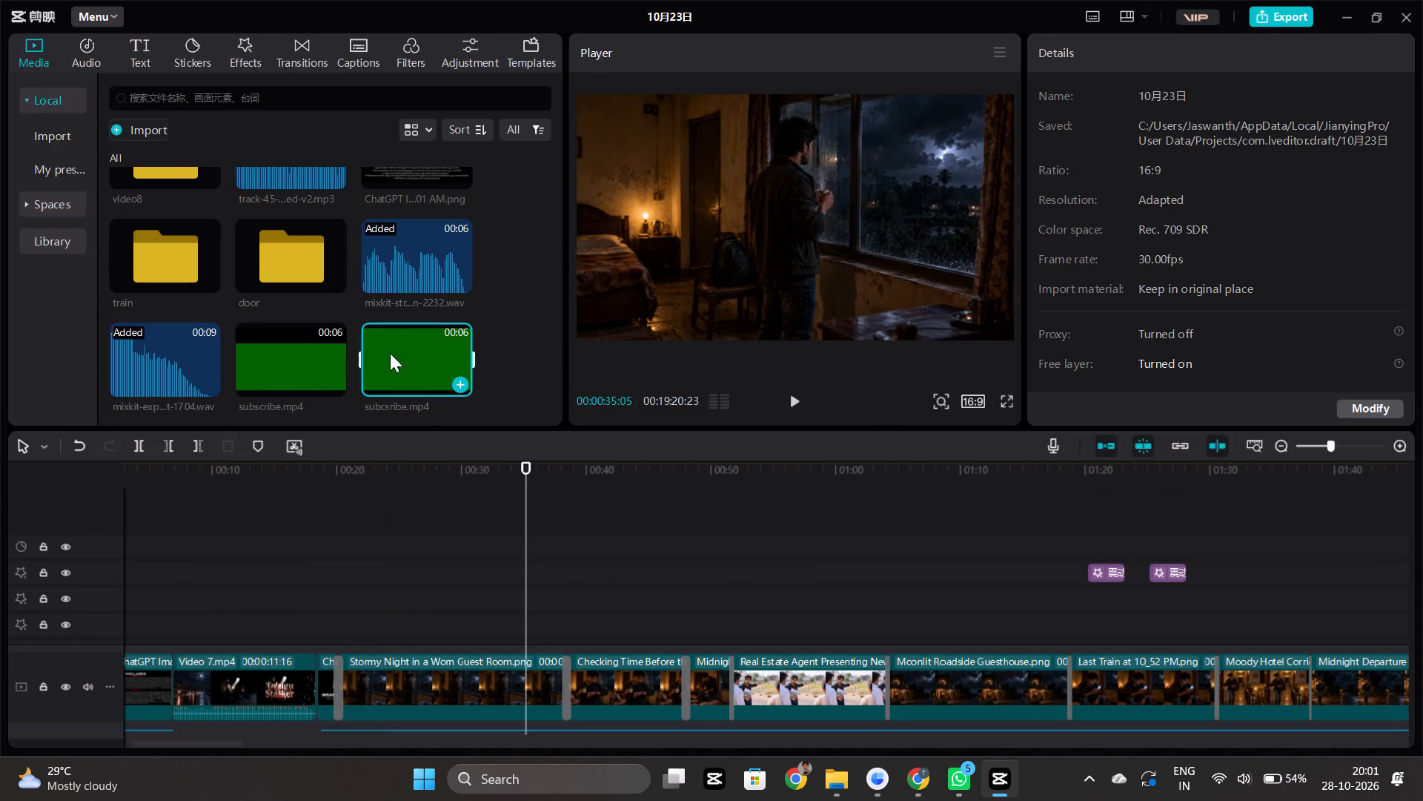
left_click(325, 353, "ctrl")
key("Delete")
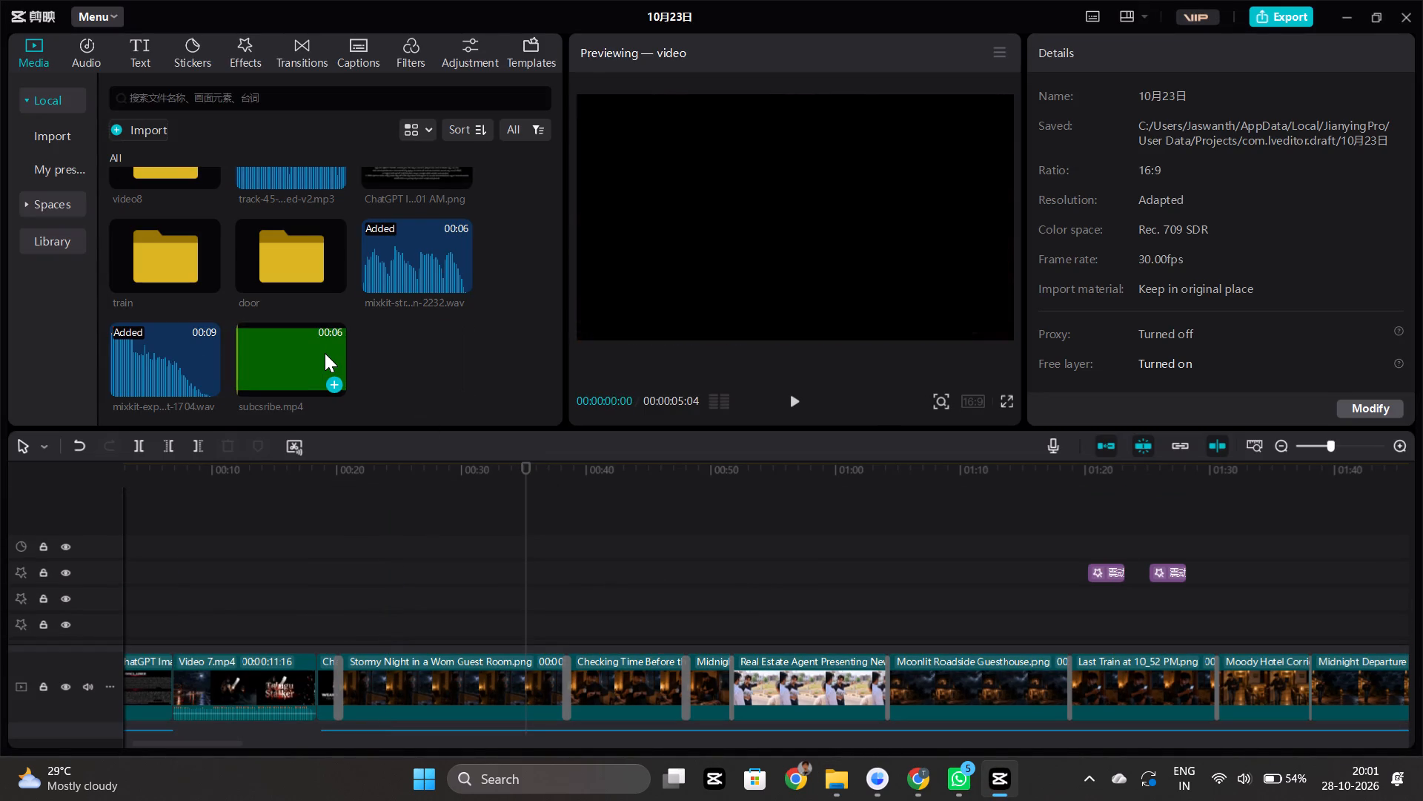
left_click(325, 353)
left_click(325, 353)
key("Delete")
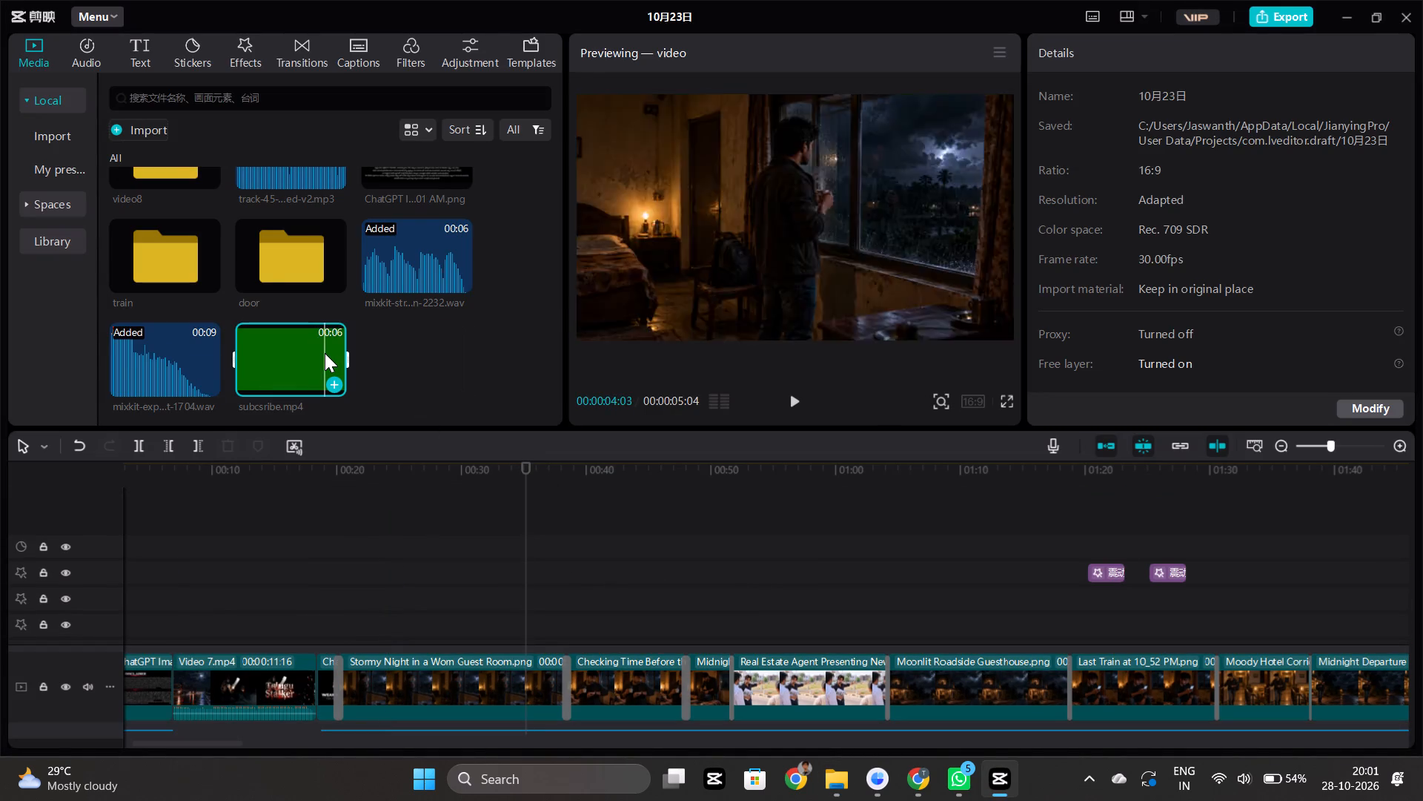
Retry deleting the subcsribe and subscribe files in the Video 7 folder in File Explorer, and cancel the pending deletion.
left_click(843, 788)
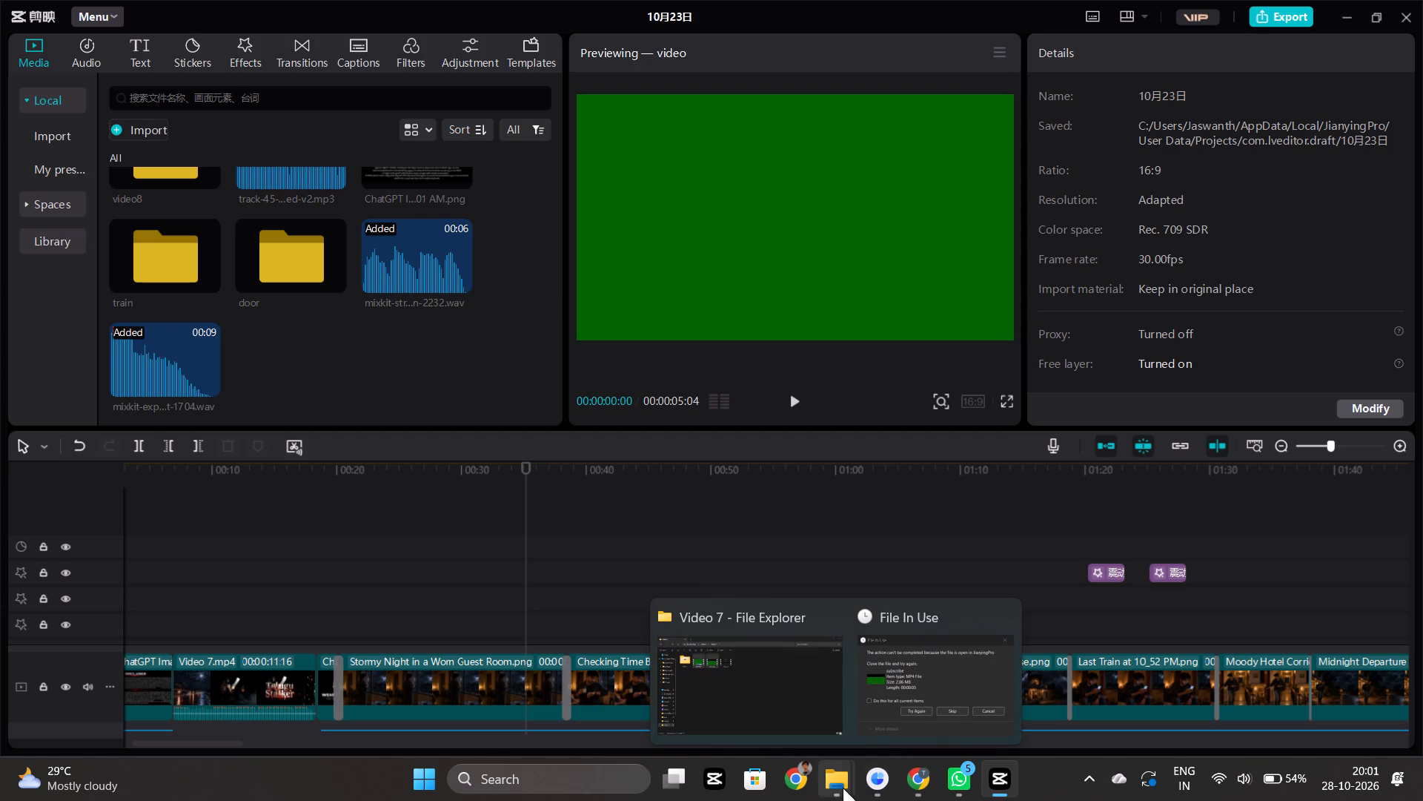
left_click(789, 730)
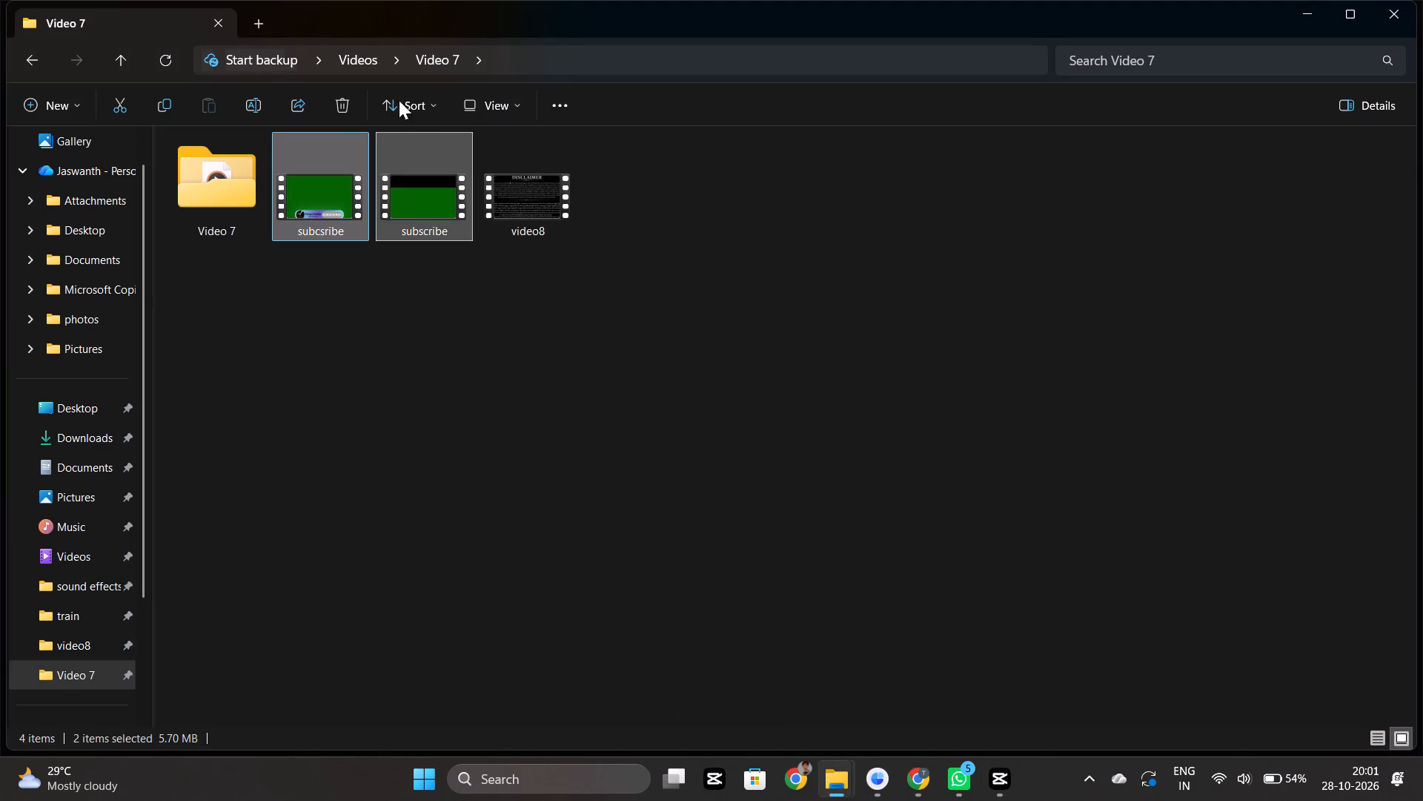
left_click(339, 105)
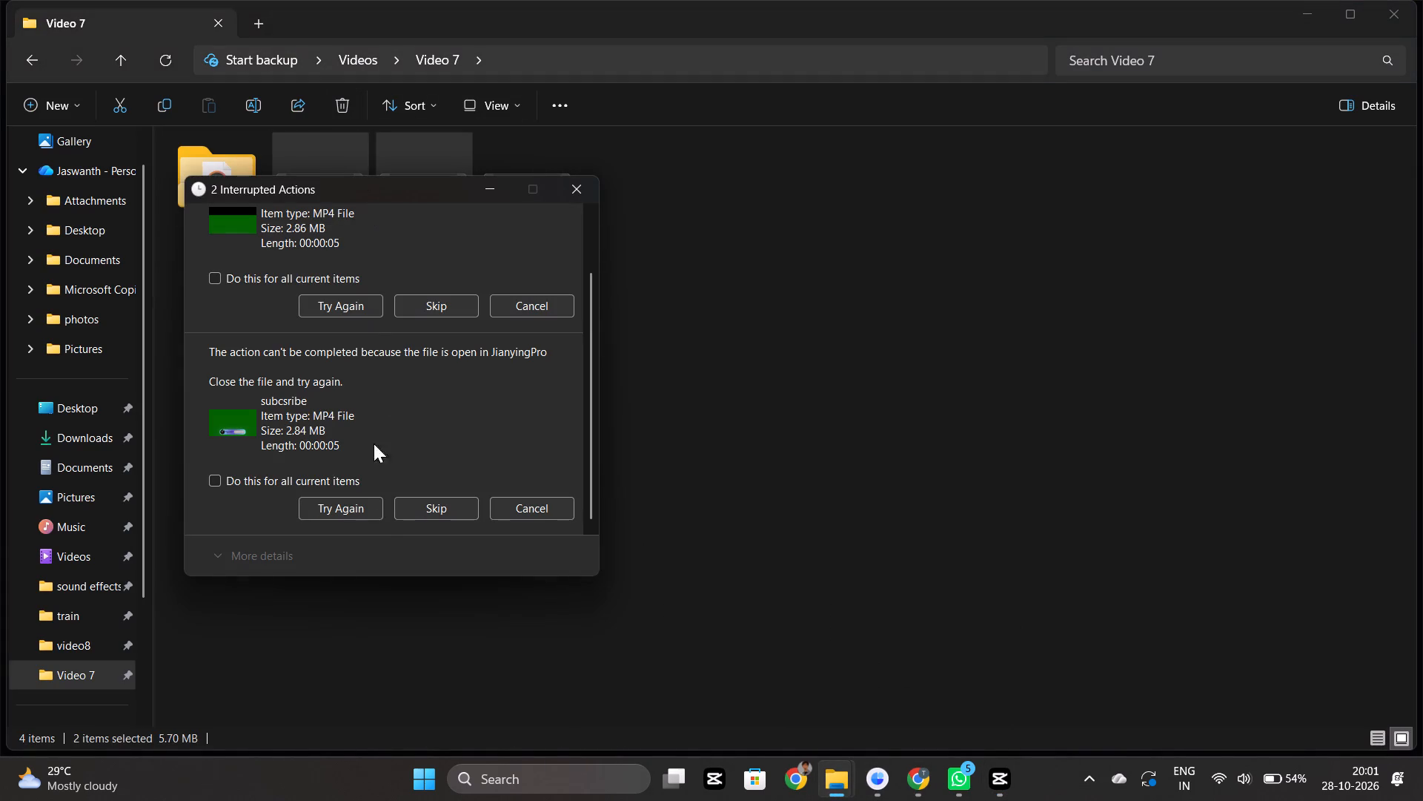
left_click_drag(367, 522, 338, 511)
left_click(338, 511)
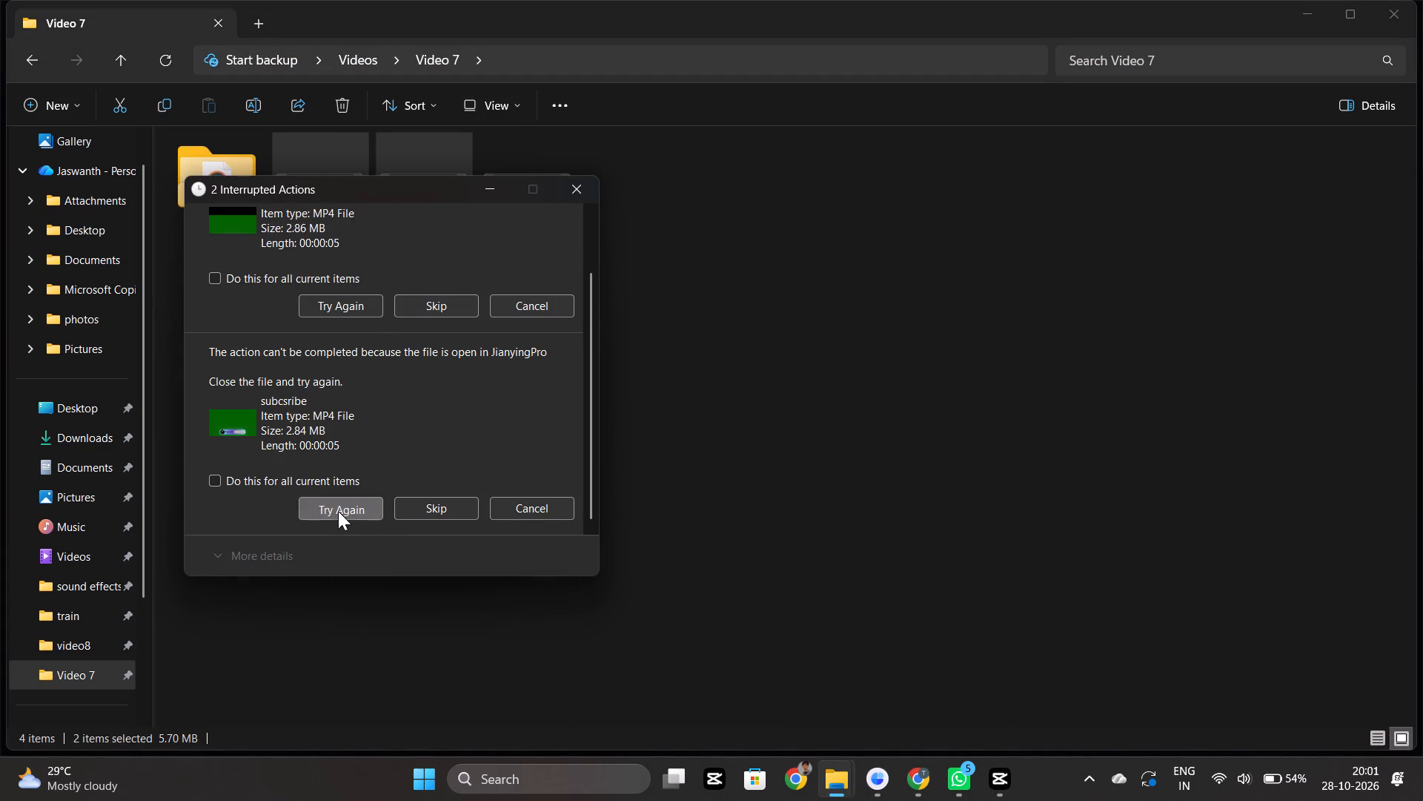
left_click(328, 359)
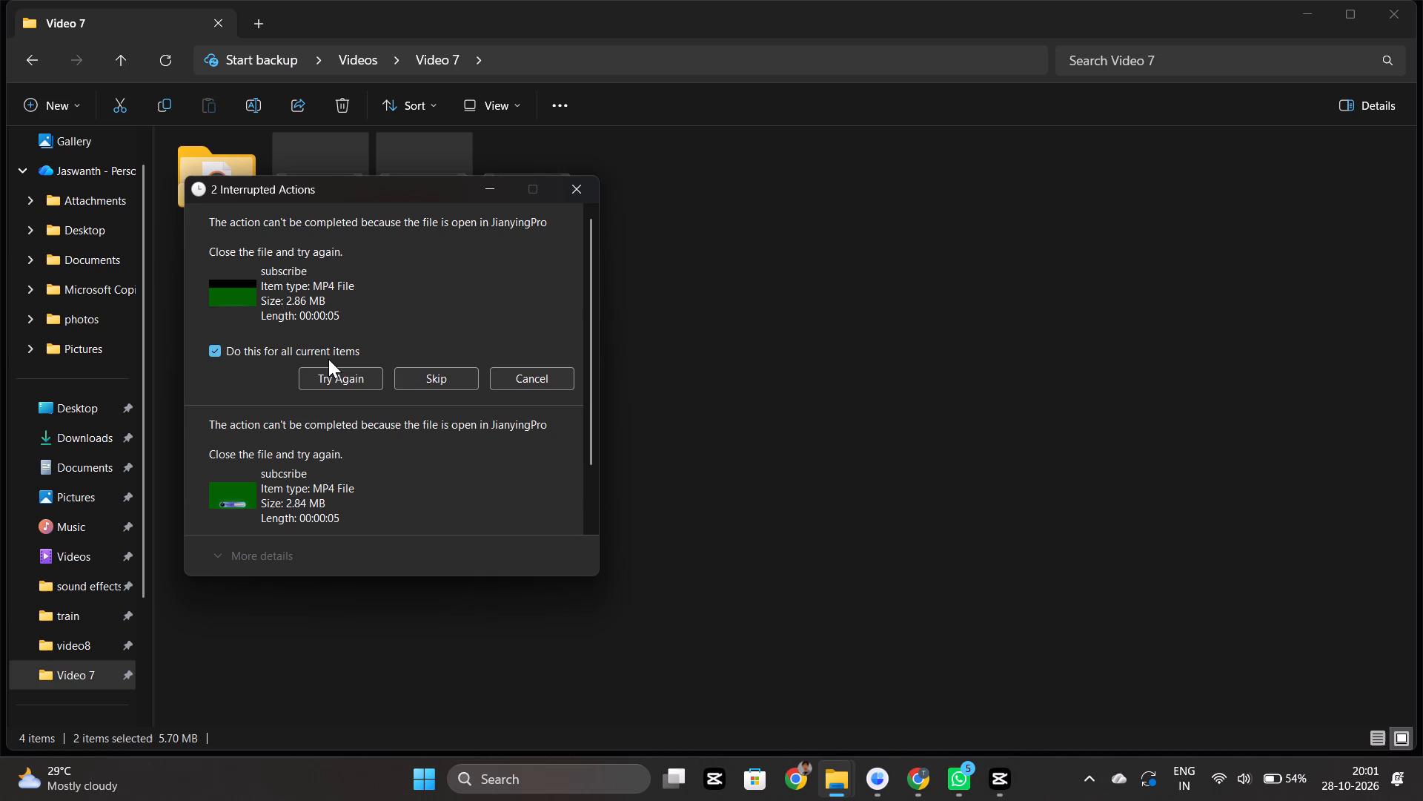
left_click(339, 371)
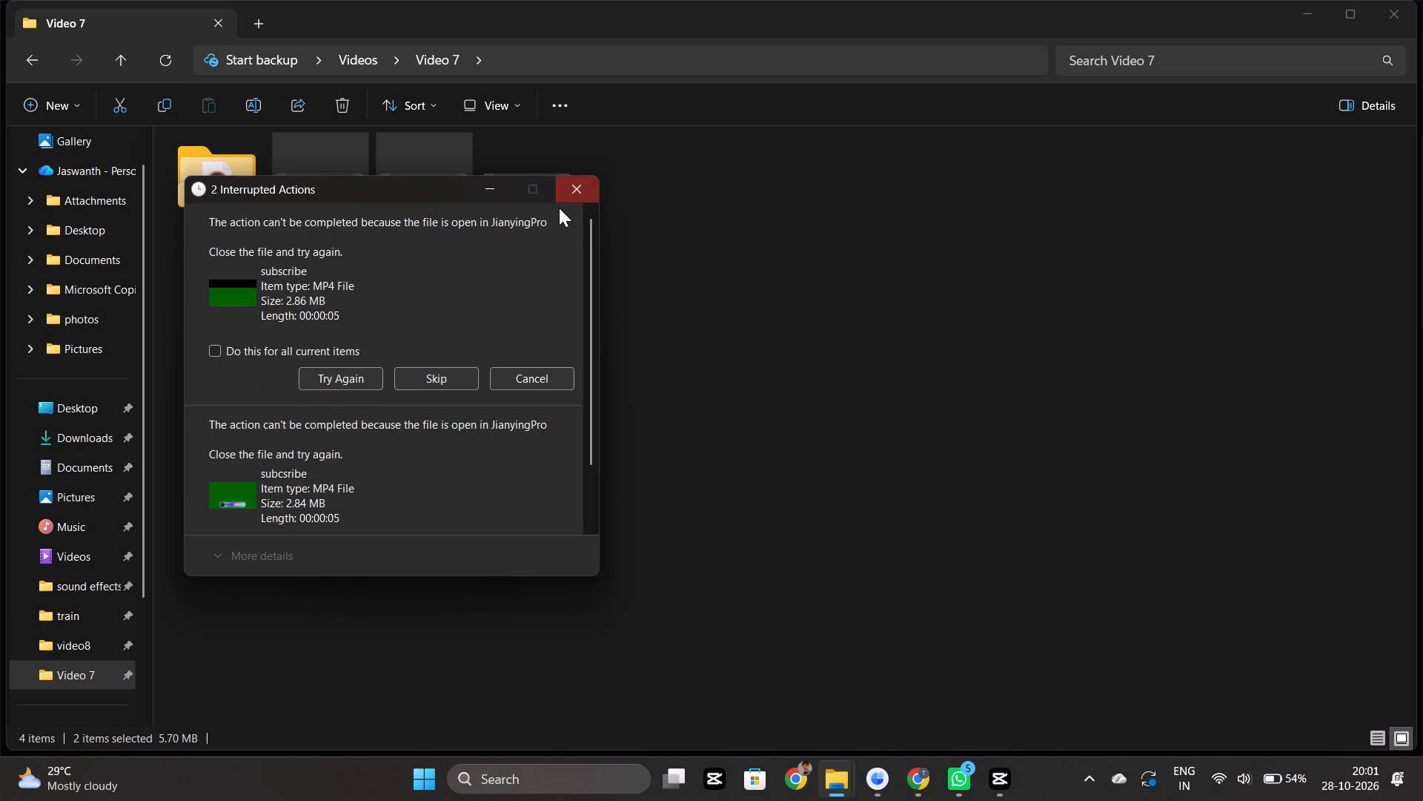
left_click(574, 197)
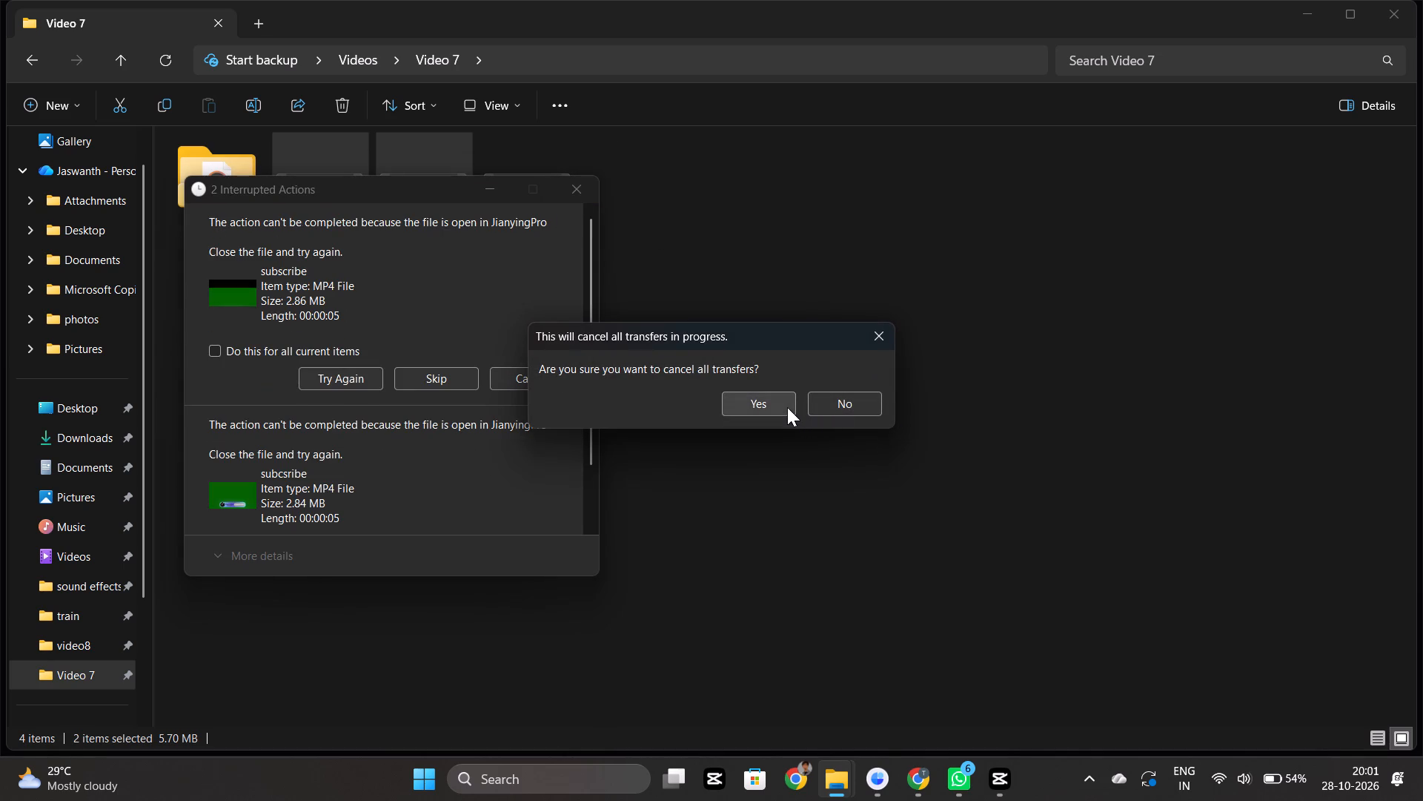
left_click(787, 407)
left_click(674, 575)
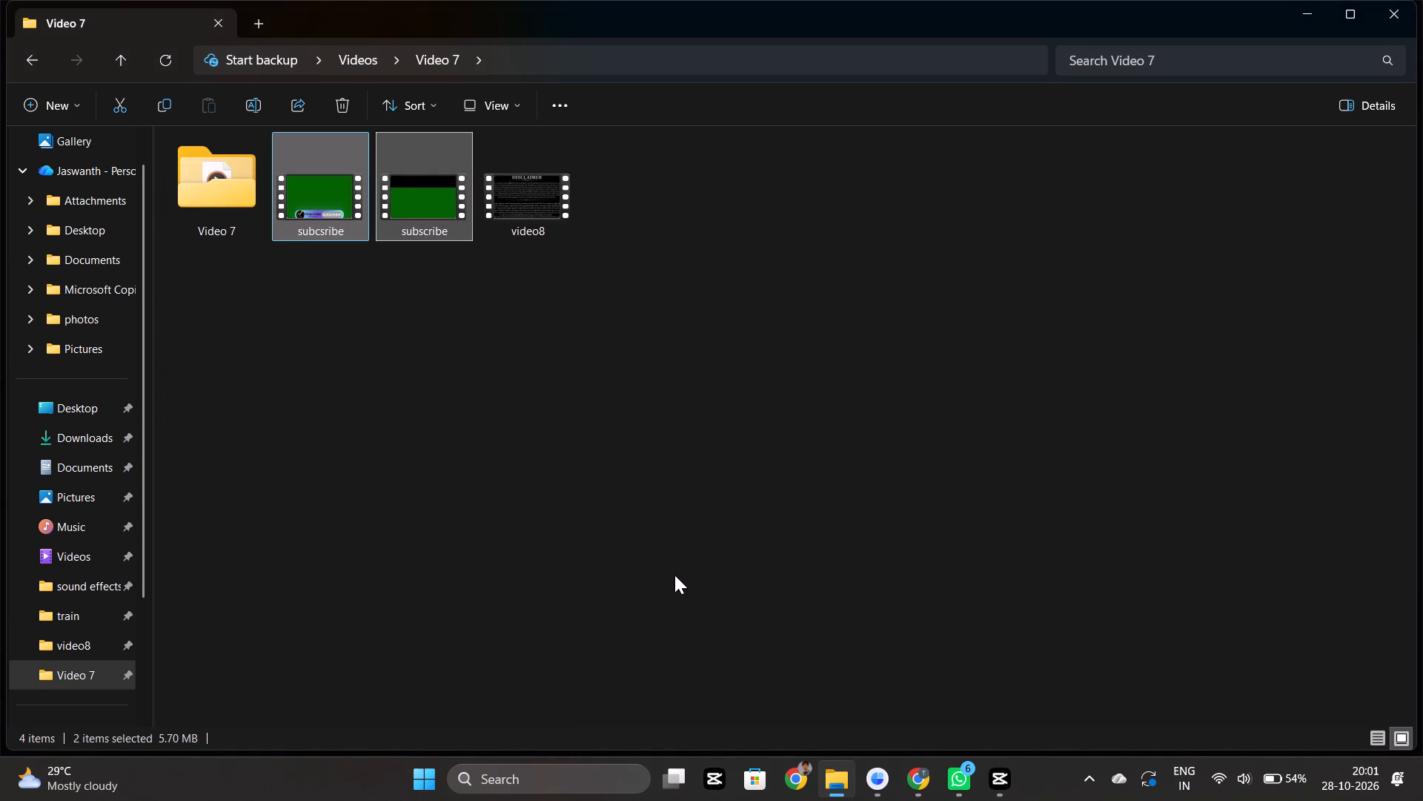
Close the 10月23日 project in JianyingPro and open the 10月28日 project from the project list.
left_click(1013, 770)
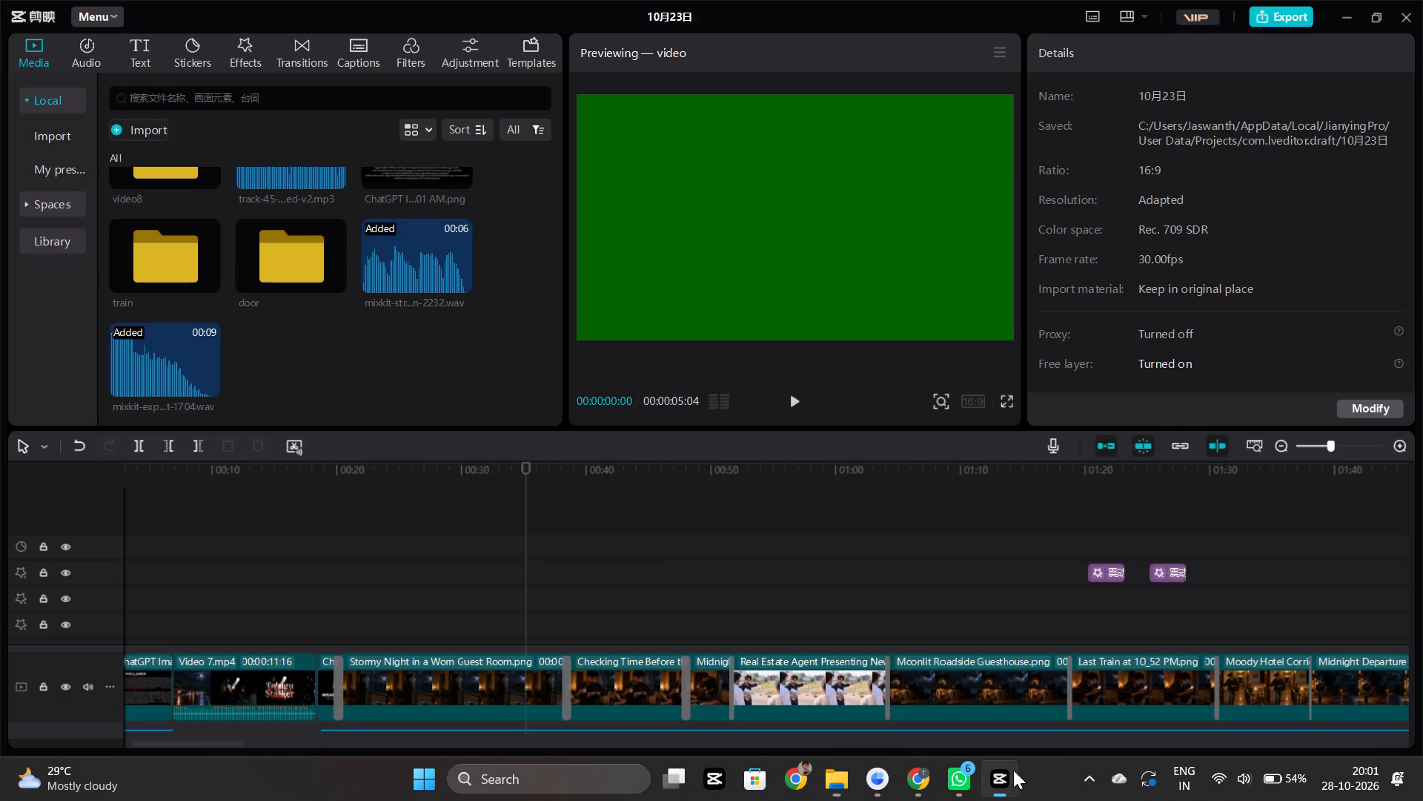
scroll(670, 556, "up", 3)
left_click(339, 561)
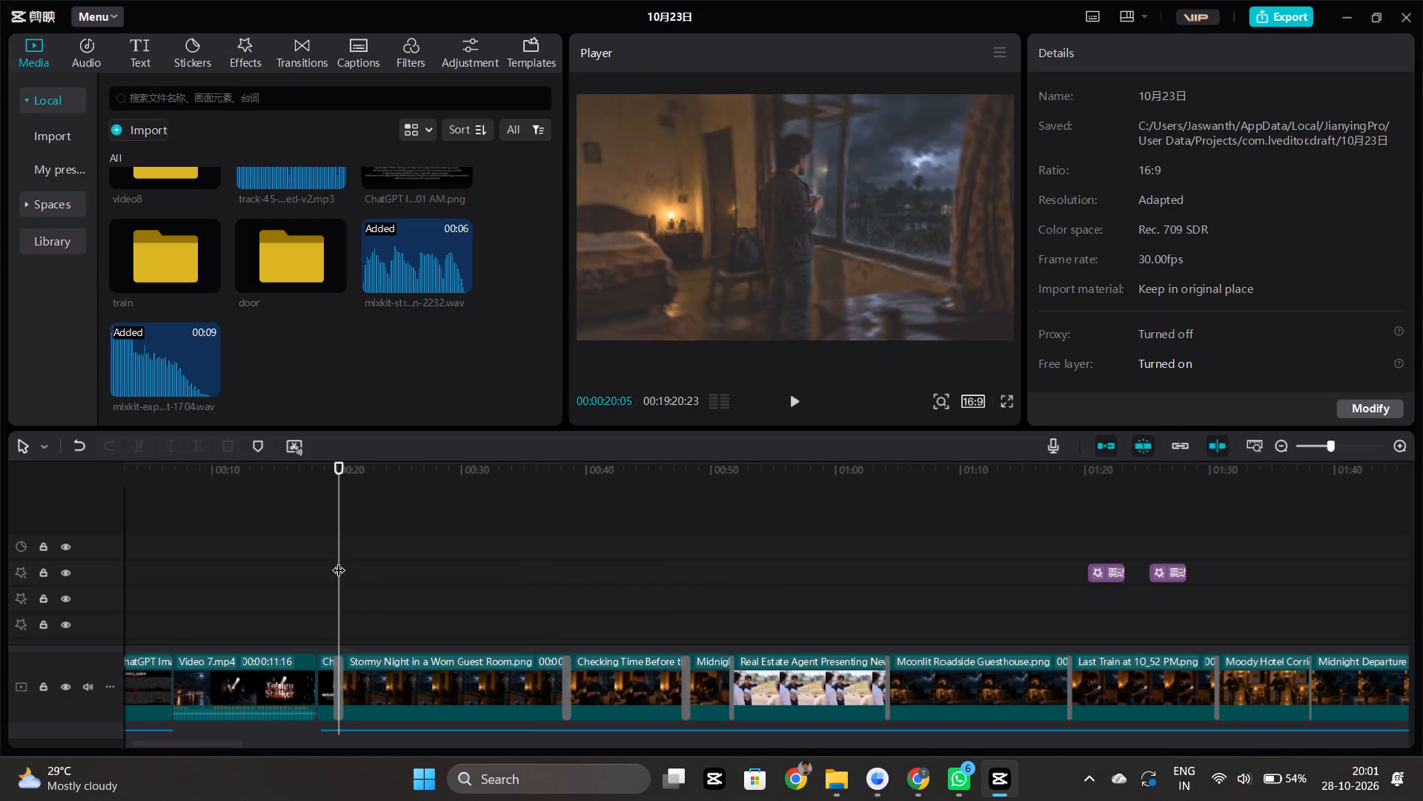
scroll(361, 583, "up", 5)
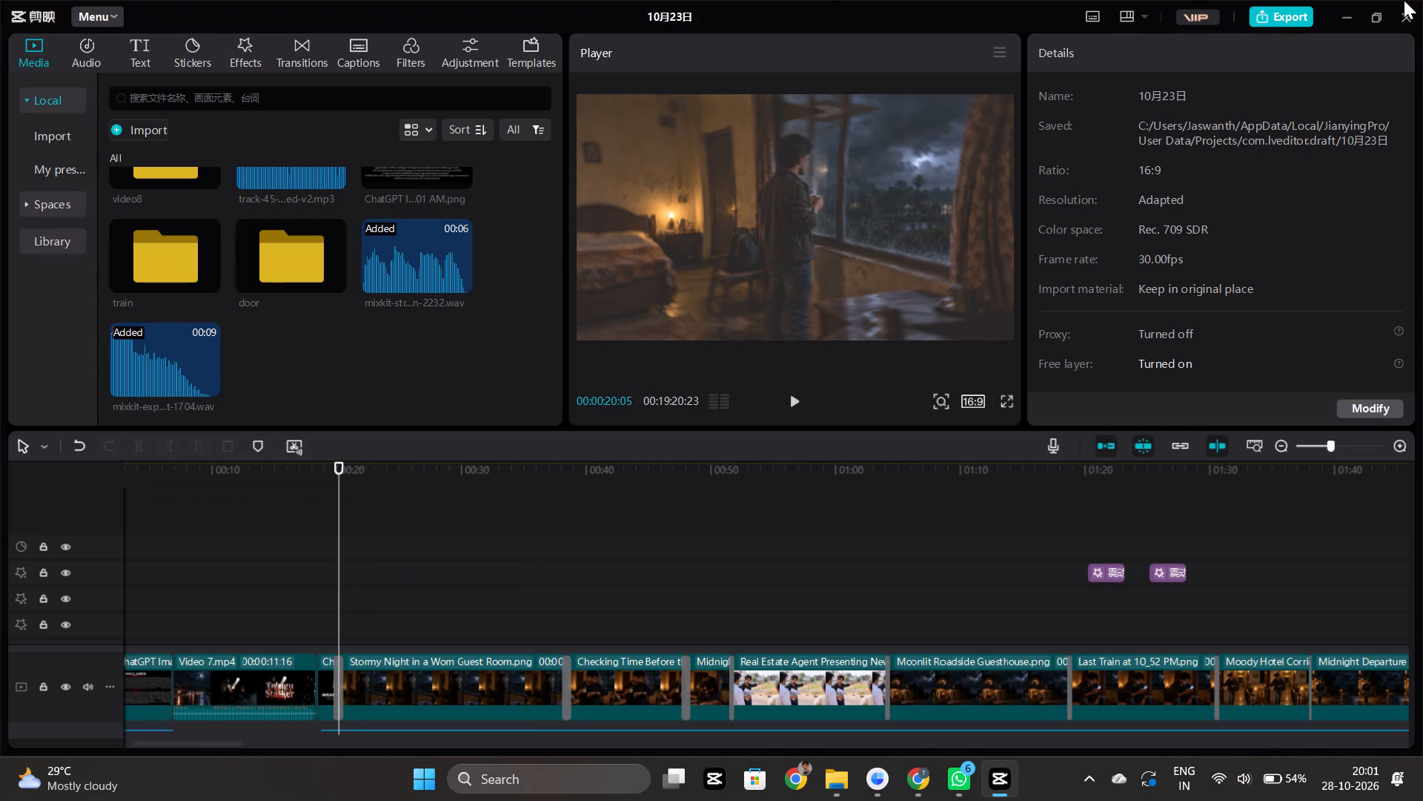
left_click(1402, 7)
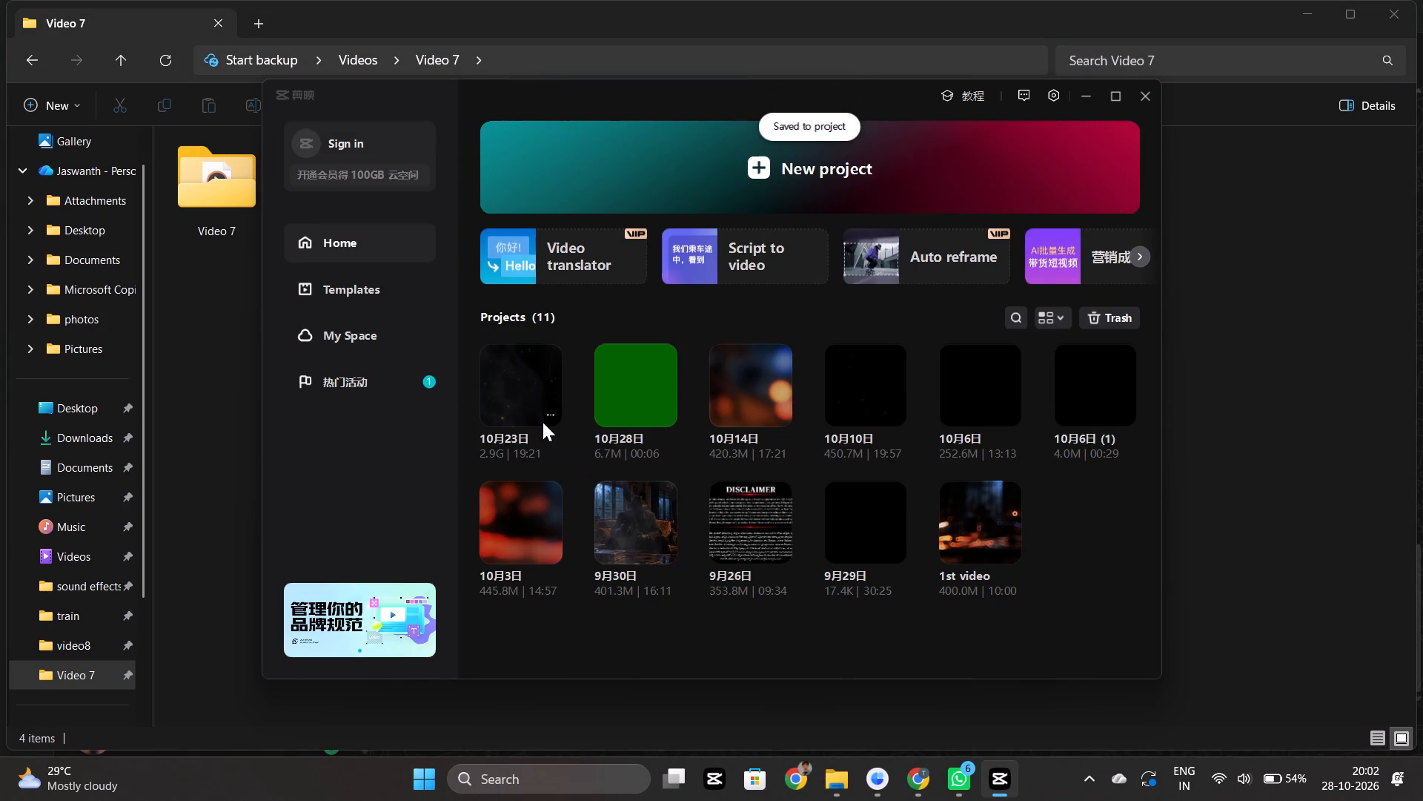
left_click(638, 386)
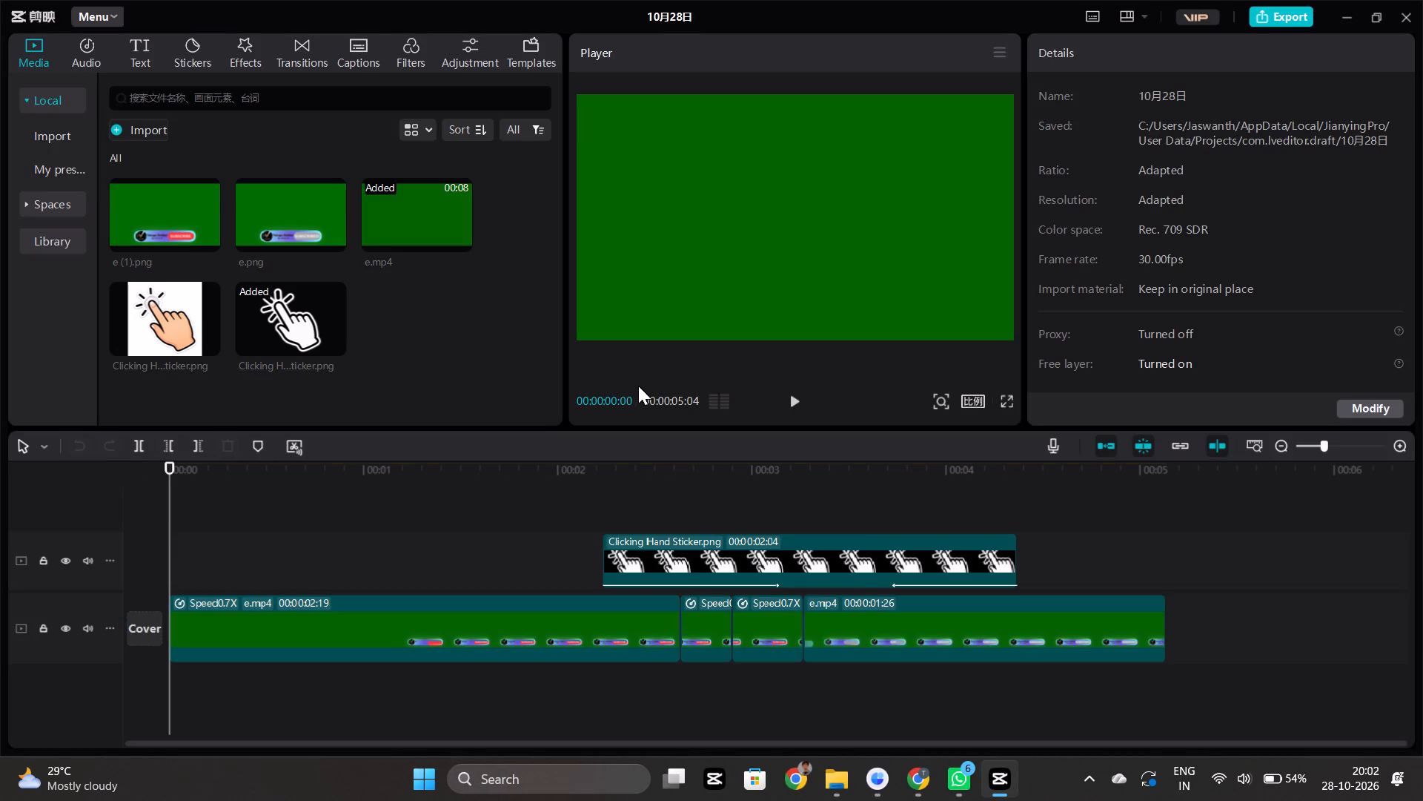
Play back the section from about 2 s where the hand sticker taps the SUBSCRIBE button to check its timing.
left_click(583, 554)
key("space")
key("space")
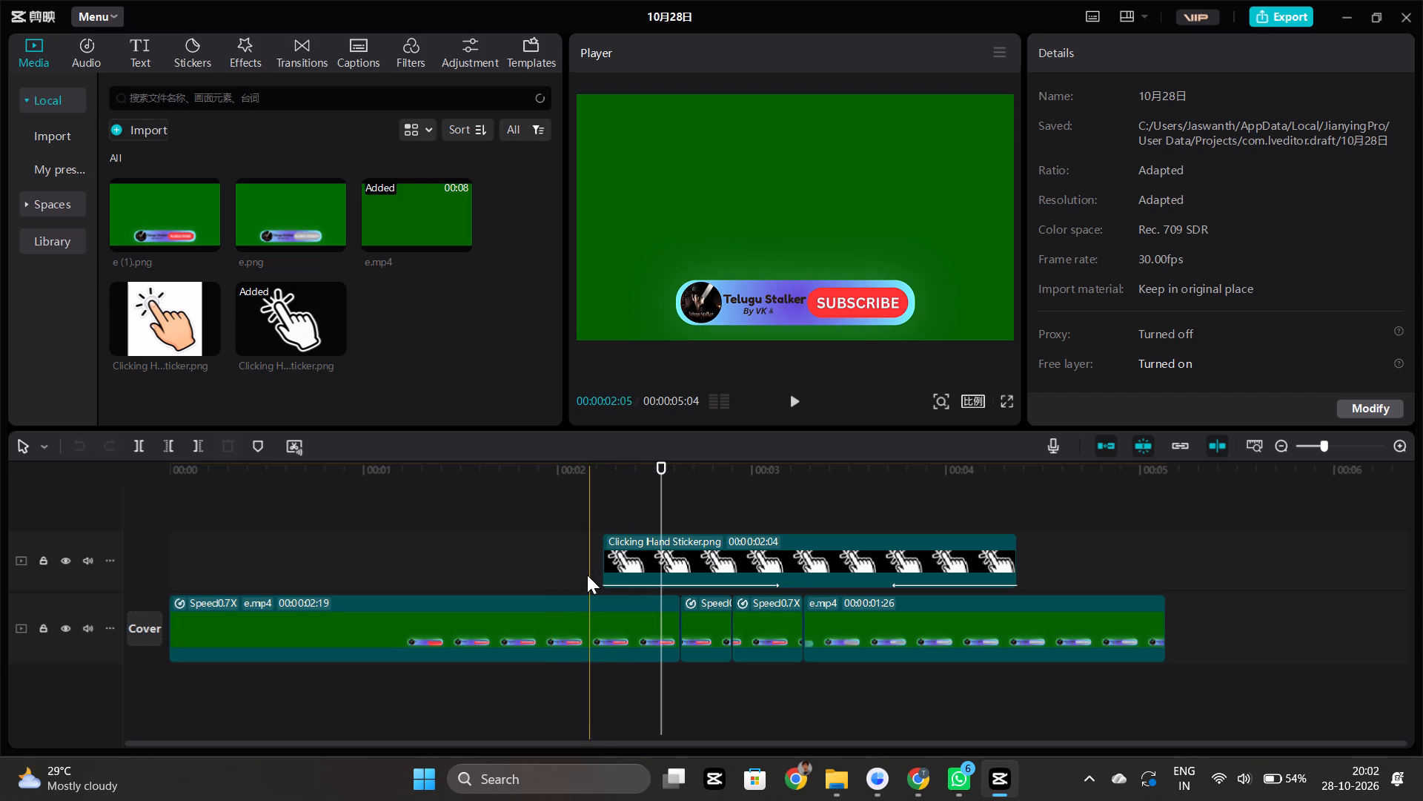
left_click(560, 567)
key("space")
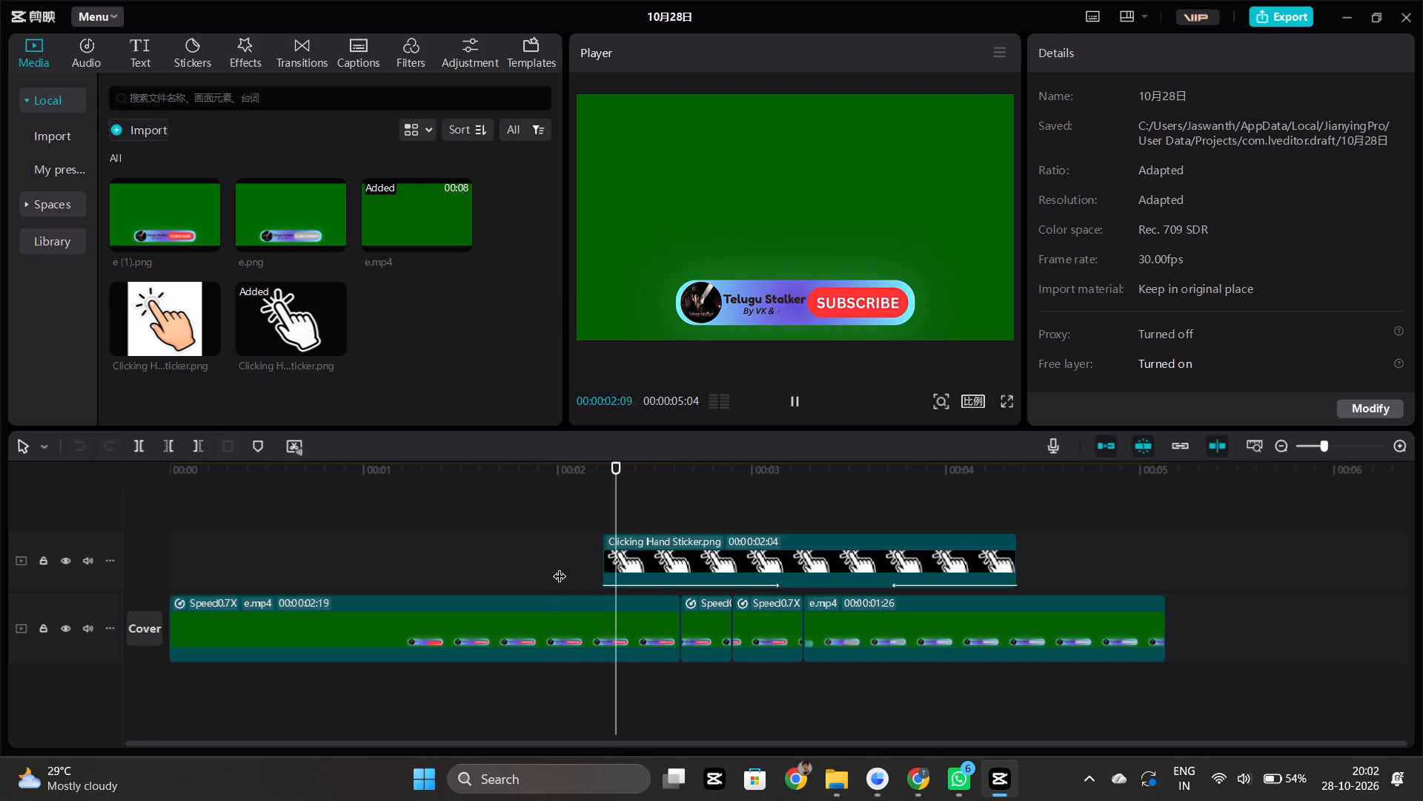
key("space")
key("space")
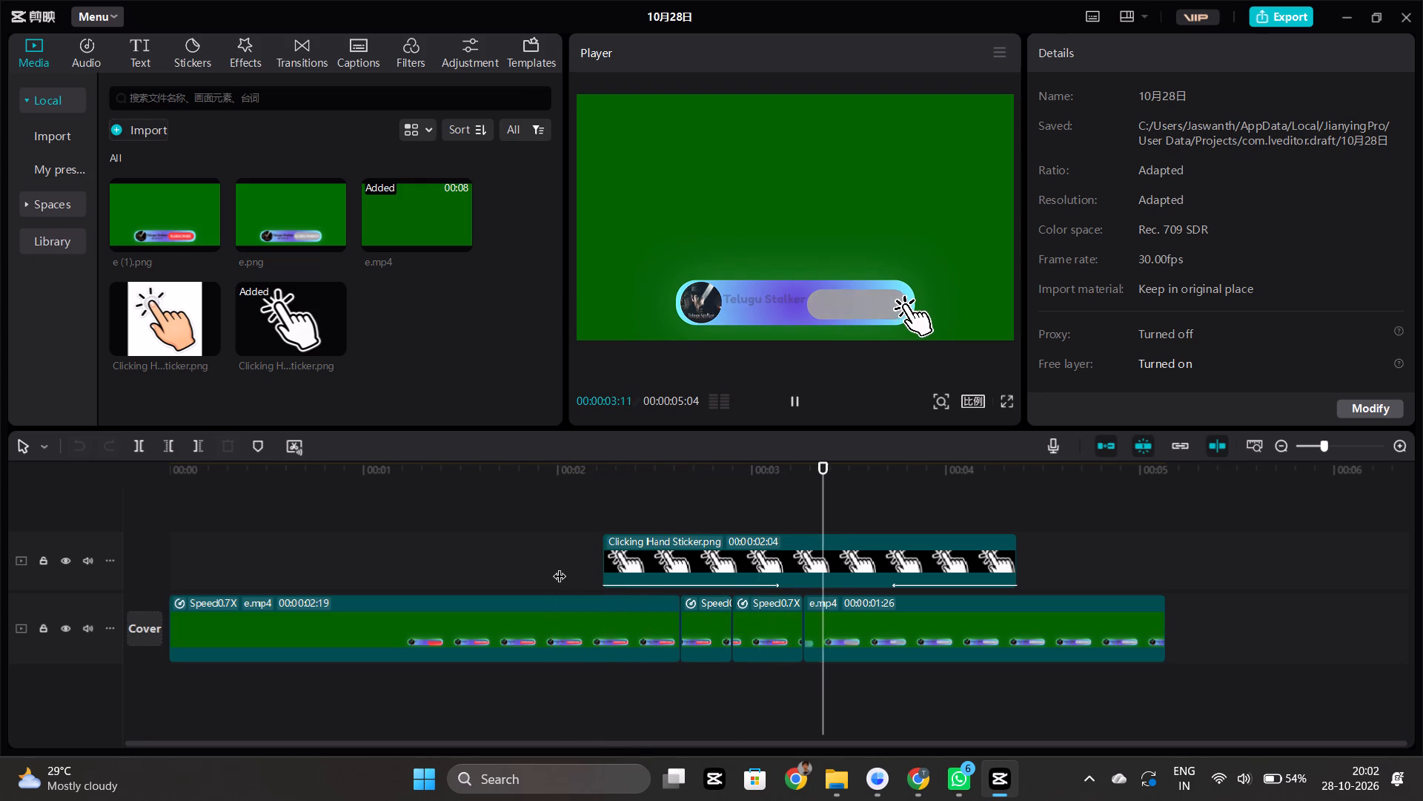
key("space")
Place the playhead at 00:00:03:06, just before the SUBSCRIBE button changes under the hand sticker.
key("Left")
key("Left")
key("Left")
key("Left")
key("Left")
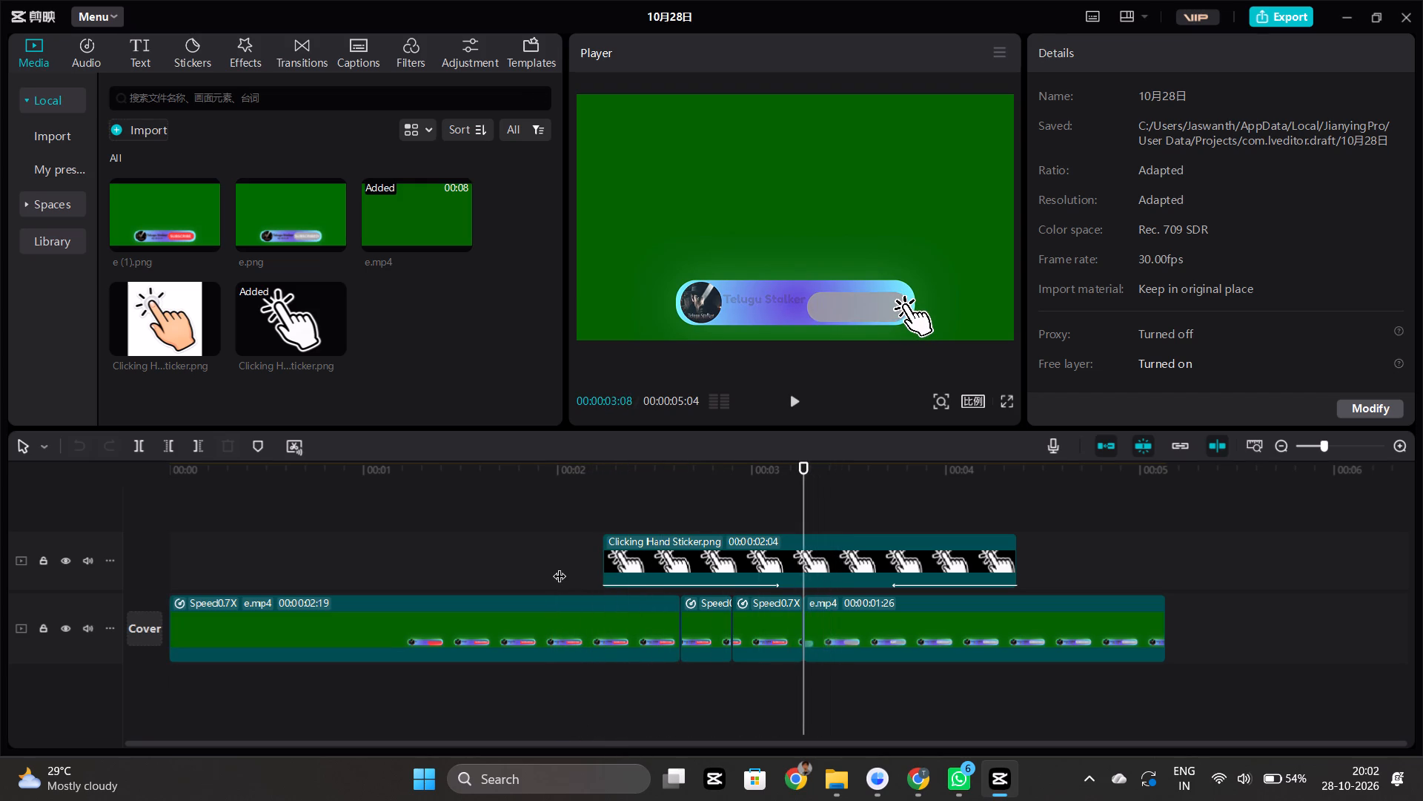
key("Left")
key("Left")
key("Right")
key("Right")
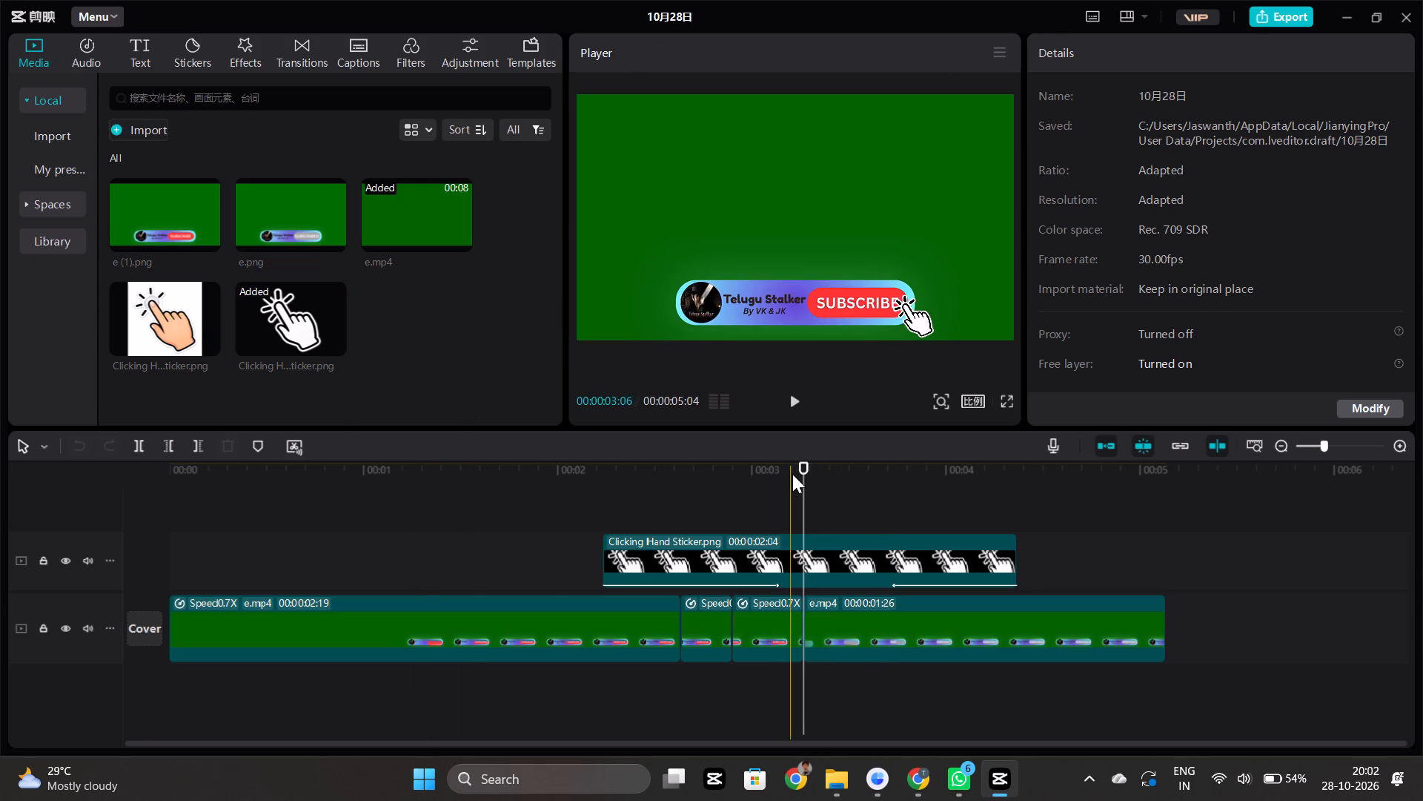
key("Left")
Import the click sound by searching Home for "click", and add click.mp4 to the timeline at the playhead.
left_click(126, 125)
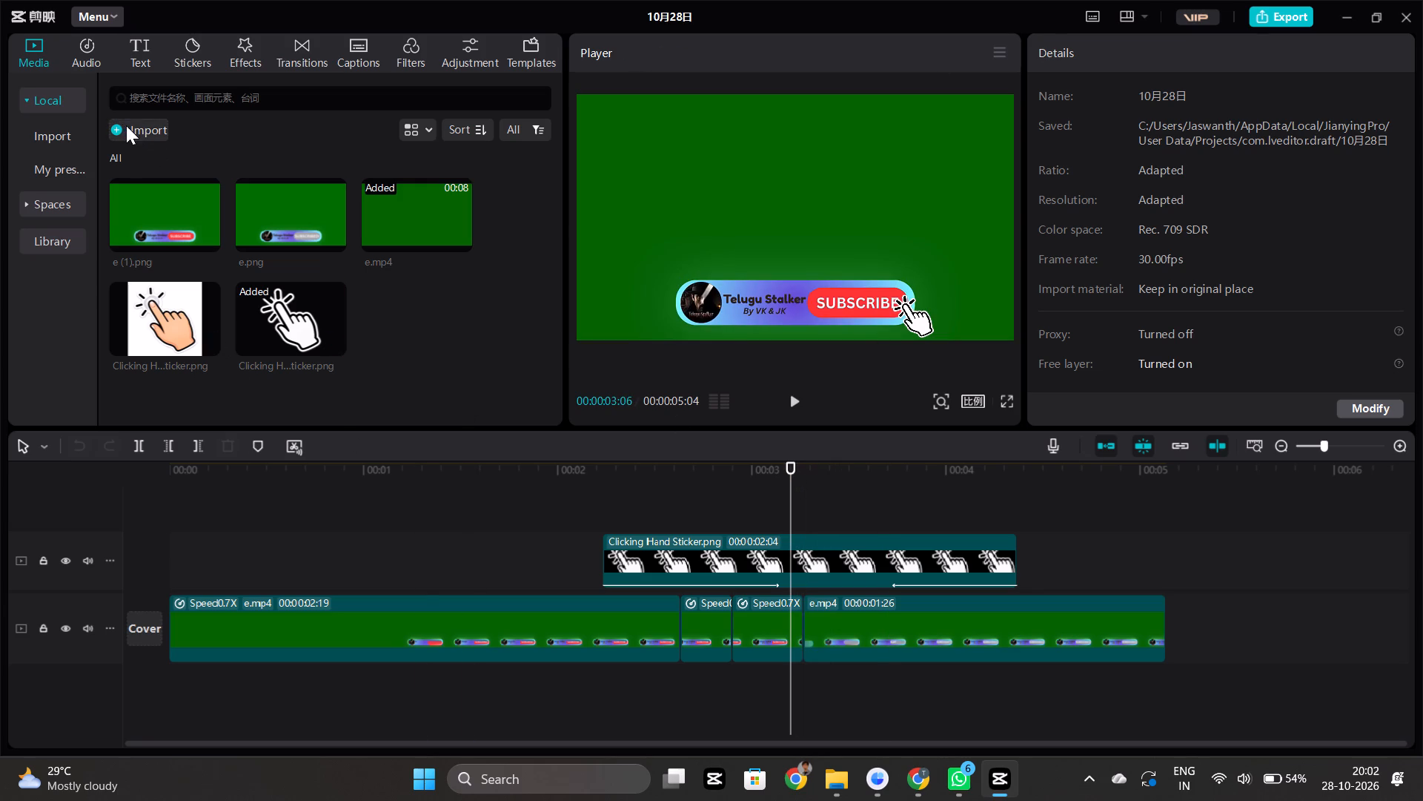
scroll(84, 222, "down", 1)
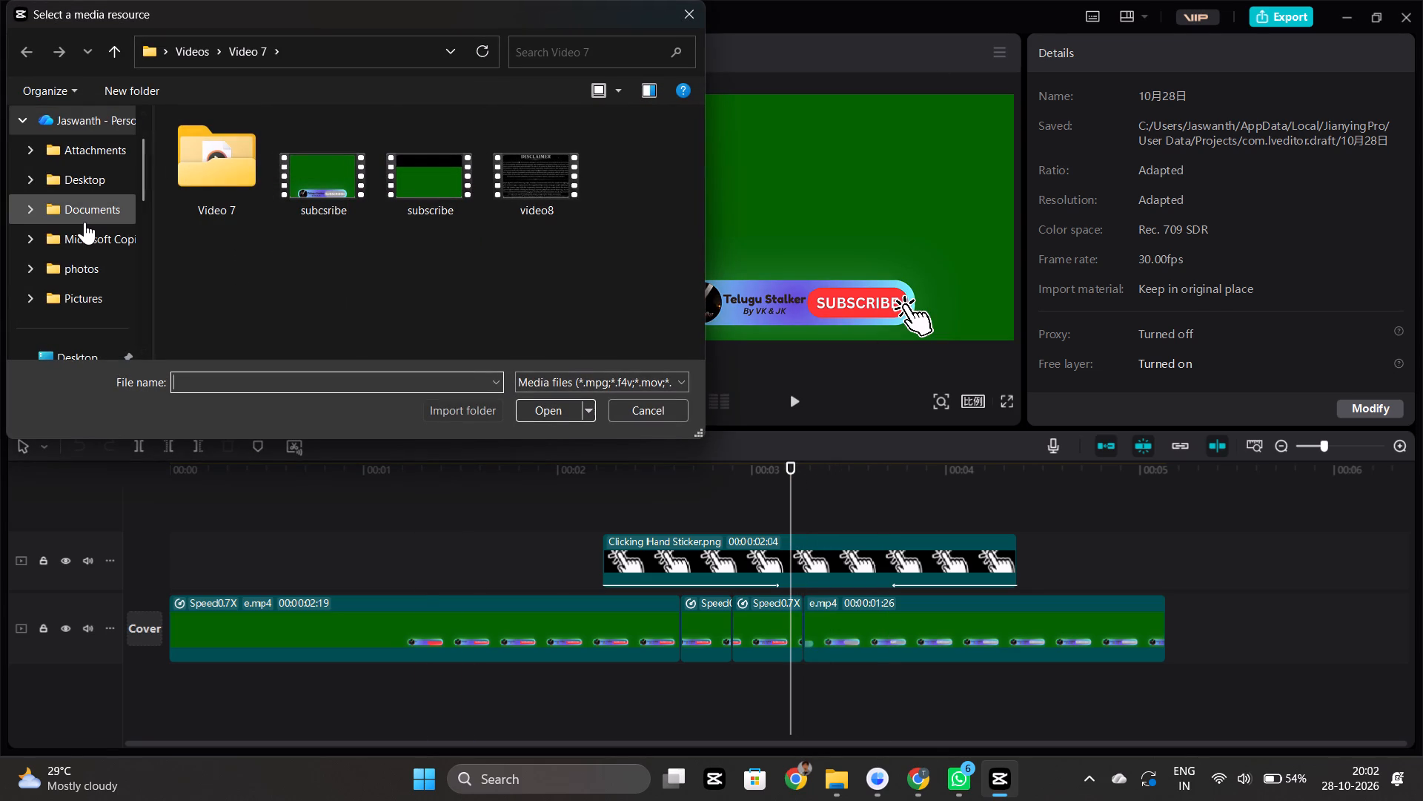
scroll(84, 222, "down", 1)
scroll(92, 162, "up", 3)
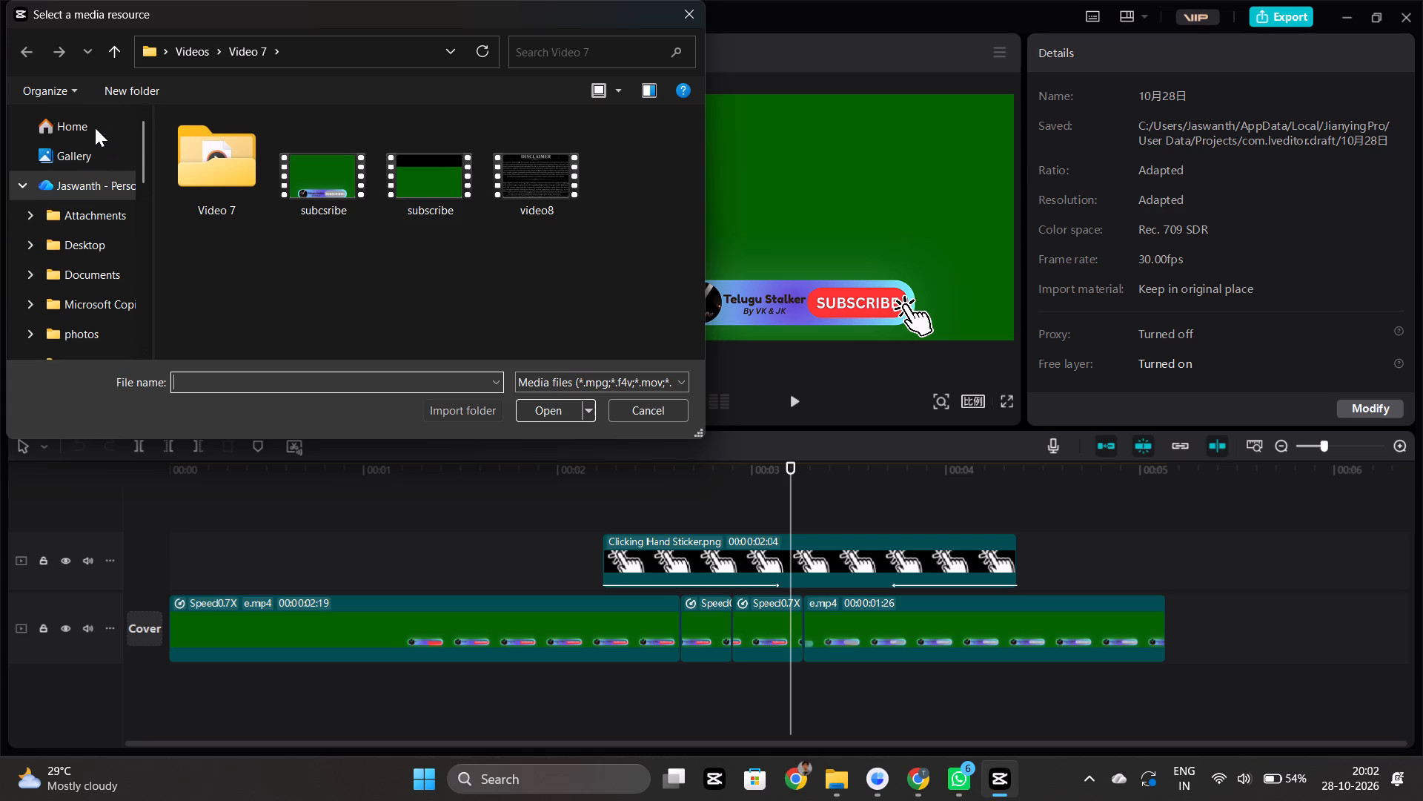
left_click(95, 128)
left_click(601, 56)
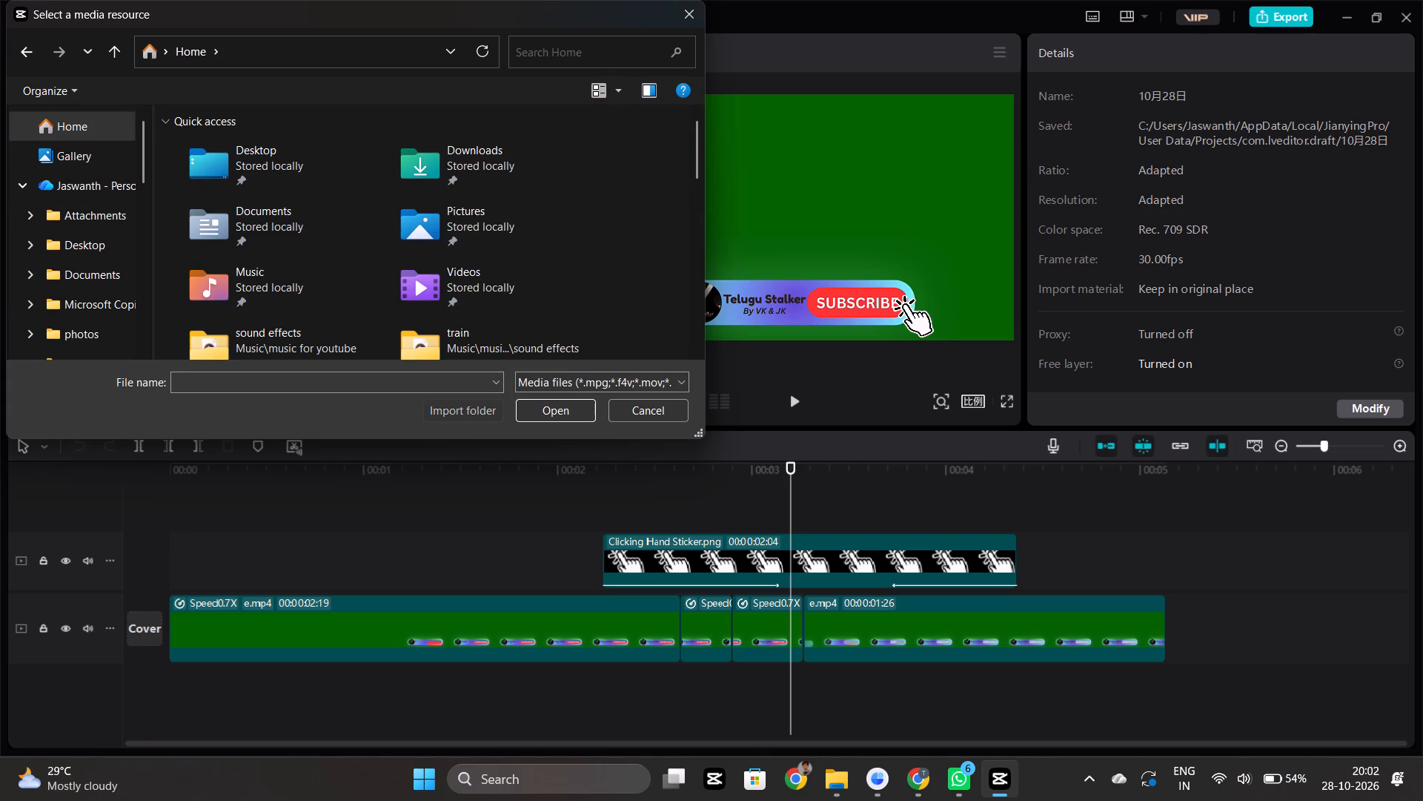
type("click")
key("Return")
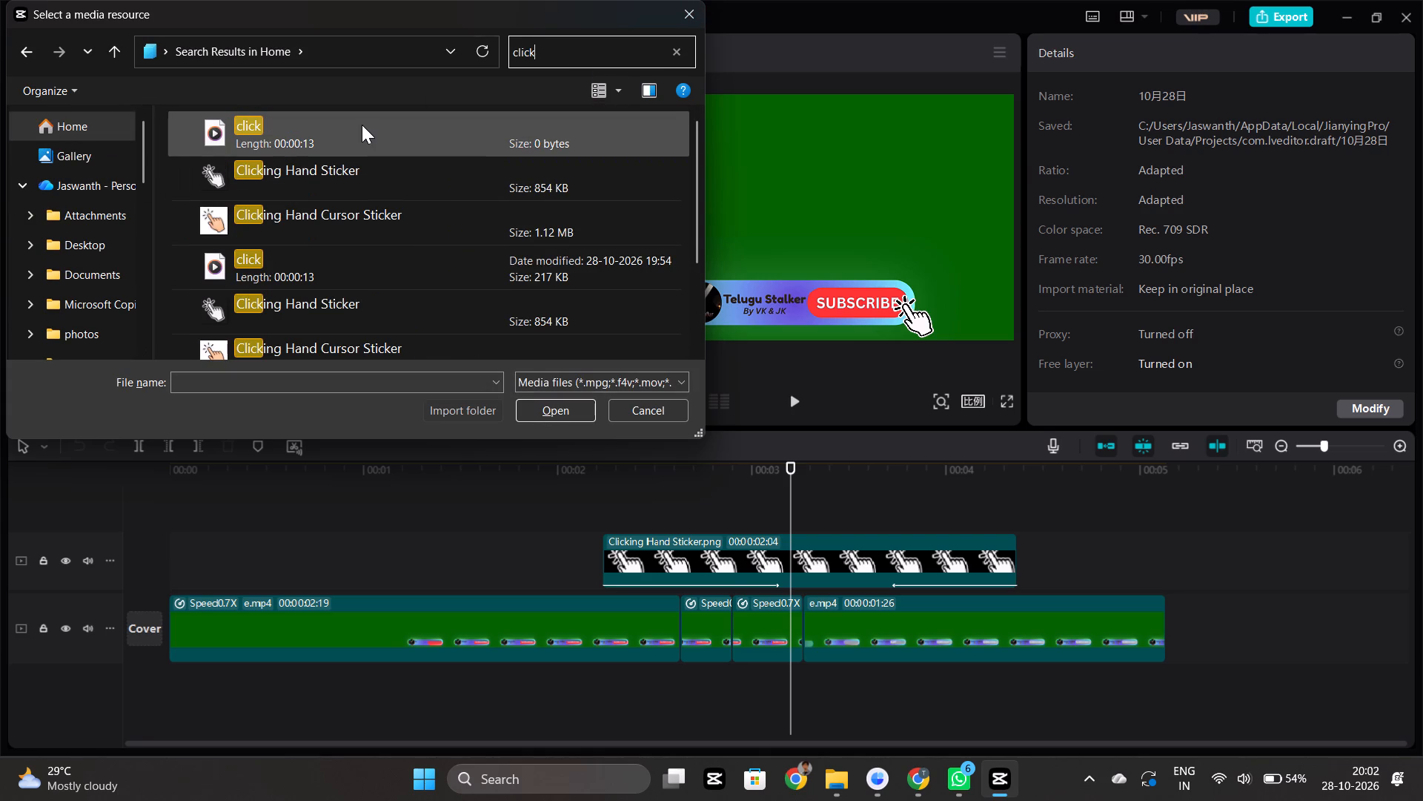
left_click(356, 127)
left_click(532, 407)
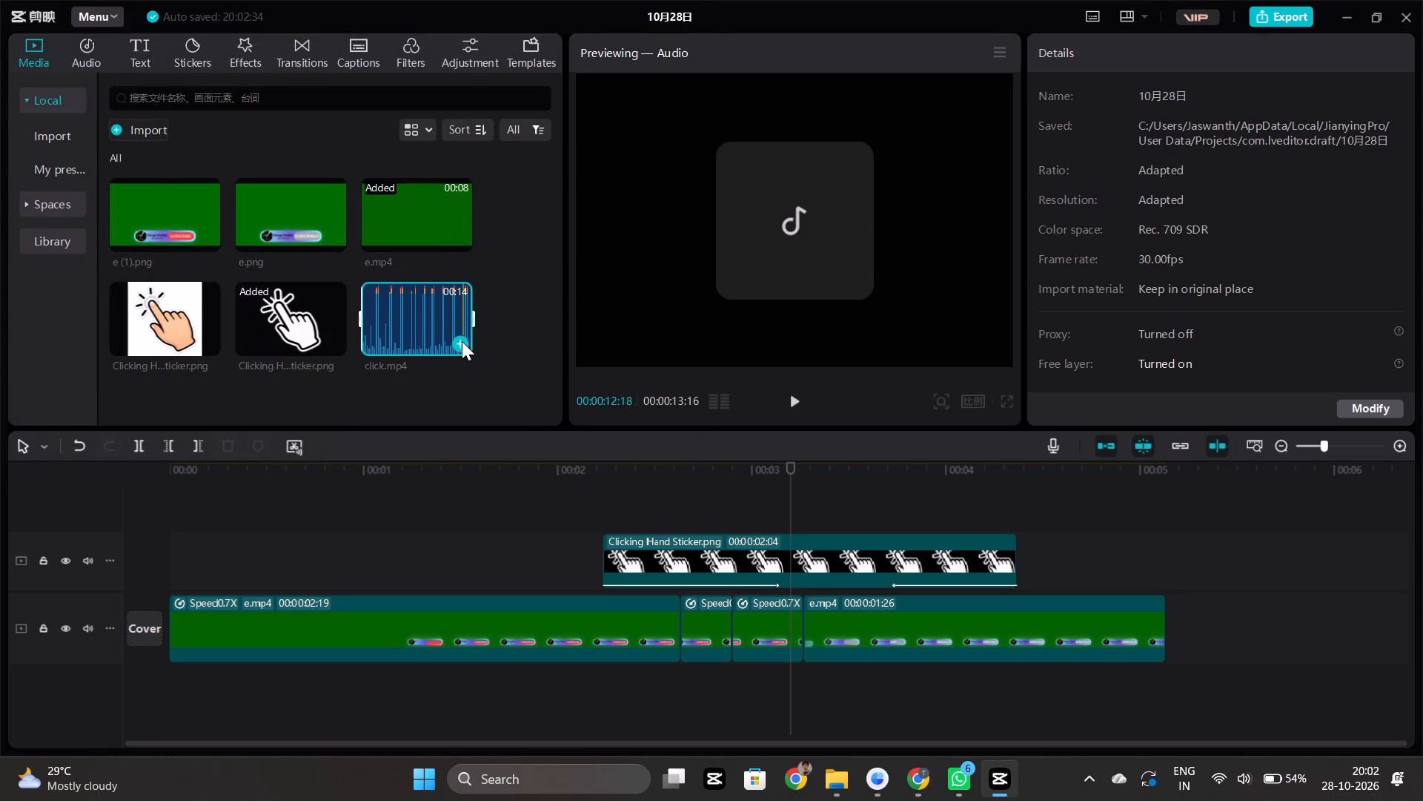
left_click(460, 341)
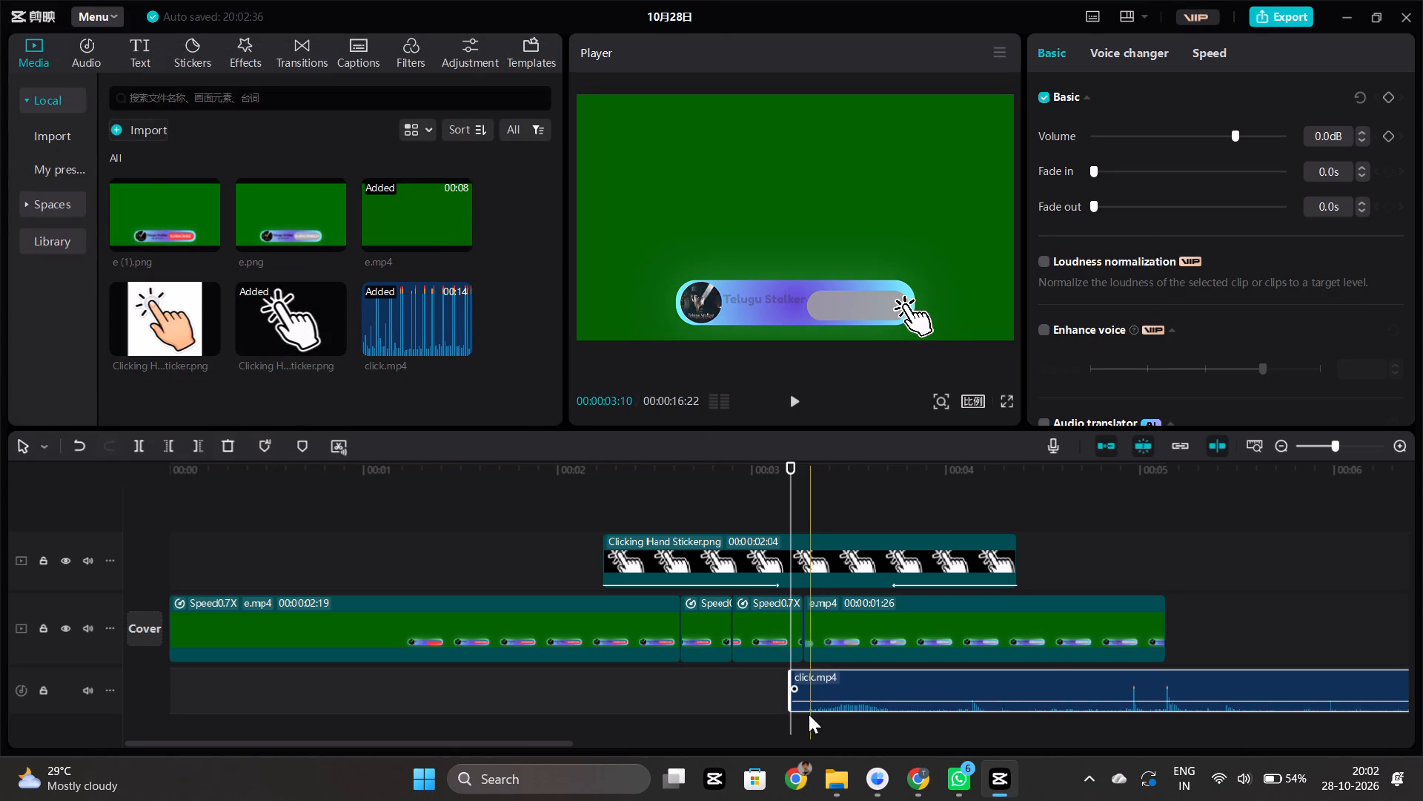
Listen through the click.mp4 audio from about 00:00:05 towards its end to find a suitable click sound.
left_click(1127, 705)
key("space")
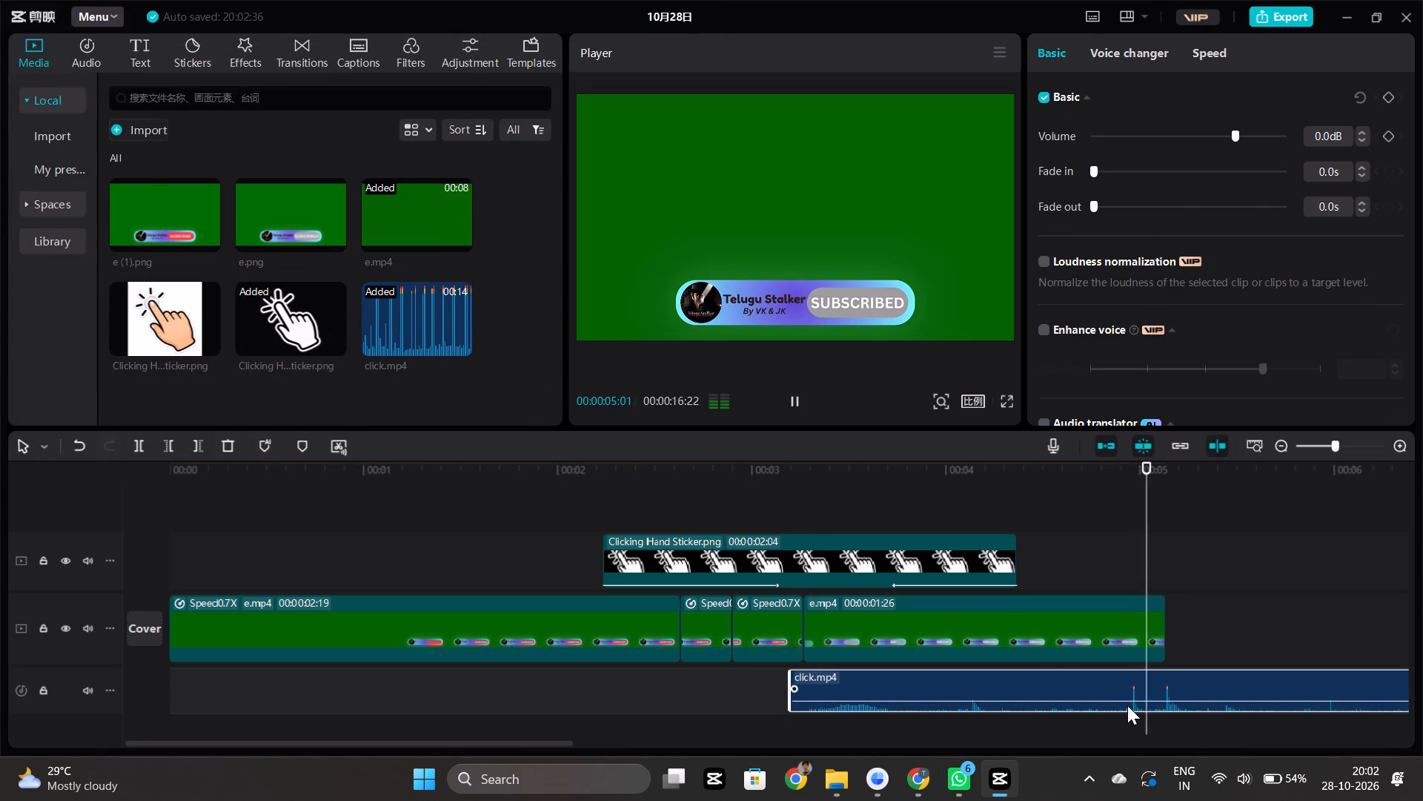
scroll(1127, 705, "down", 1)
scroll(1127, 705, "left", 2)
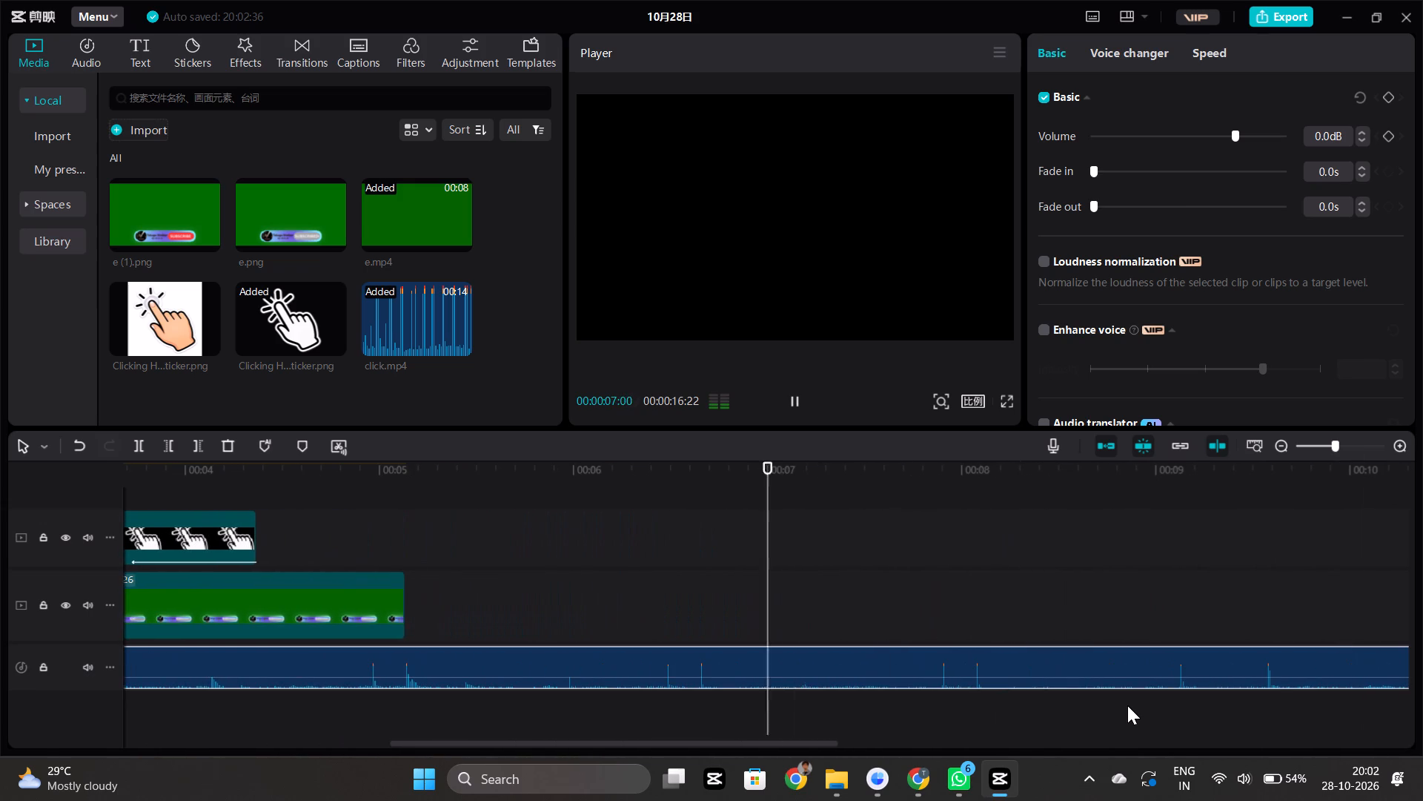
scroll(1127, 705, "left", 1)
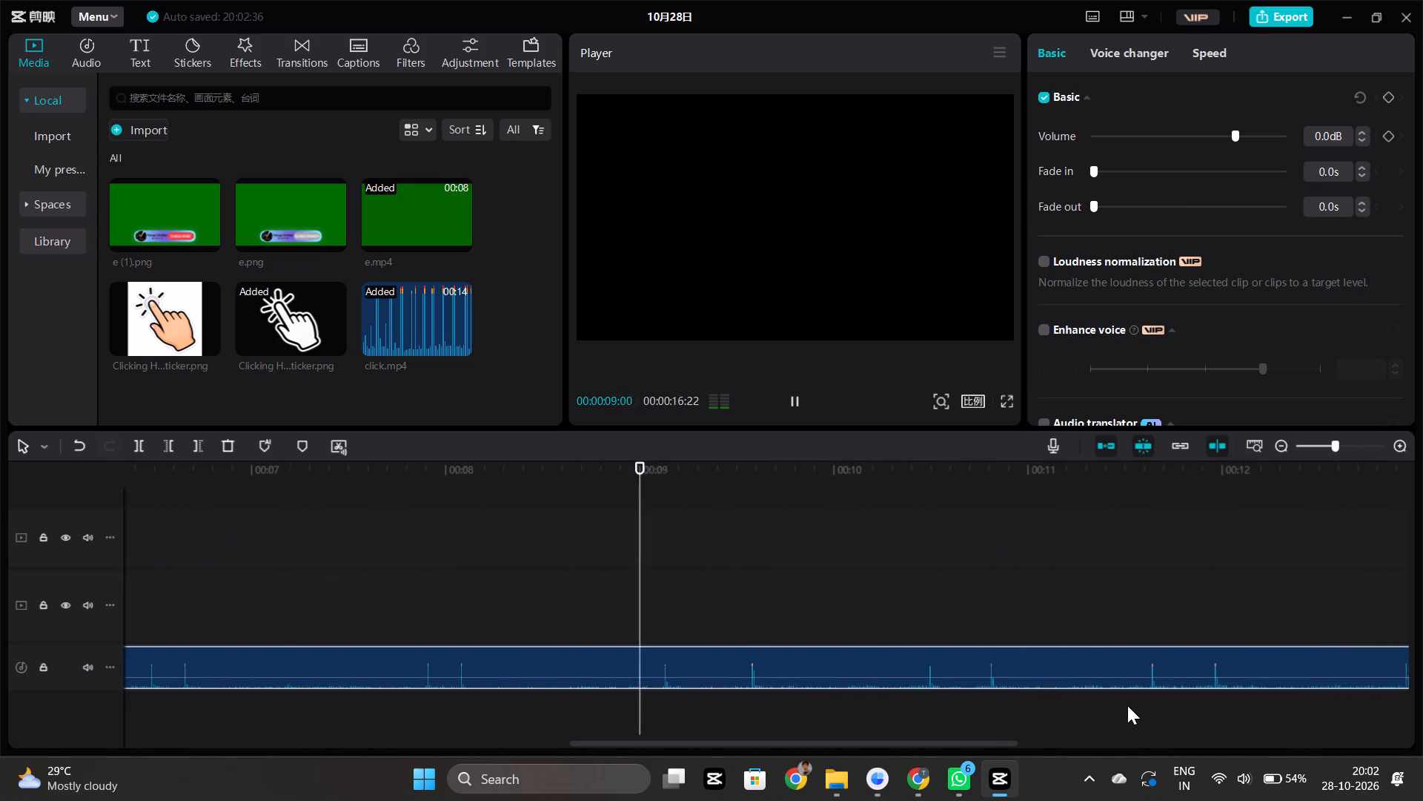
scroll(1127, 705, "left", 1)
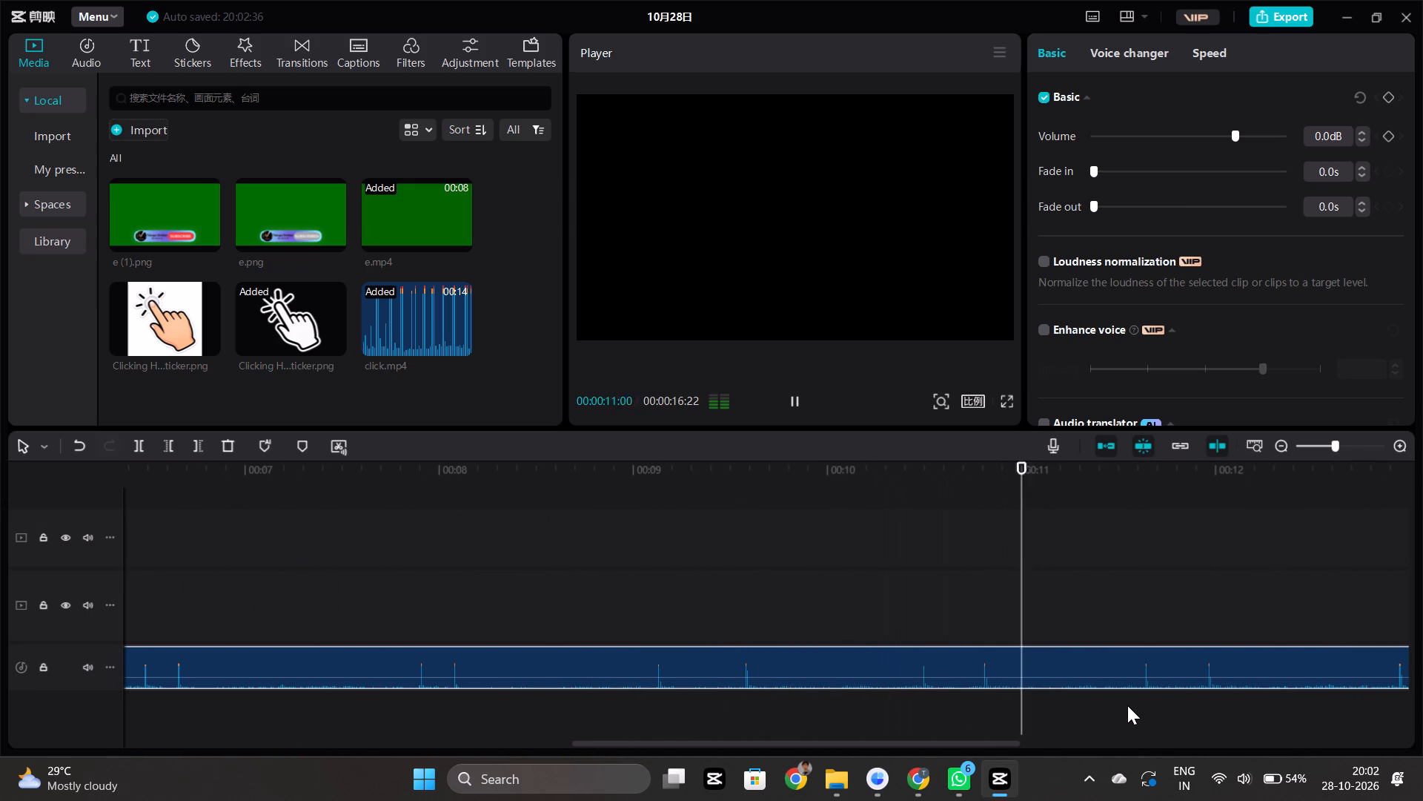
scroll(1127, 705, "left", 3)
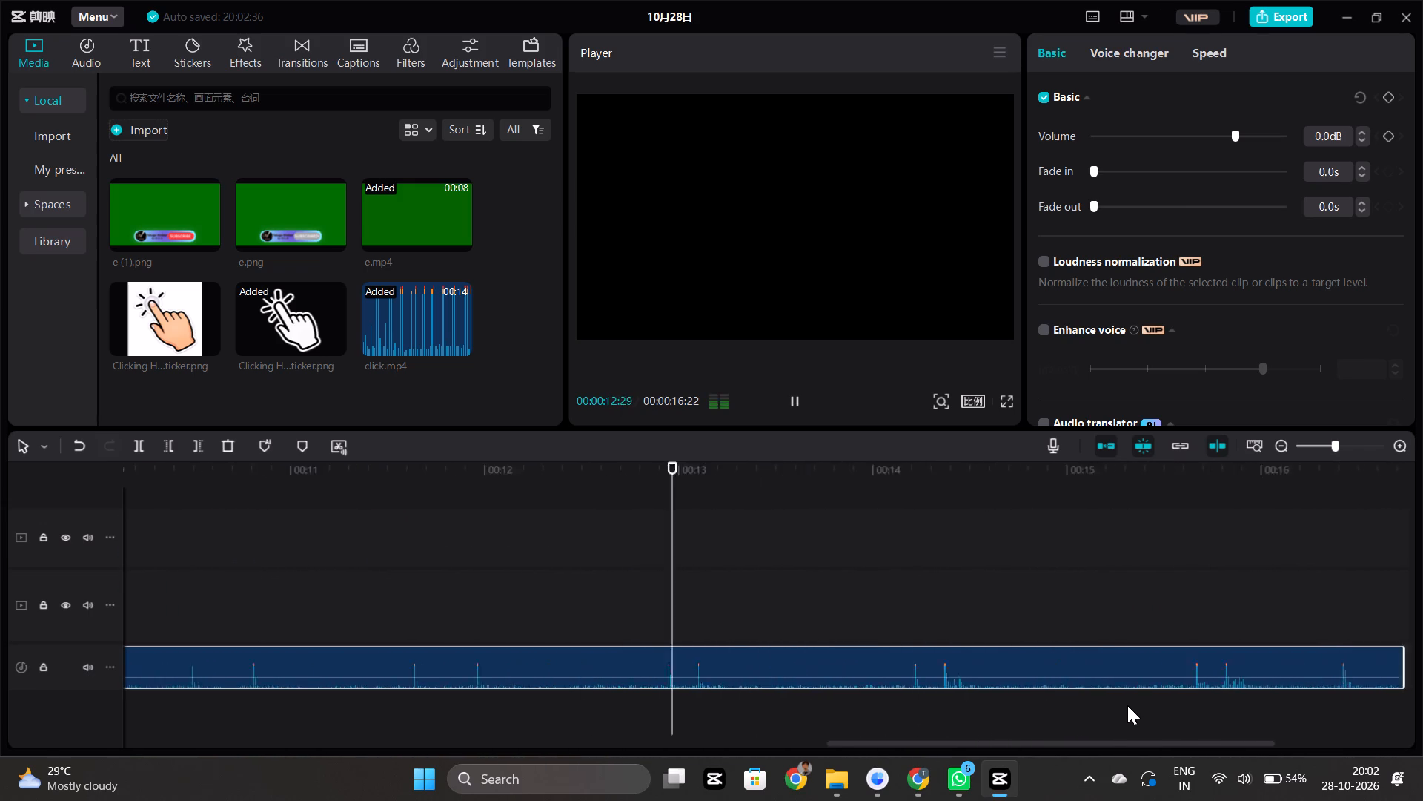
scroll(1127, 705, "left", 1)
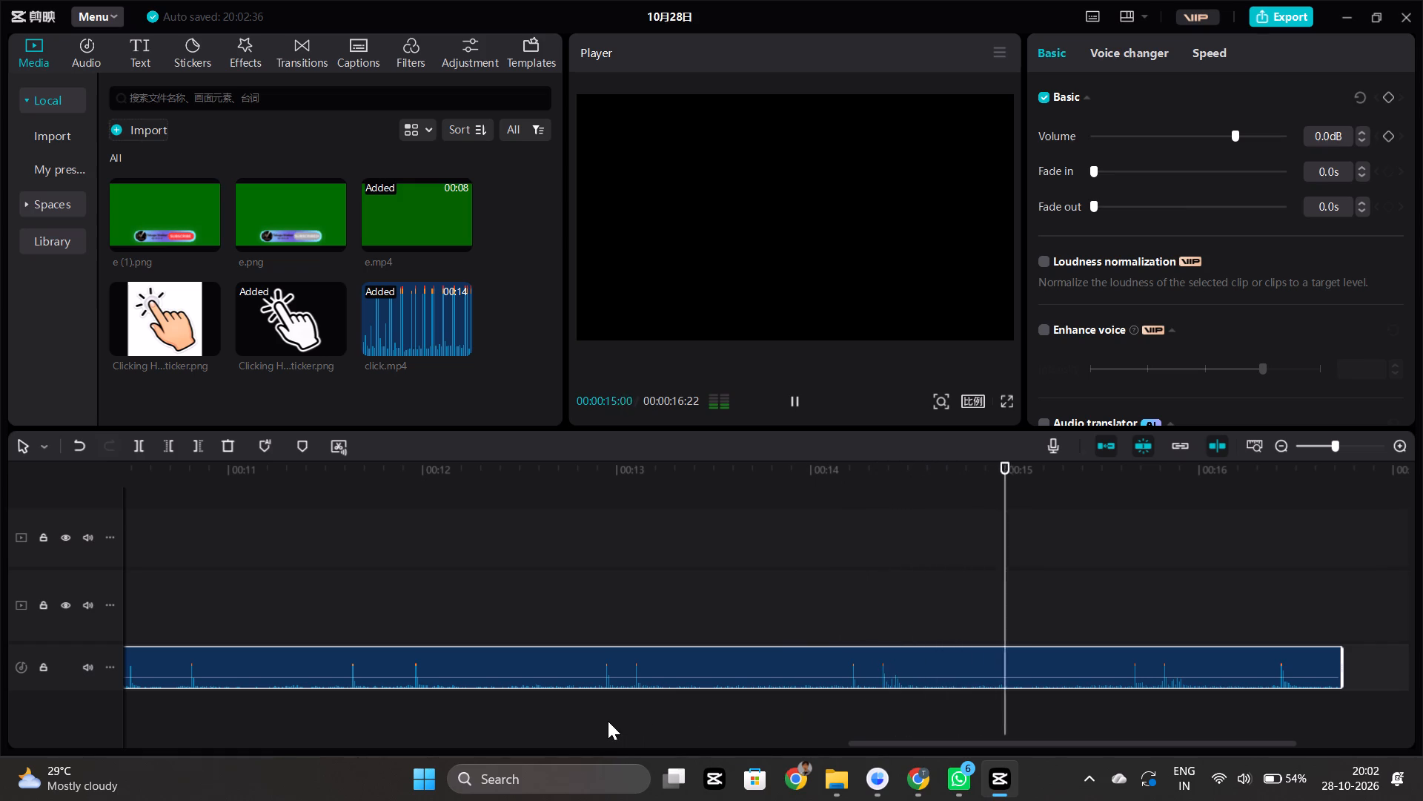
Replay the click sounds in click.mp4 around 00:00:13 to judge which portion to use.
left_click(608, 721)
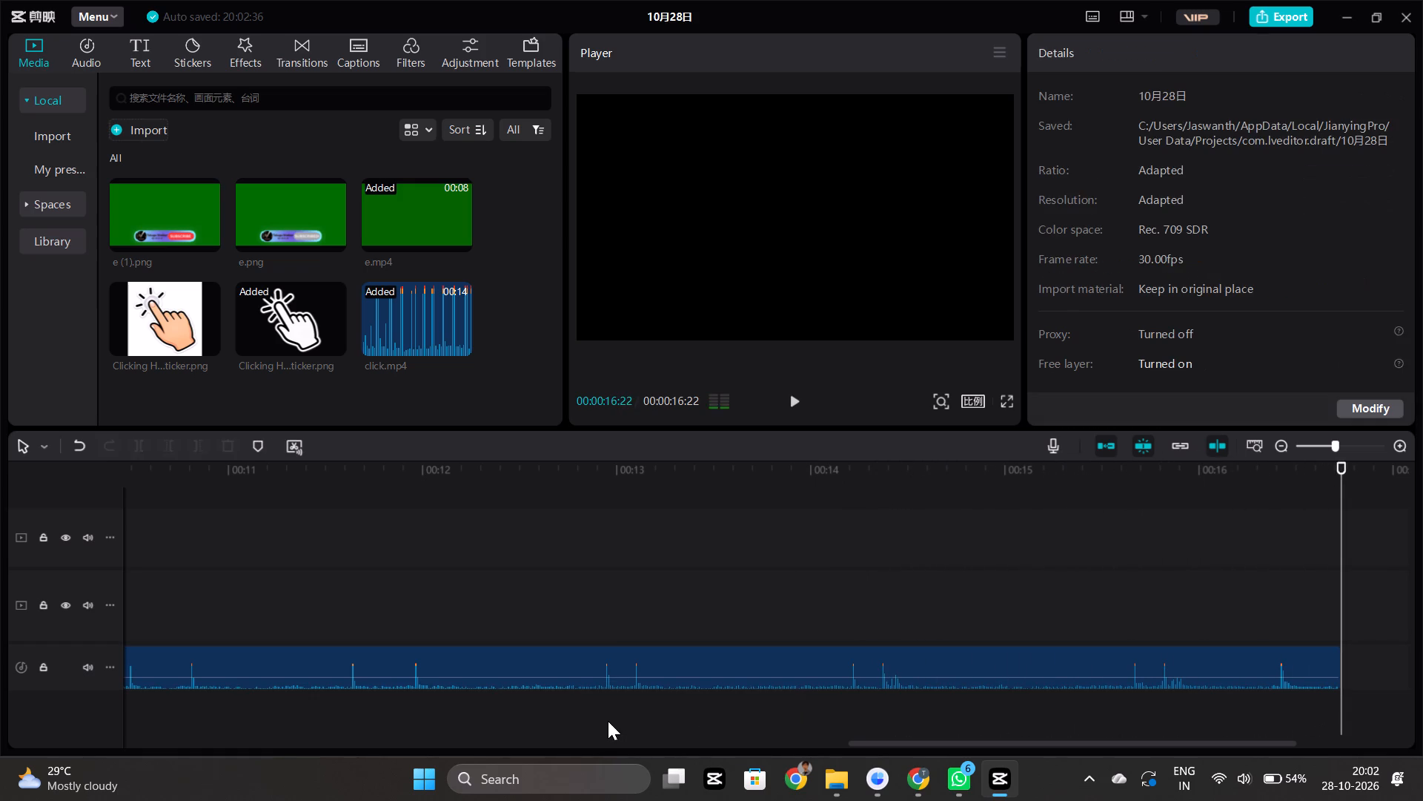
left_click(593, 715)
key("space")
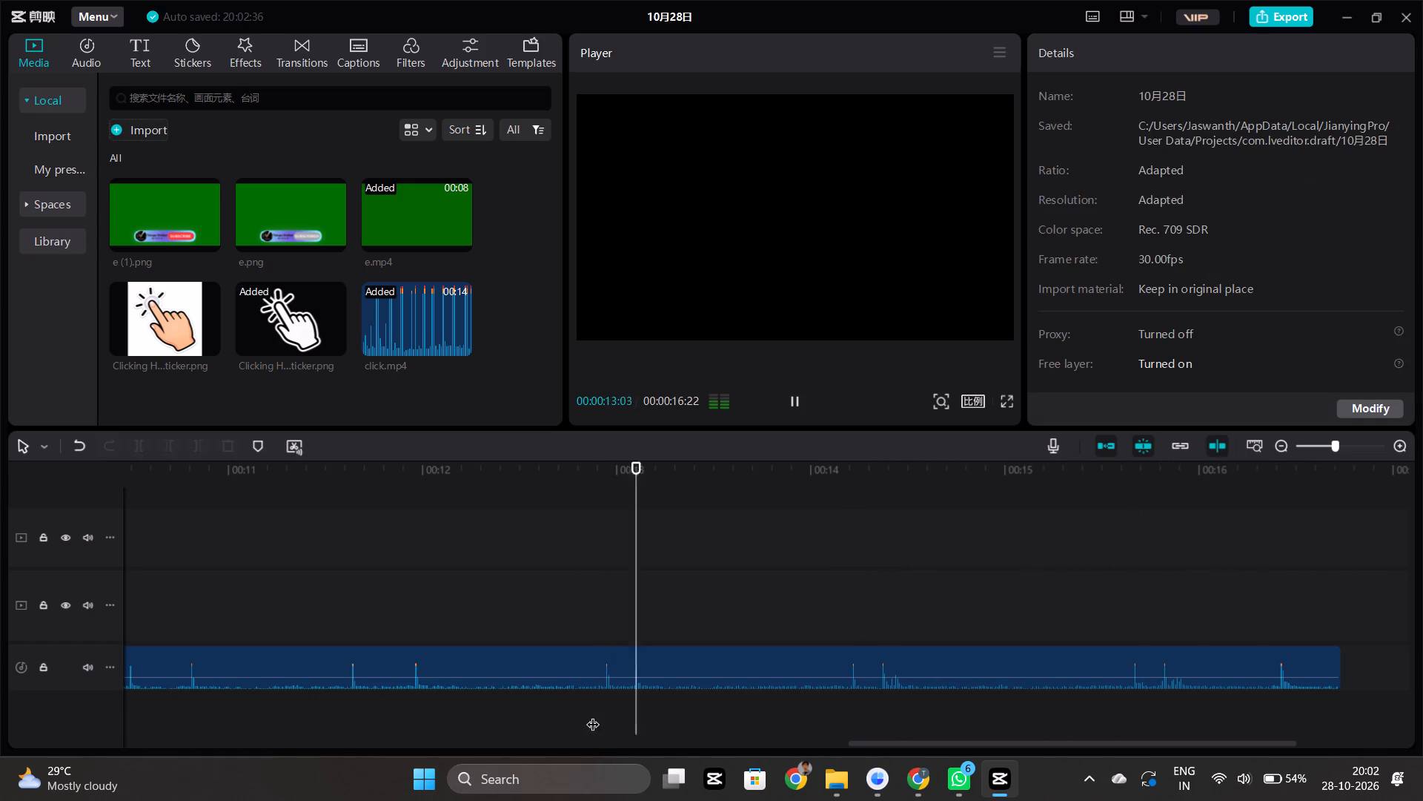
left_click(608, 705)
key("space")
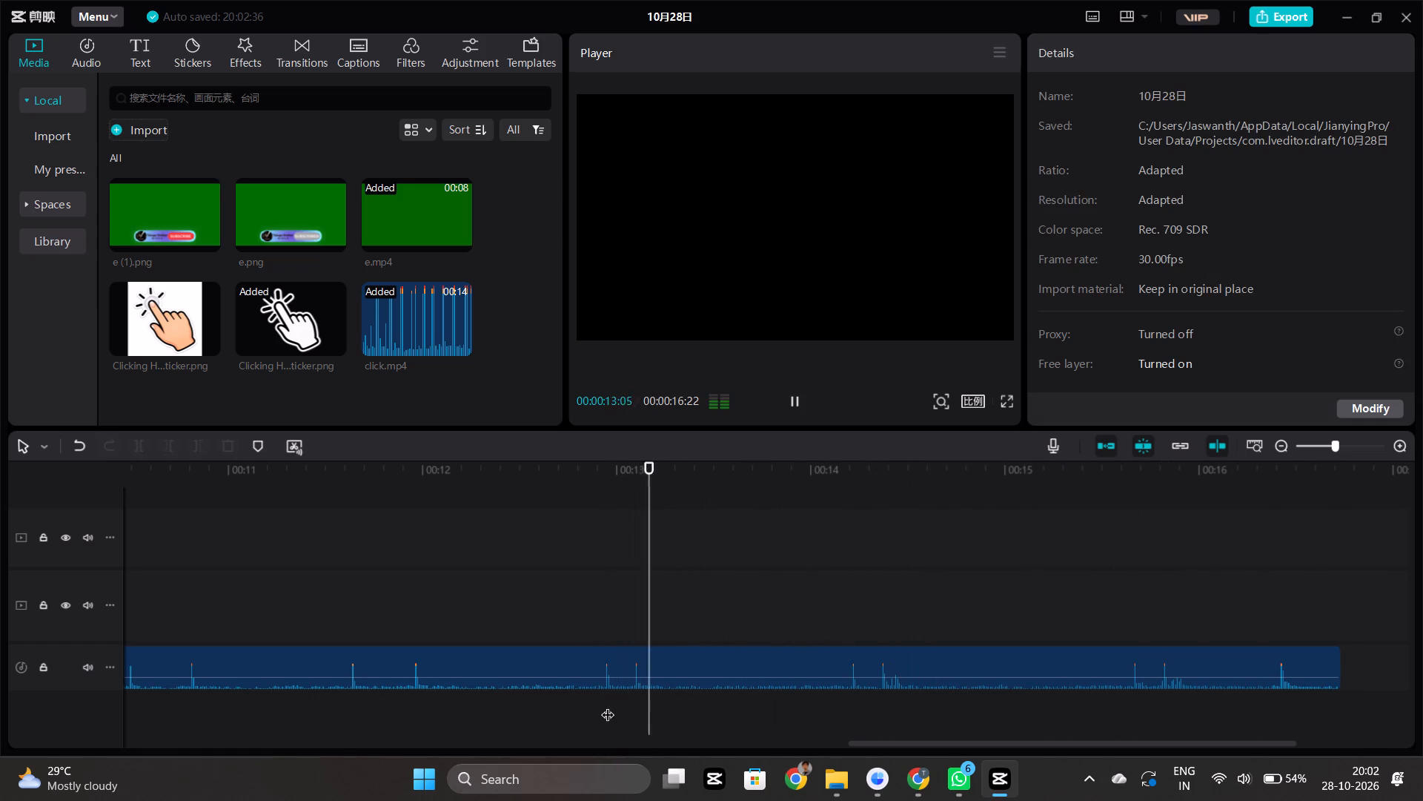
left_click(597, 701)
key("space")
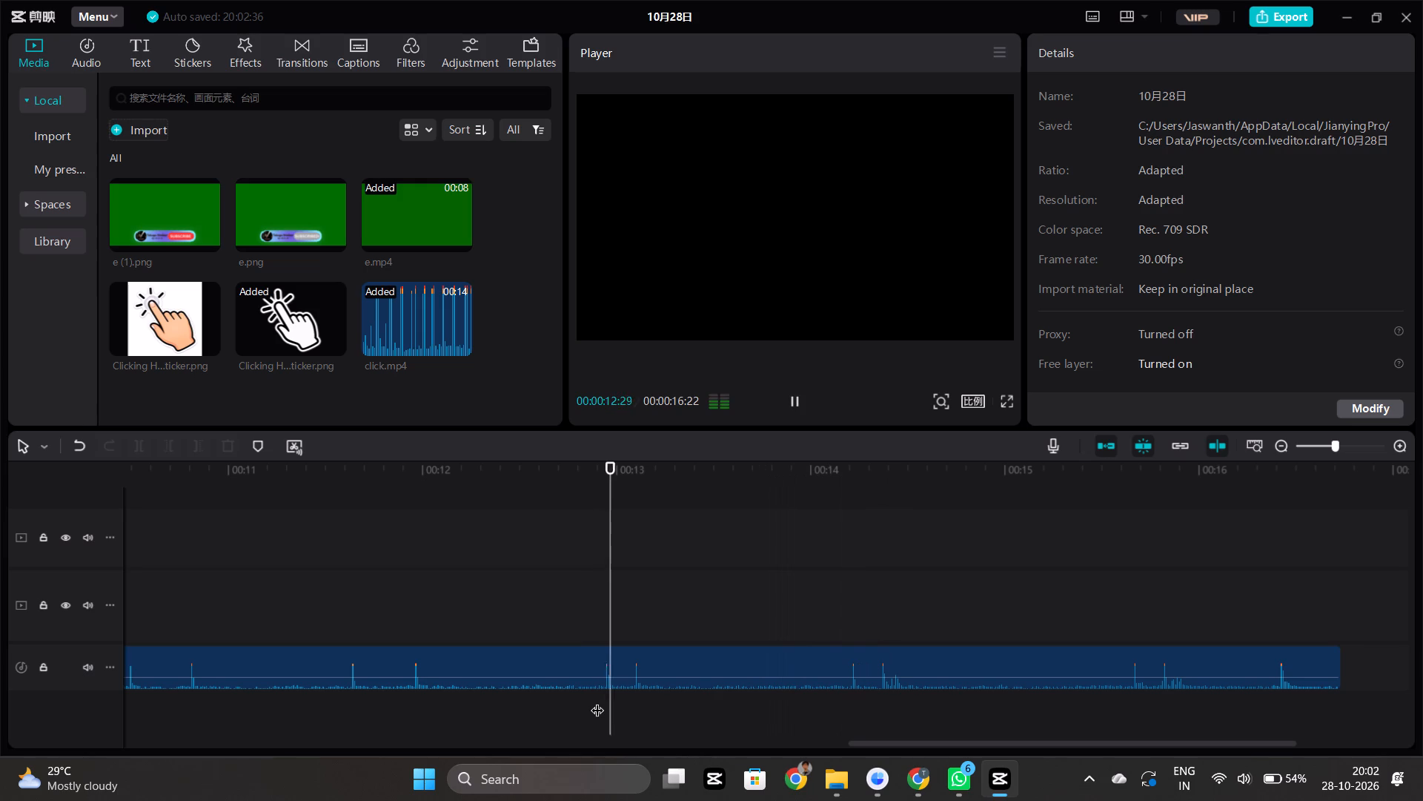
key("space")
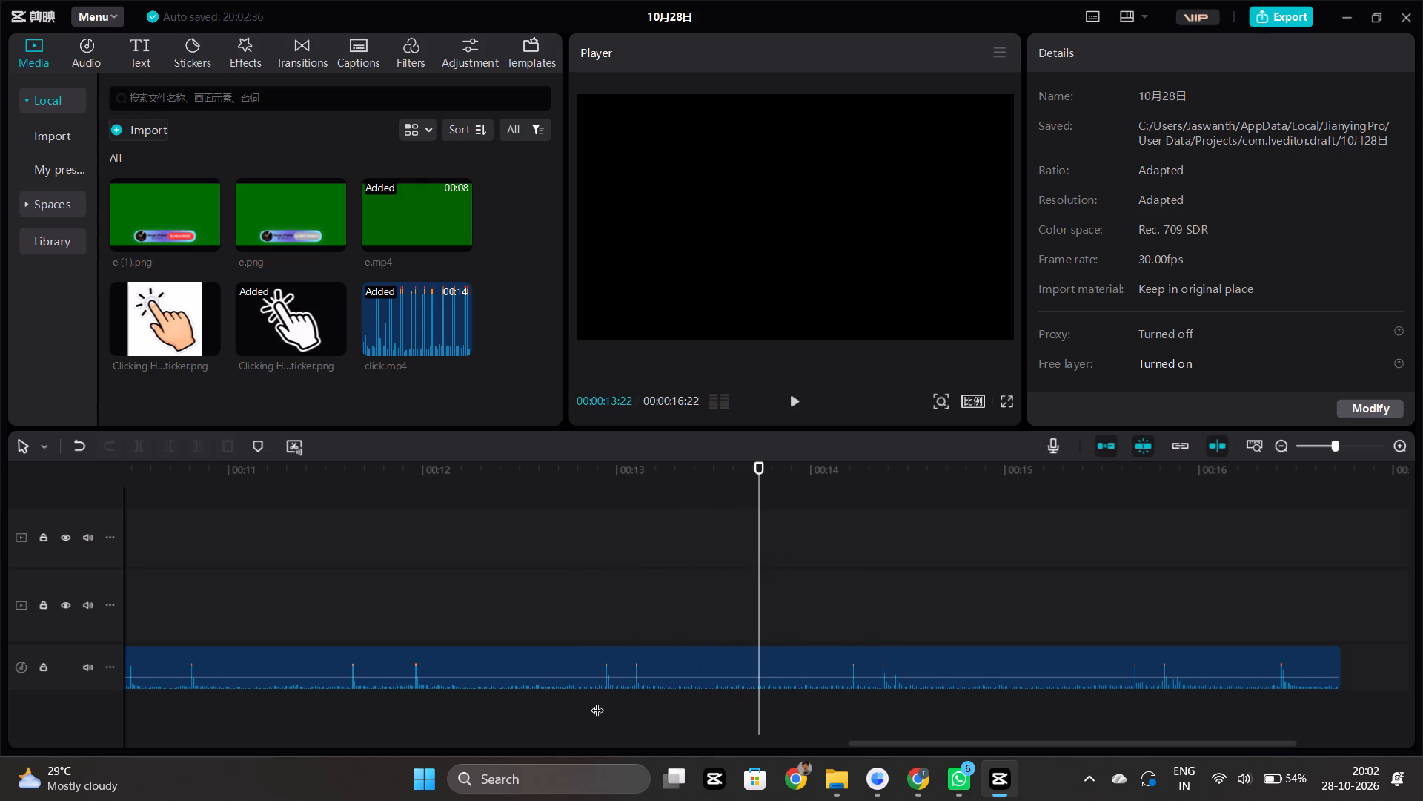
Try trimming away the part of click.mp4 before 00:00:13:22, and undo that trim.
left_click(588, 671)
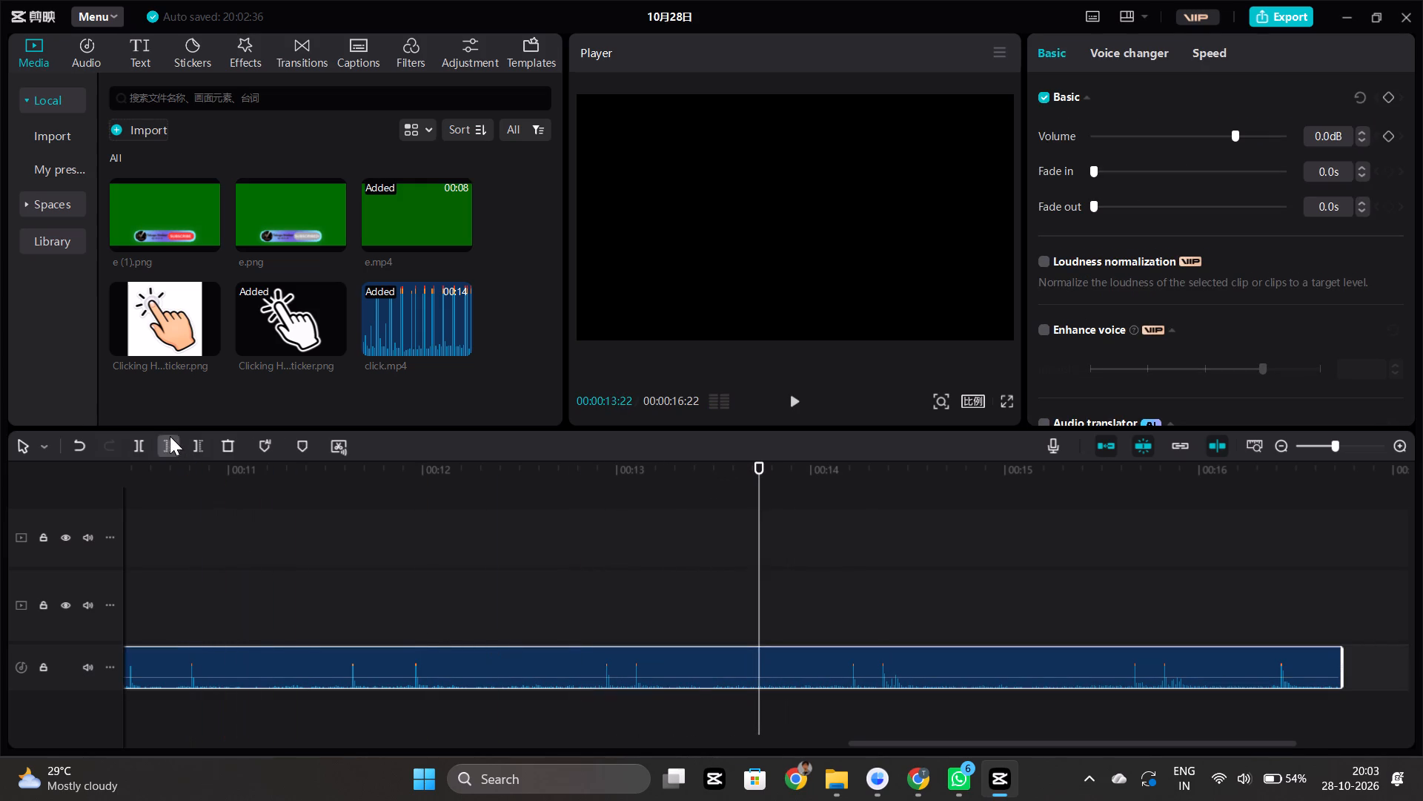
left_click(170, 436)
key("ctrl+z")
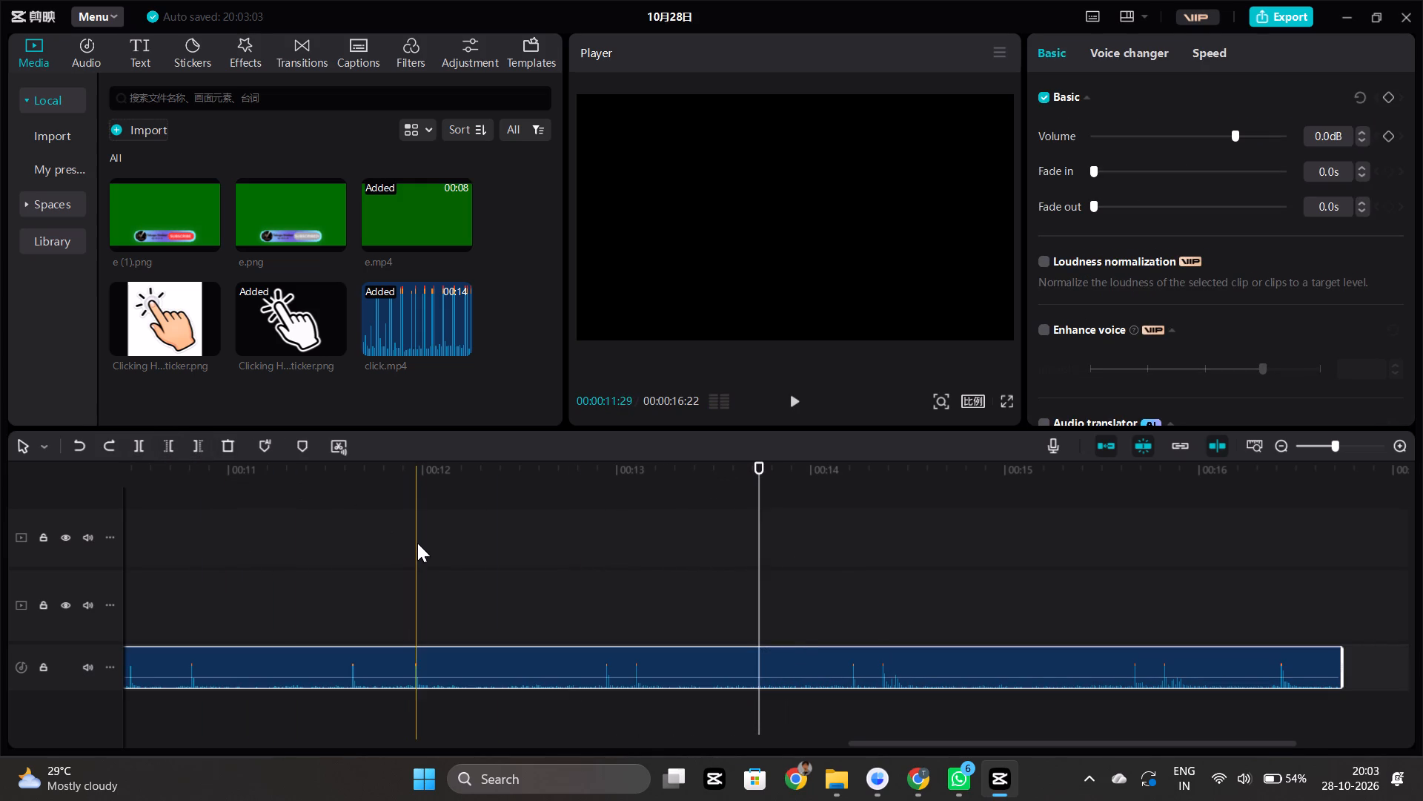
Trim click.mp4 at both ends so only the click sounds between about 00:00:12:28 and 00:00:13:04 remain.
left_click(598, 705)
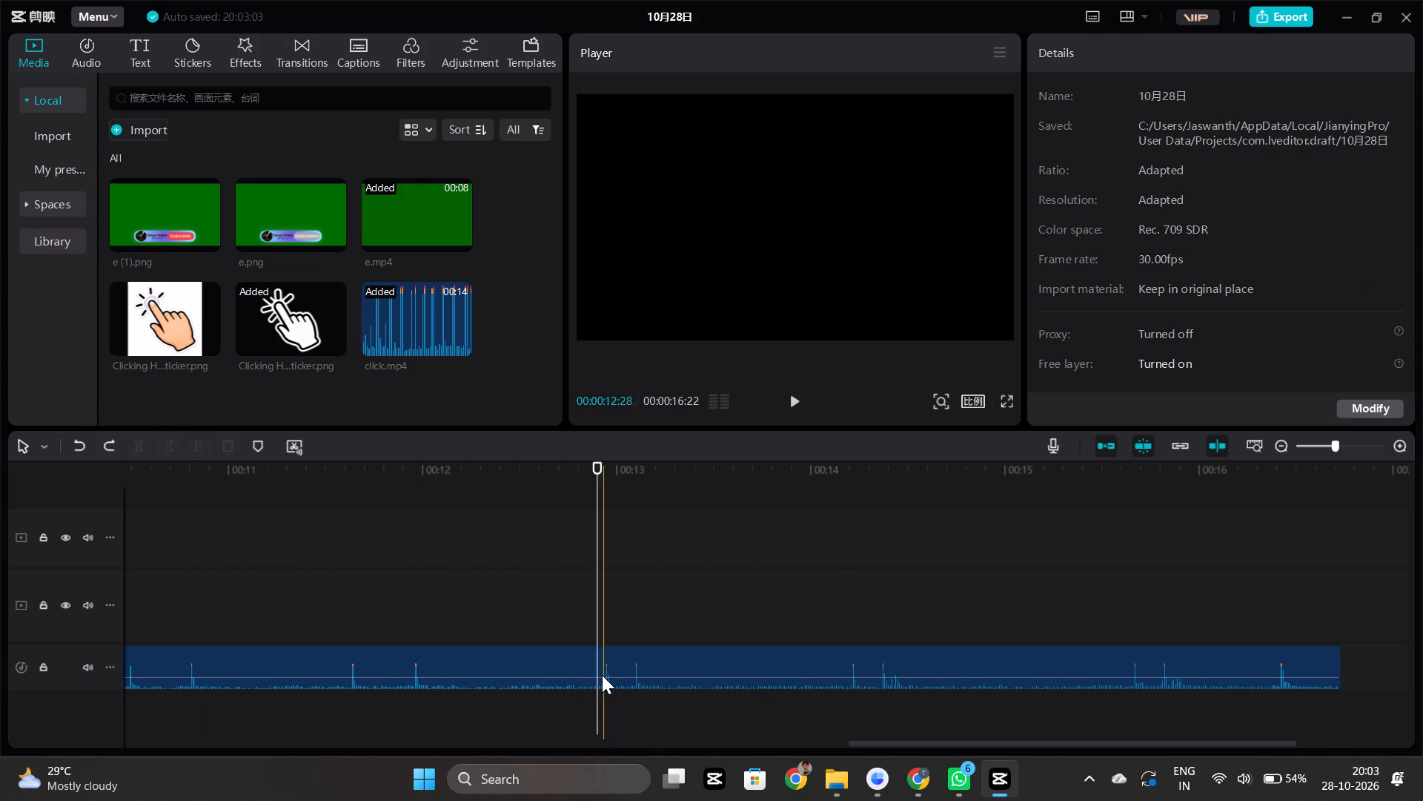
left_click(602, 675)
left_click(173, 440)
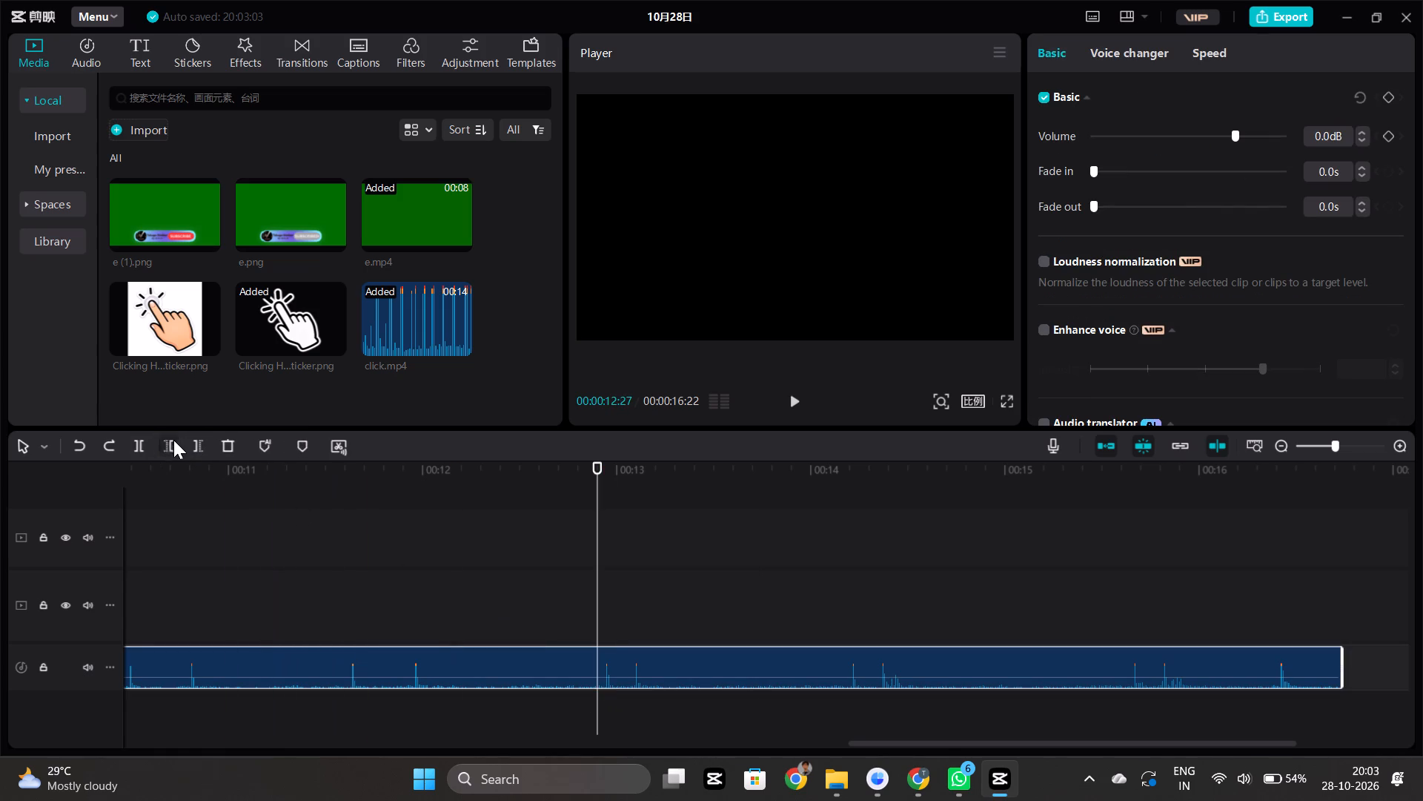
left_click(641, 708)
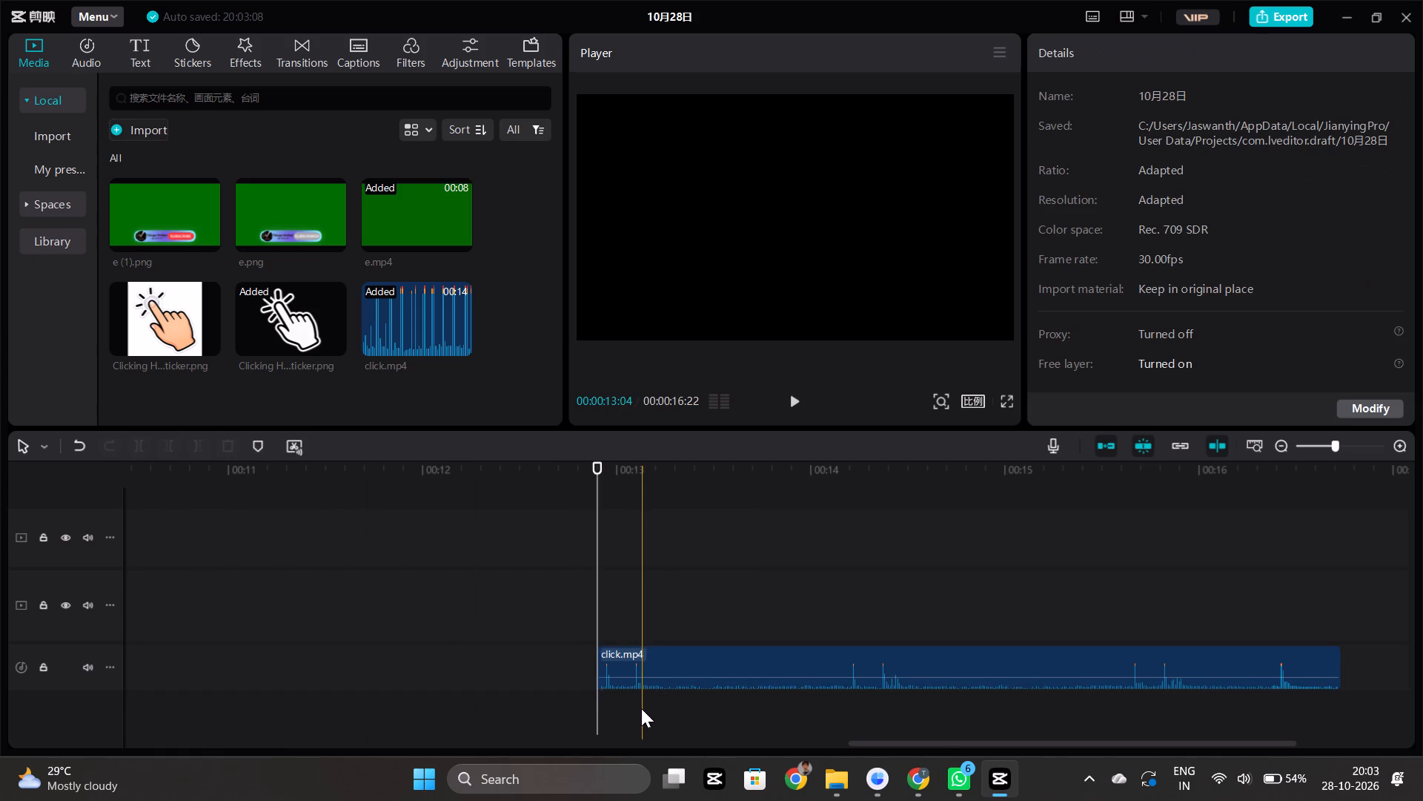
left_click(663, 662)
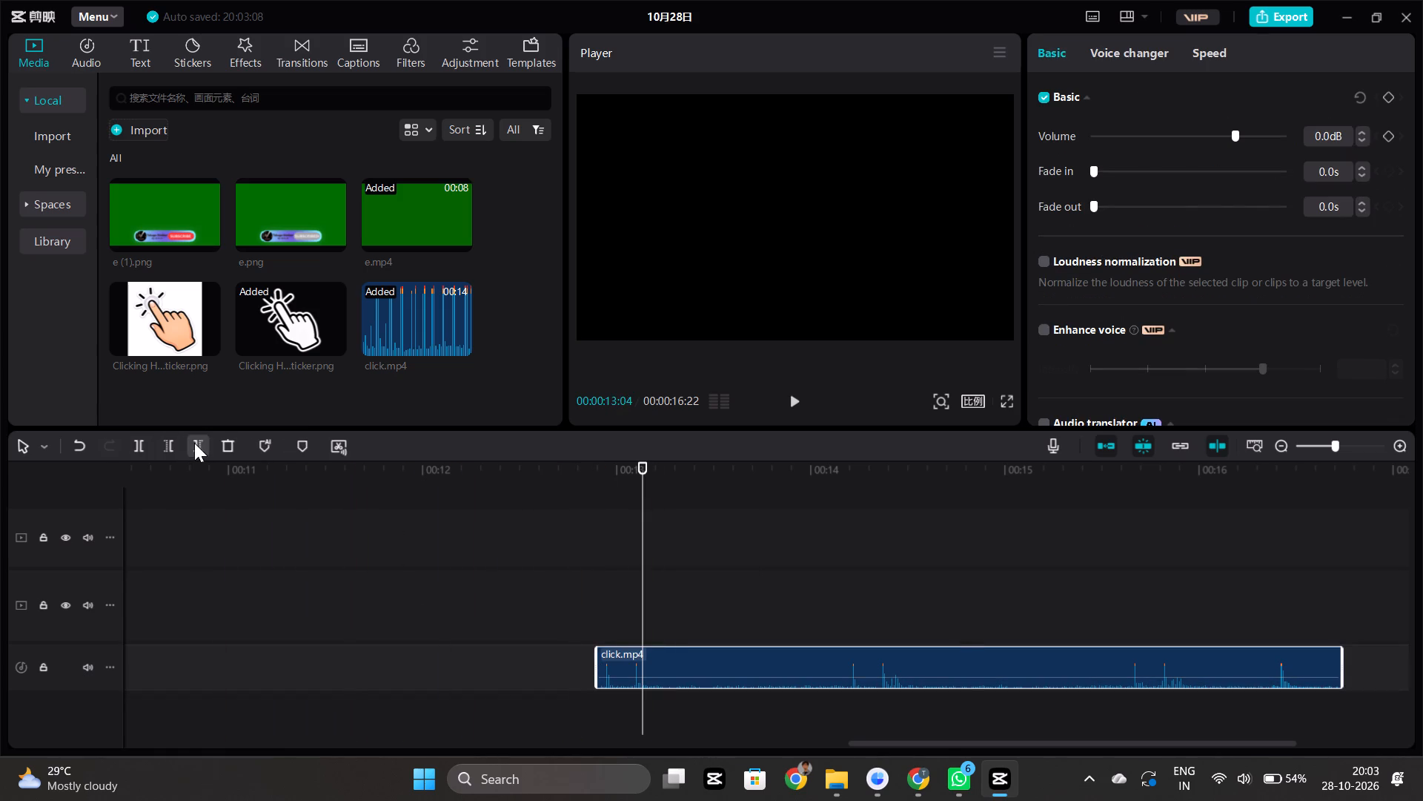
left_click(194, 443)
Turn on Reduce noise for the trimmed click.mp4 clip.
left_click(985, 663)
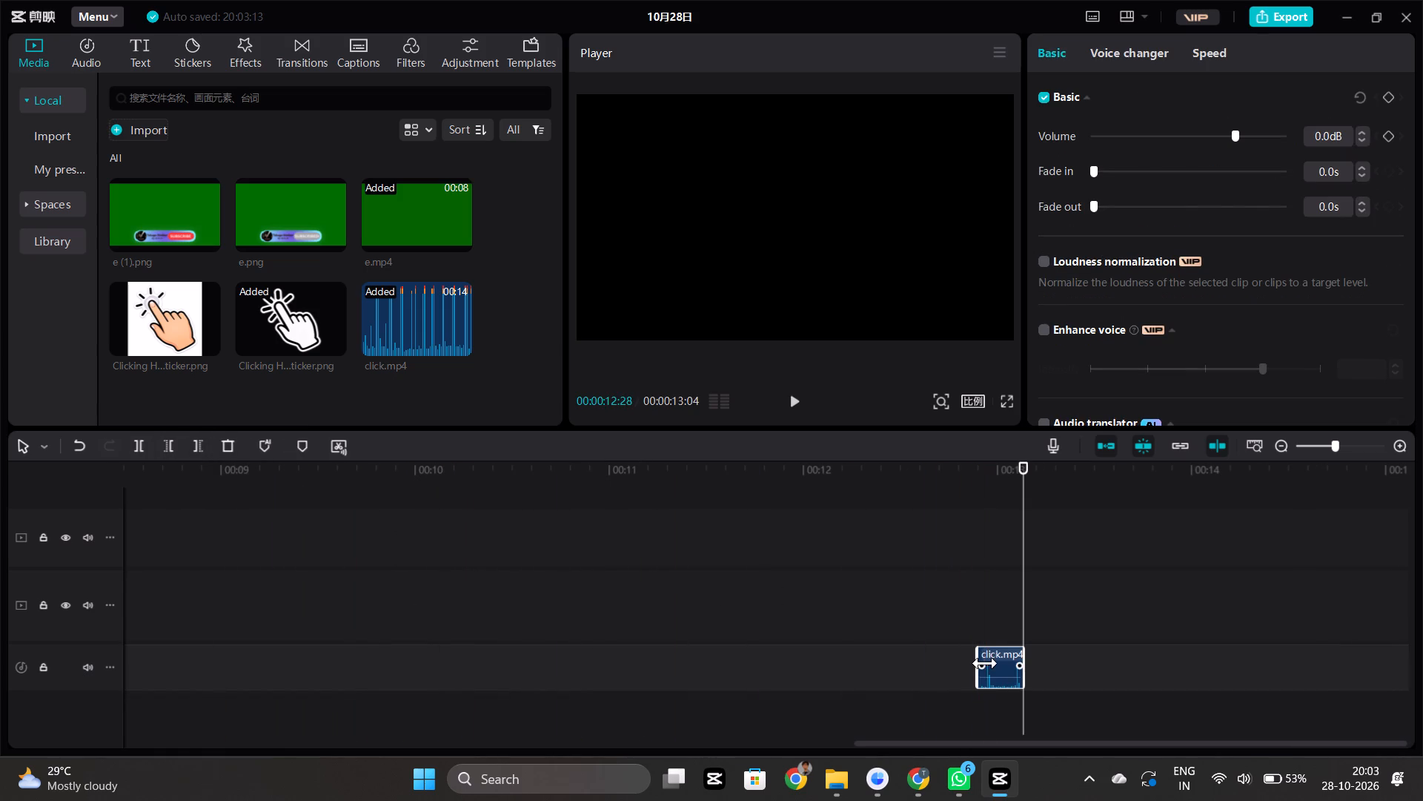
scroll(1105, 306, "down", 1)
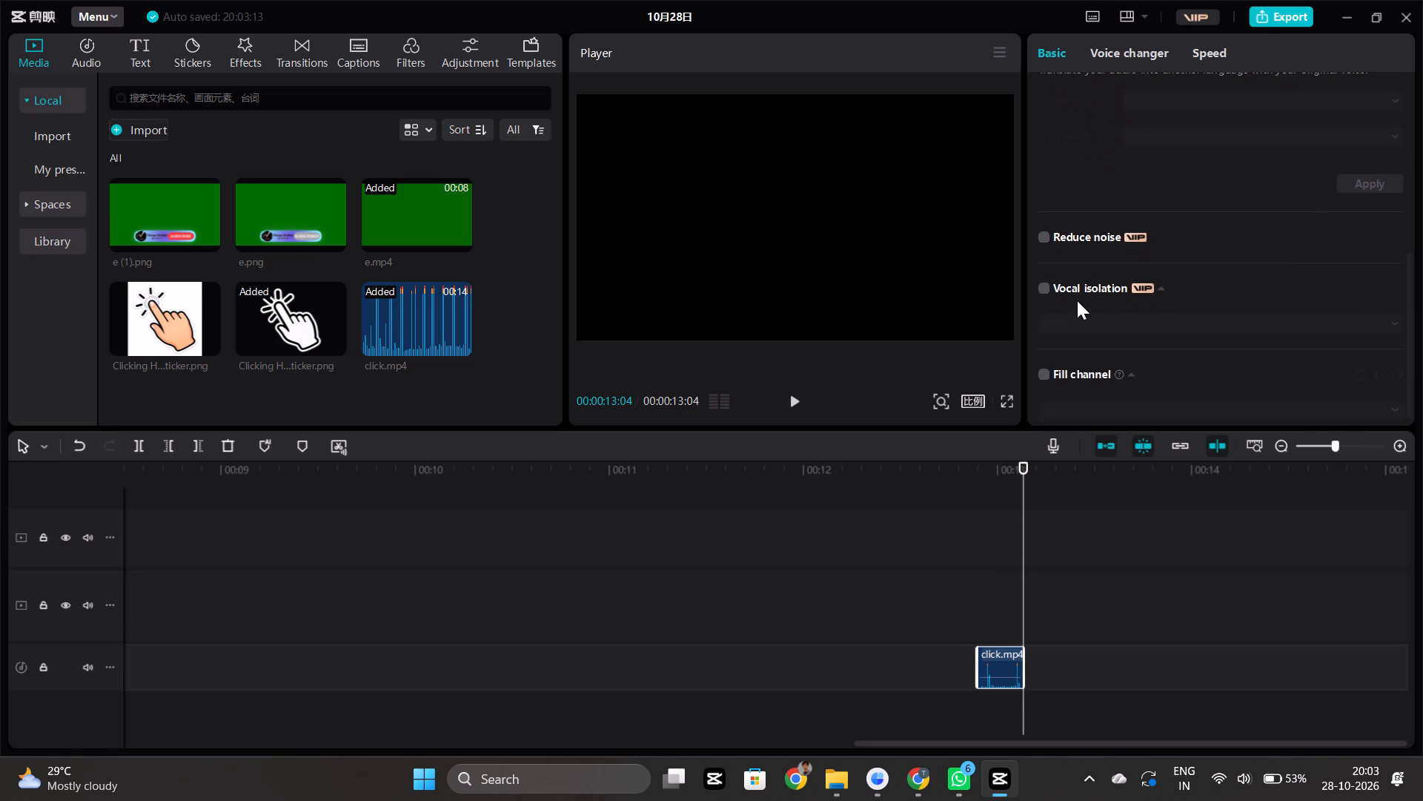
scroll(1060, 289, "down", 1)
left_click(1050, 225)
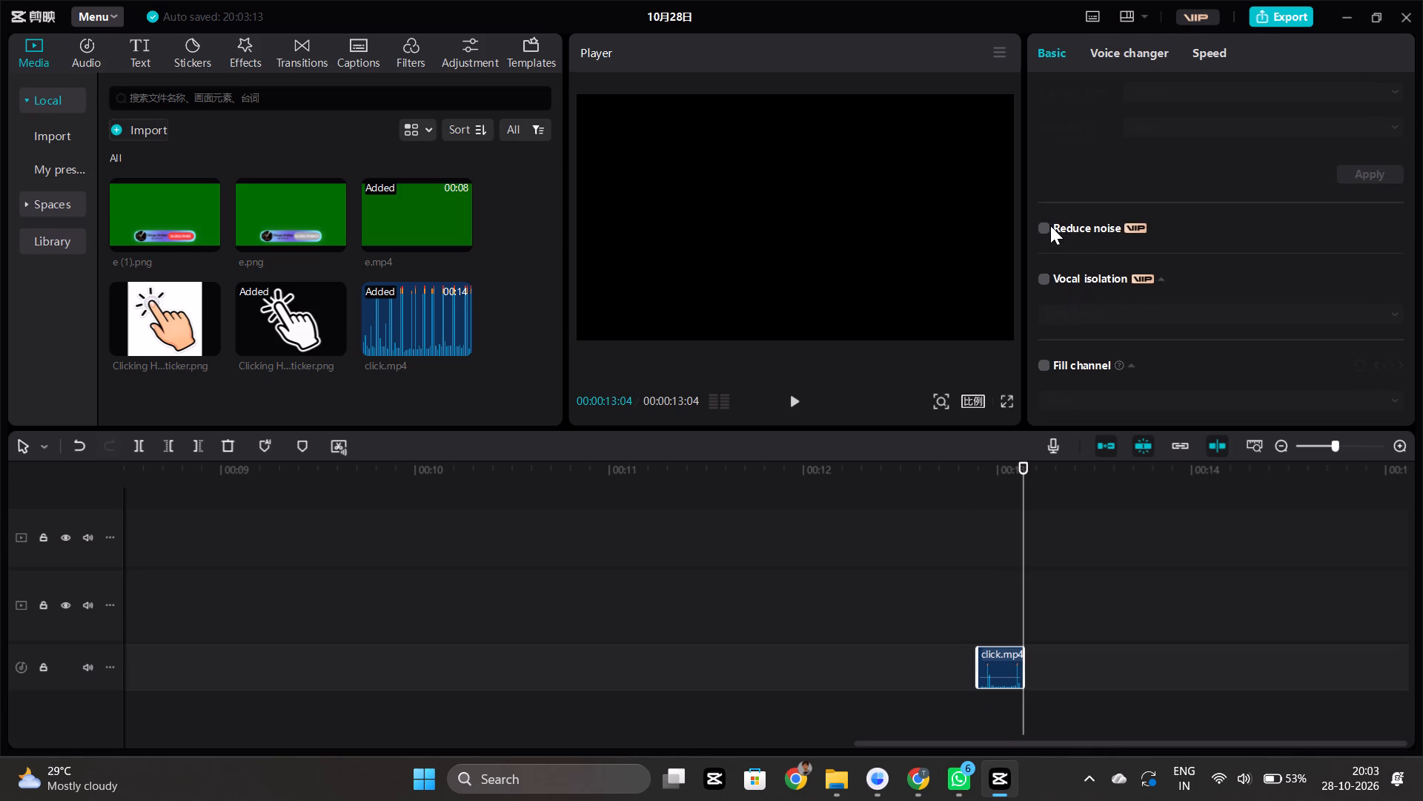
left_click(1044, 226)
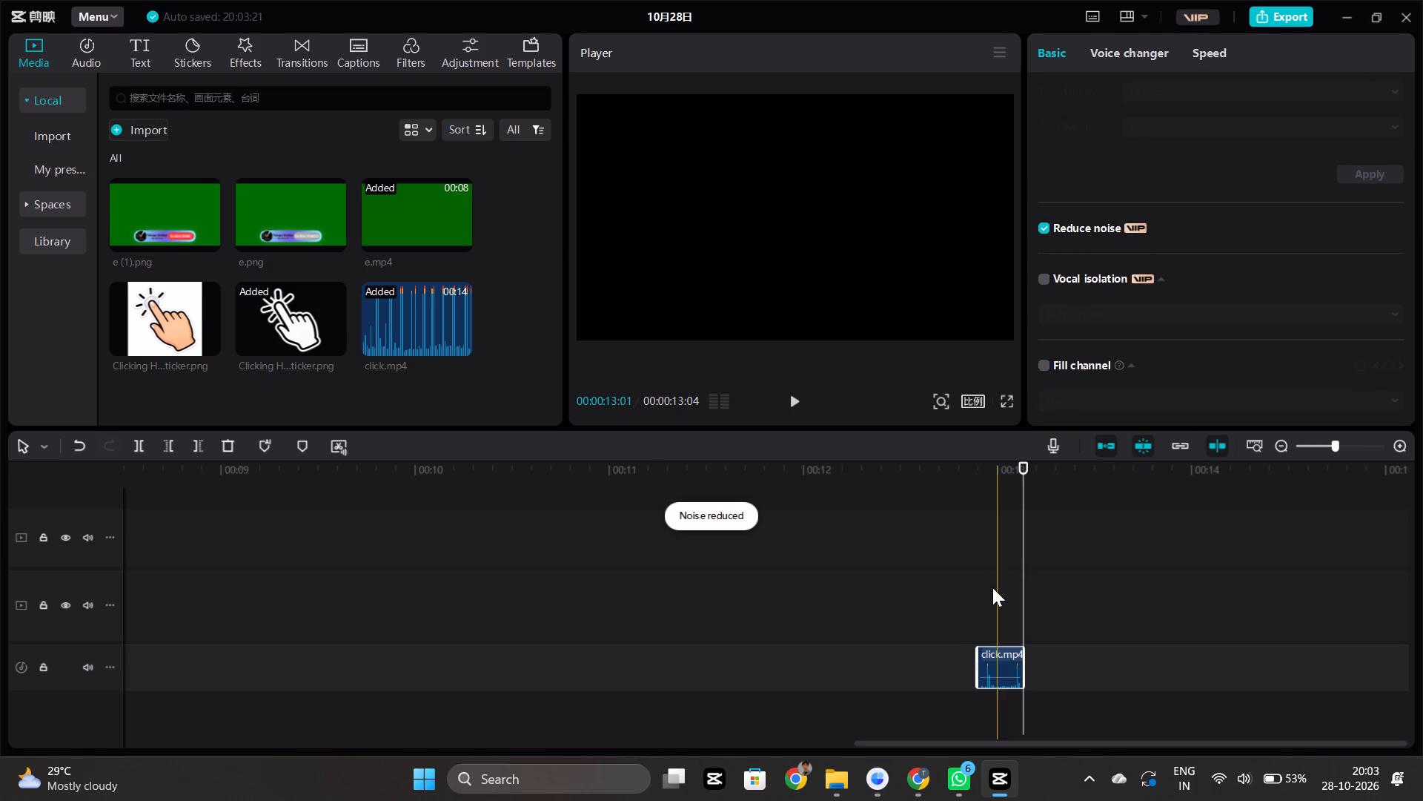
Play back the noise-reduced click.mp4 clip to hear how the click sounds.
left_click(974, 622)
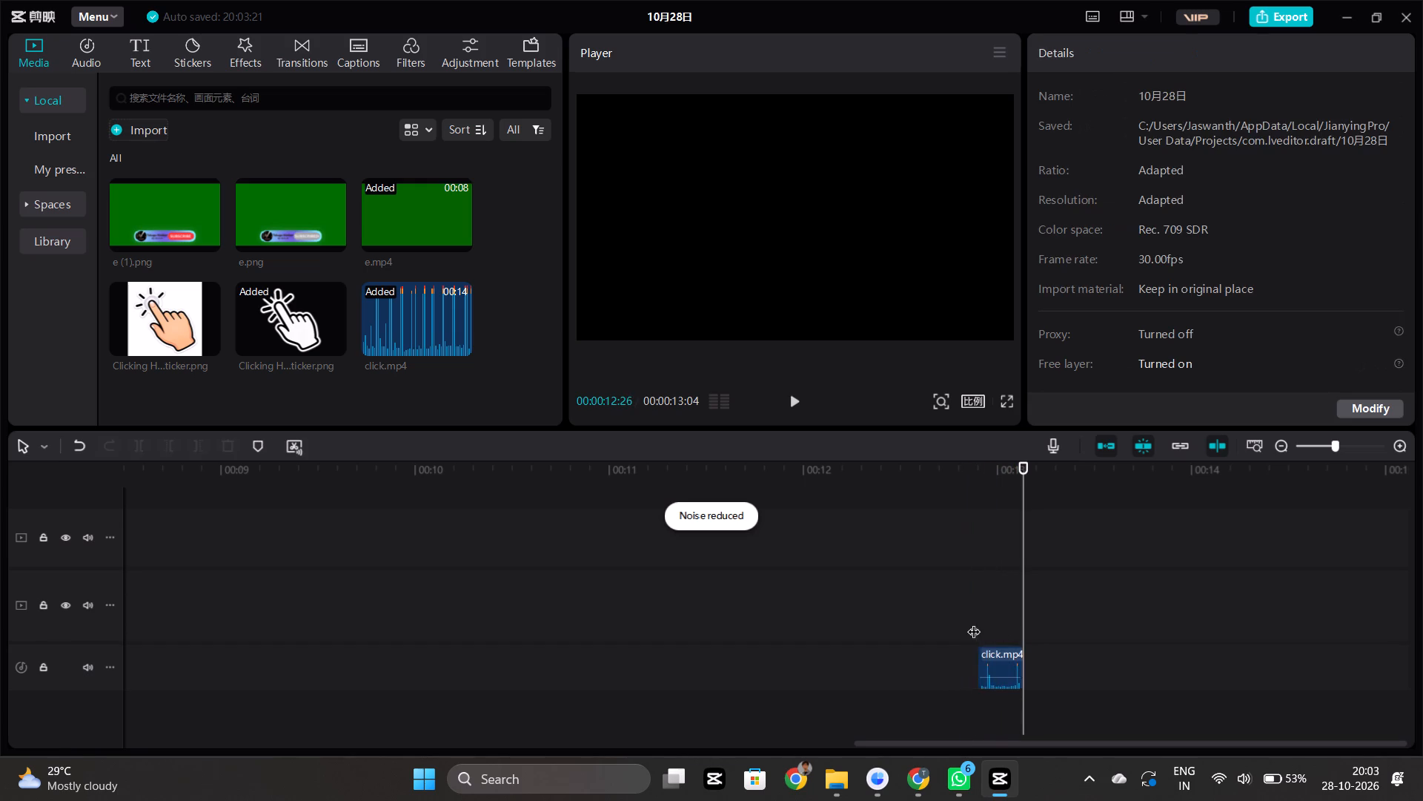
key("space")
left_click(968, 620)
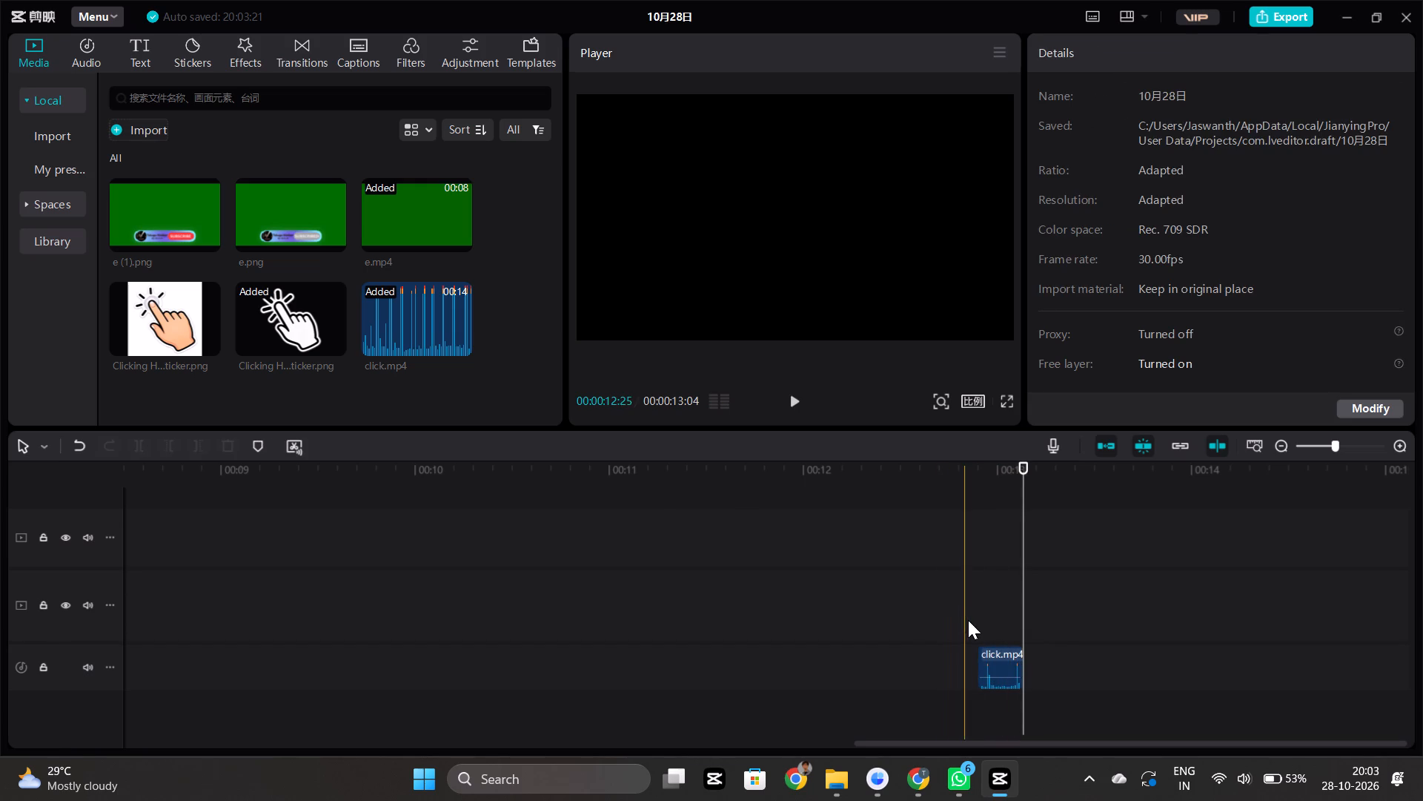
key("space")
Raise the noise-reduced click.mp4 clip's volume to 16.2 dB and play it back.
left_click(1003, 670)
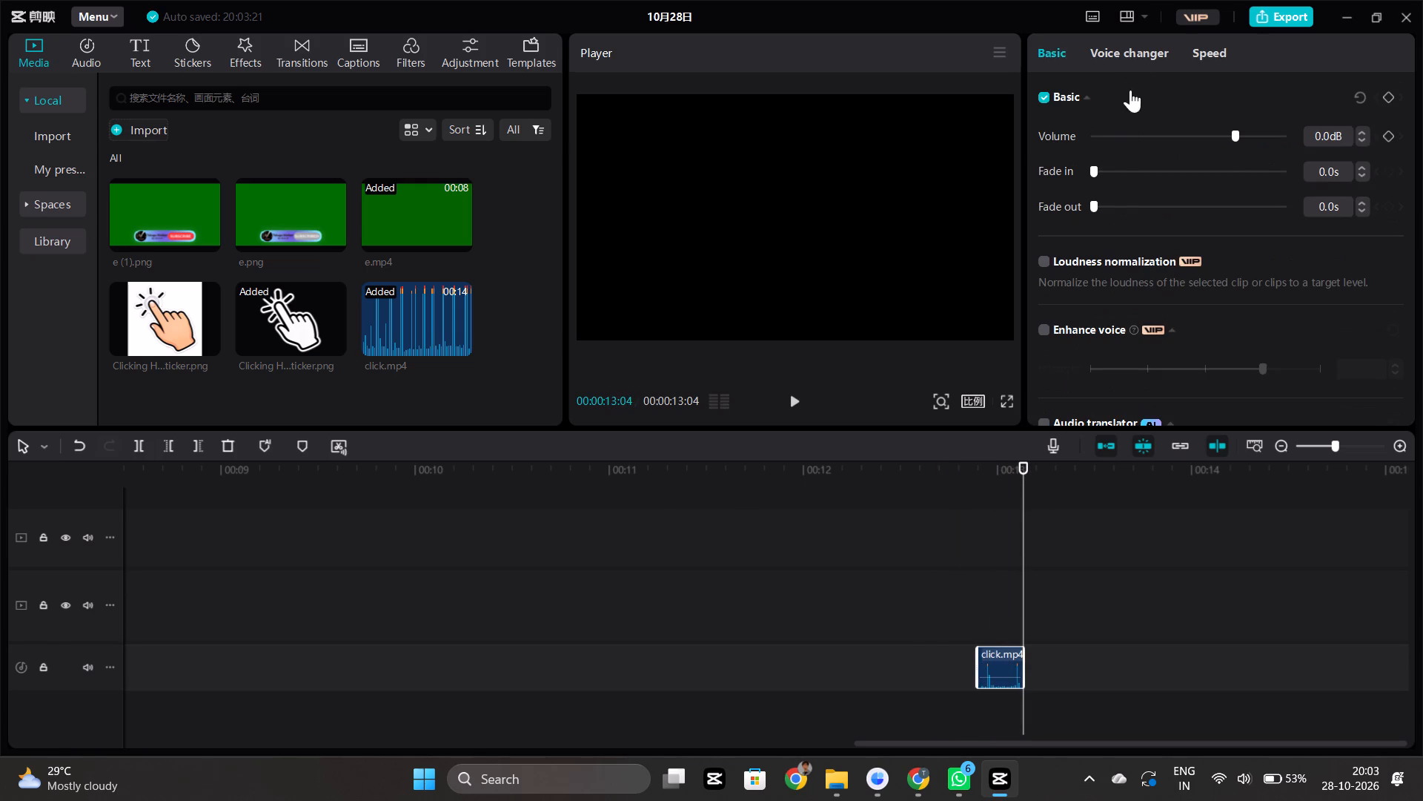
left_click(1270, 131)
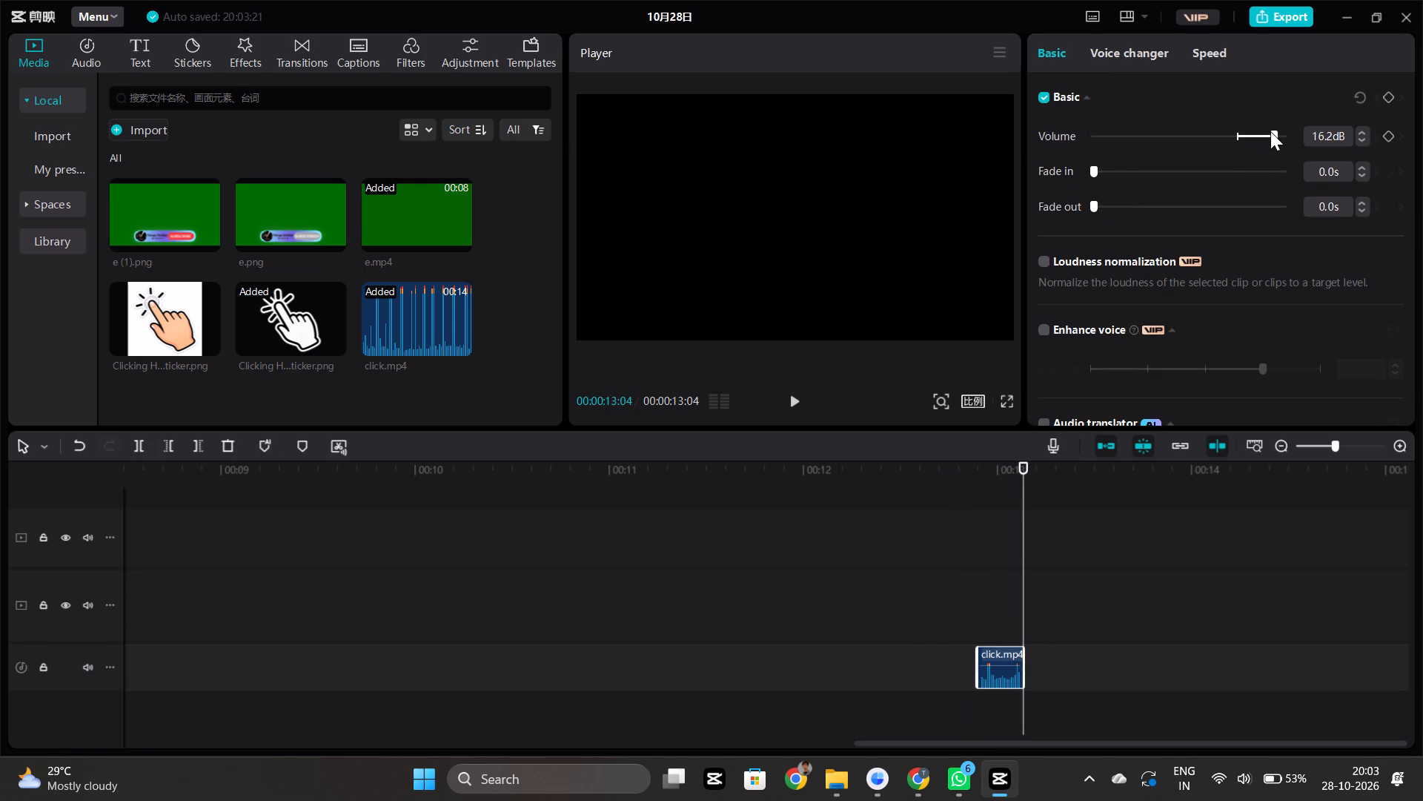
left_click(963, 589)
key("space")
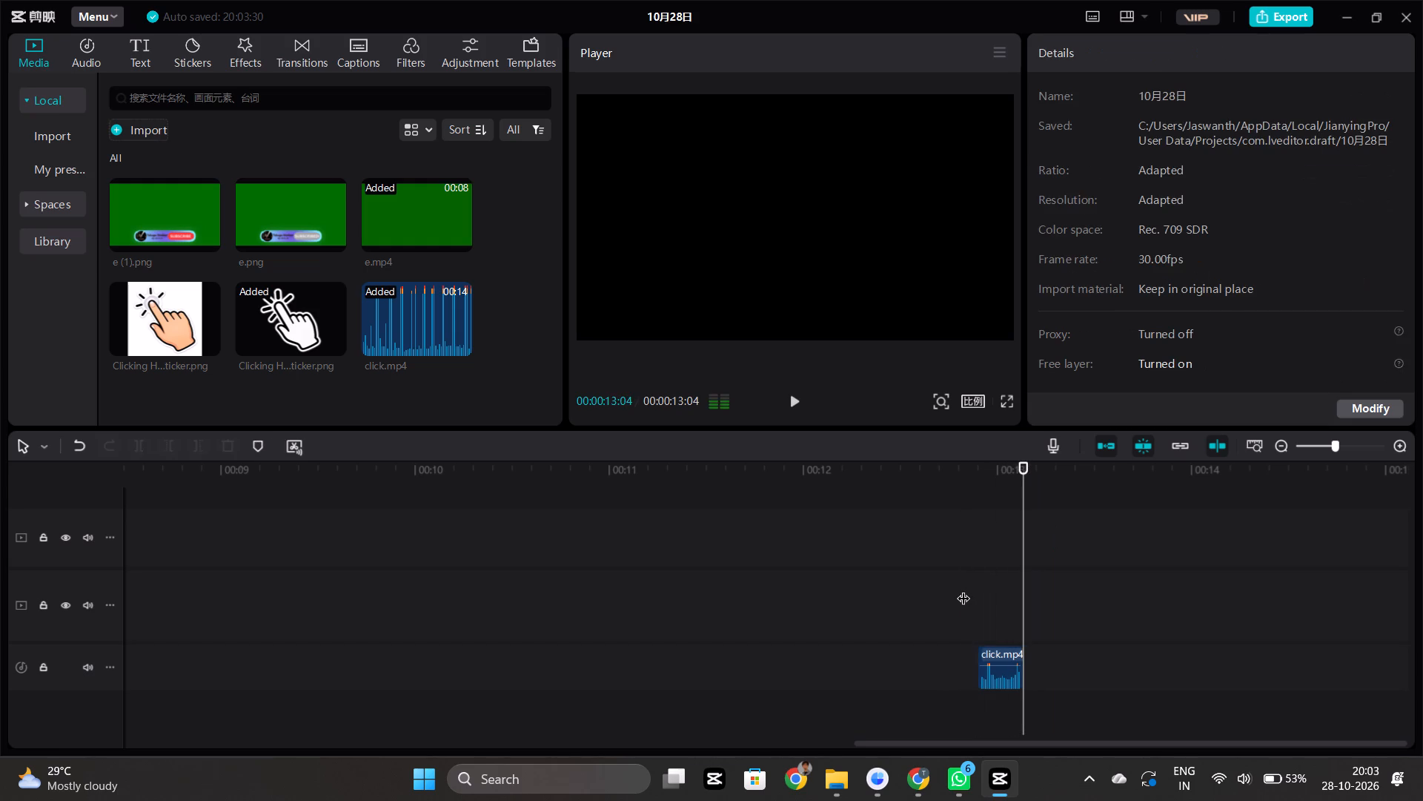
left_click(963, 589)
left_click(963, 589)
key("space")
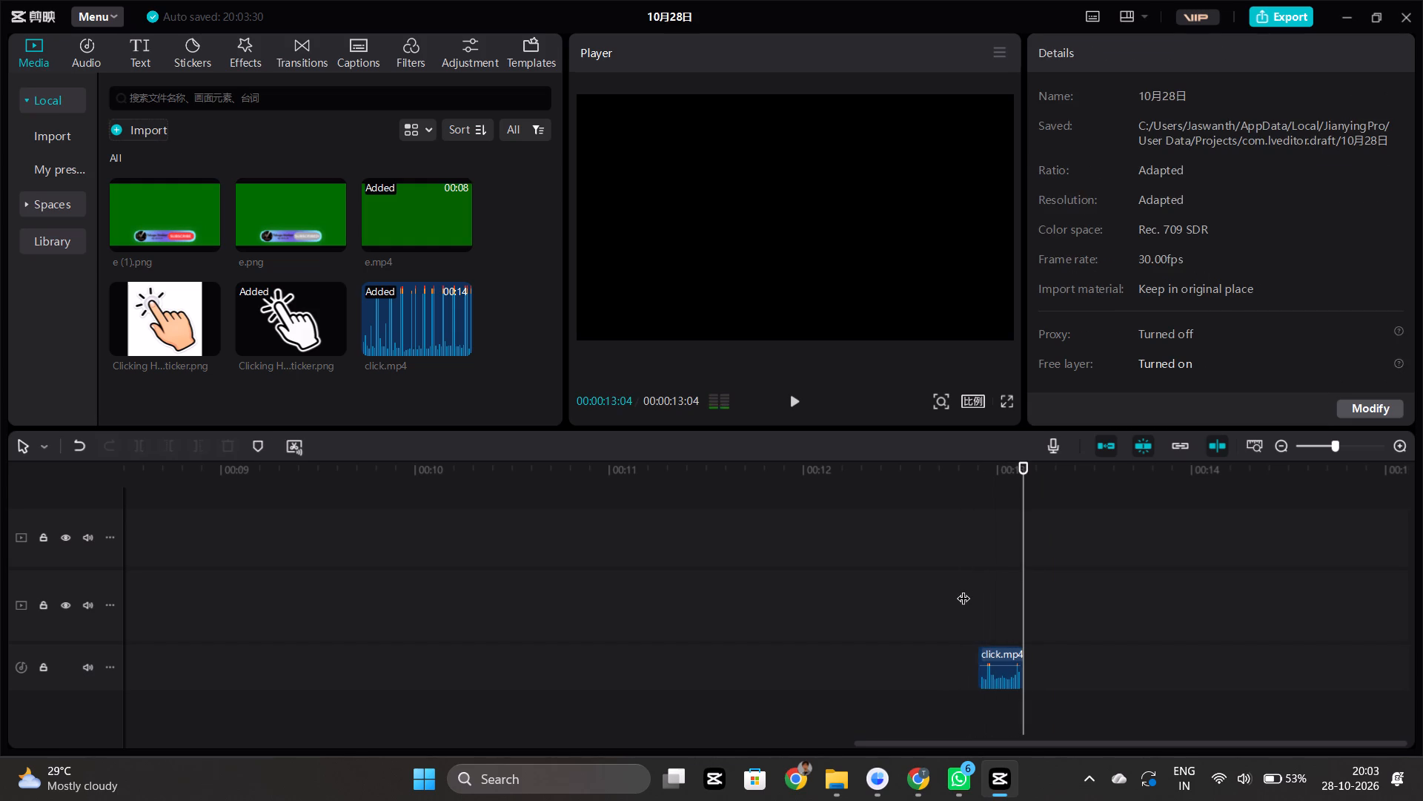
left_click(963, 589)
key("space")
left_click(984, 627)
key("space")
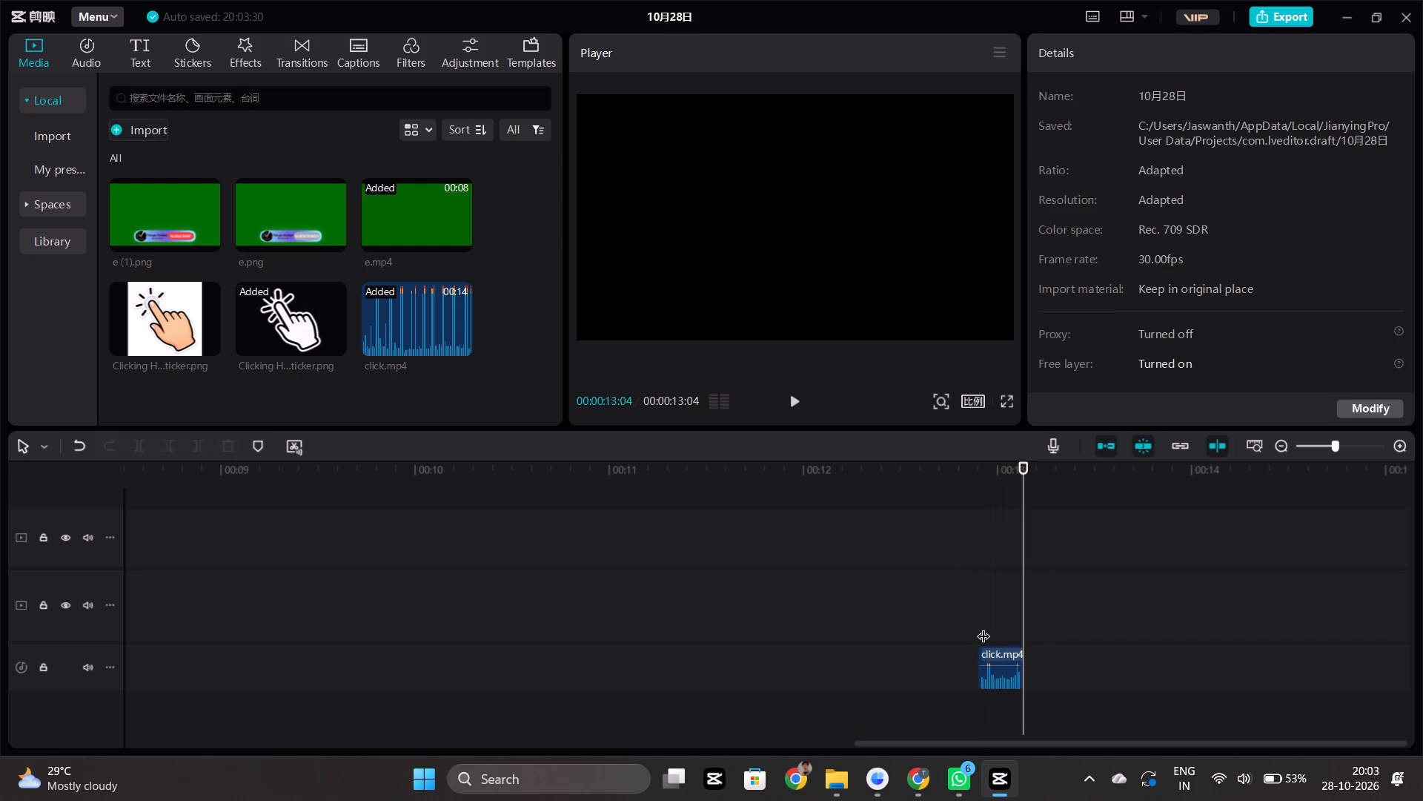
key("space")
Undo the volume change, noise reduction and both trims on click.mp4 to get back the full-length clip.
key("ctrl+z")
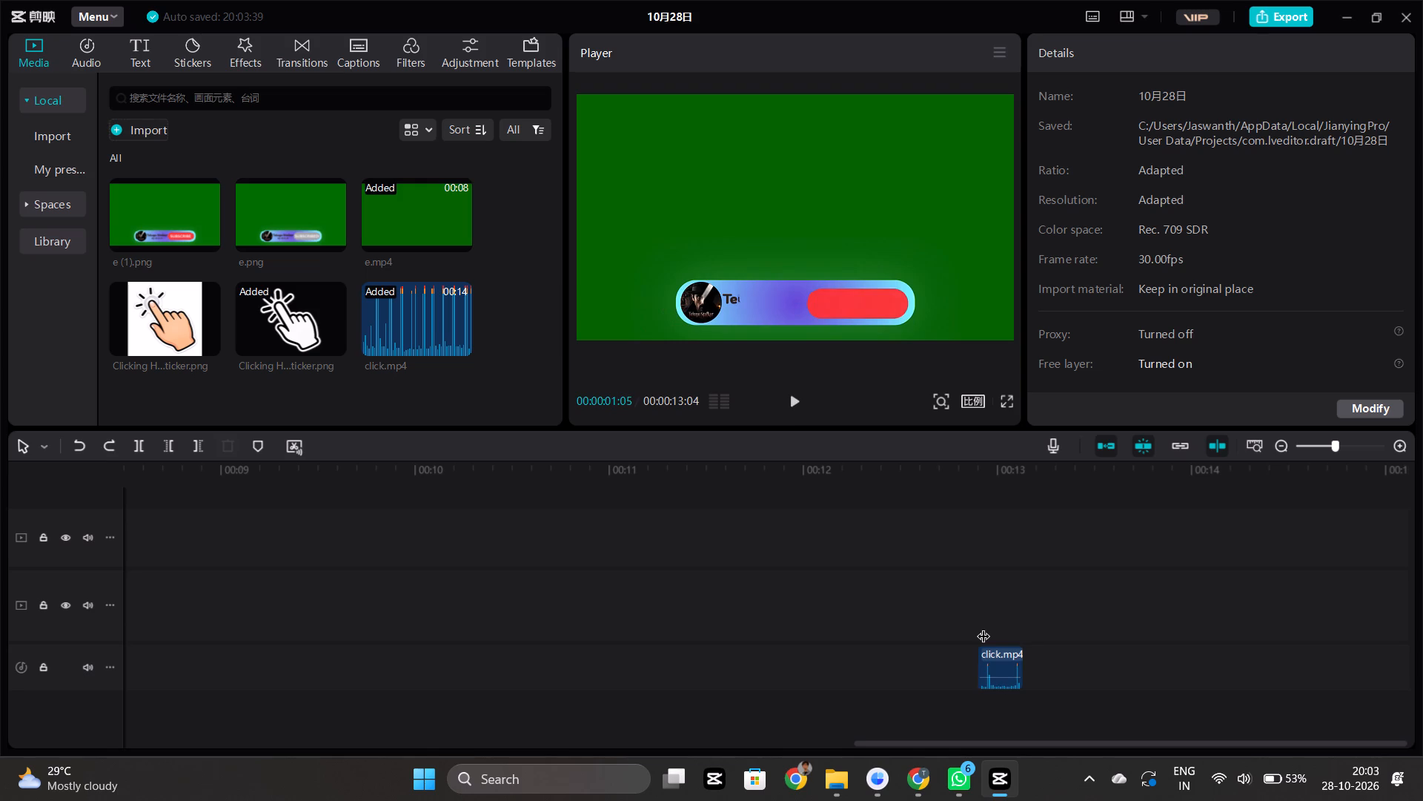
key("ctrl+z")
key("ctrl+z")
key("ctrl+z")
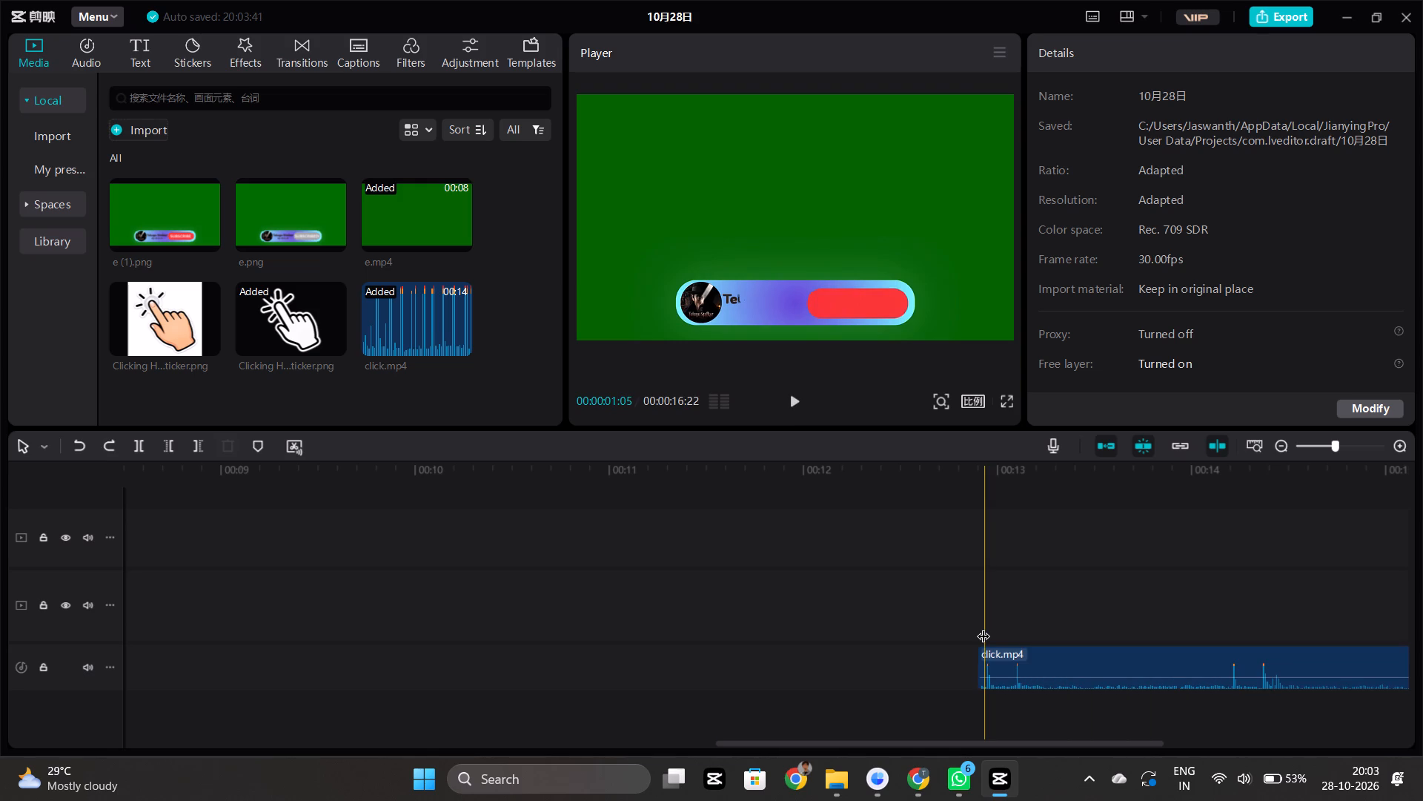
key("ctrl+z")
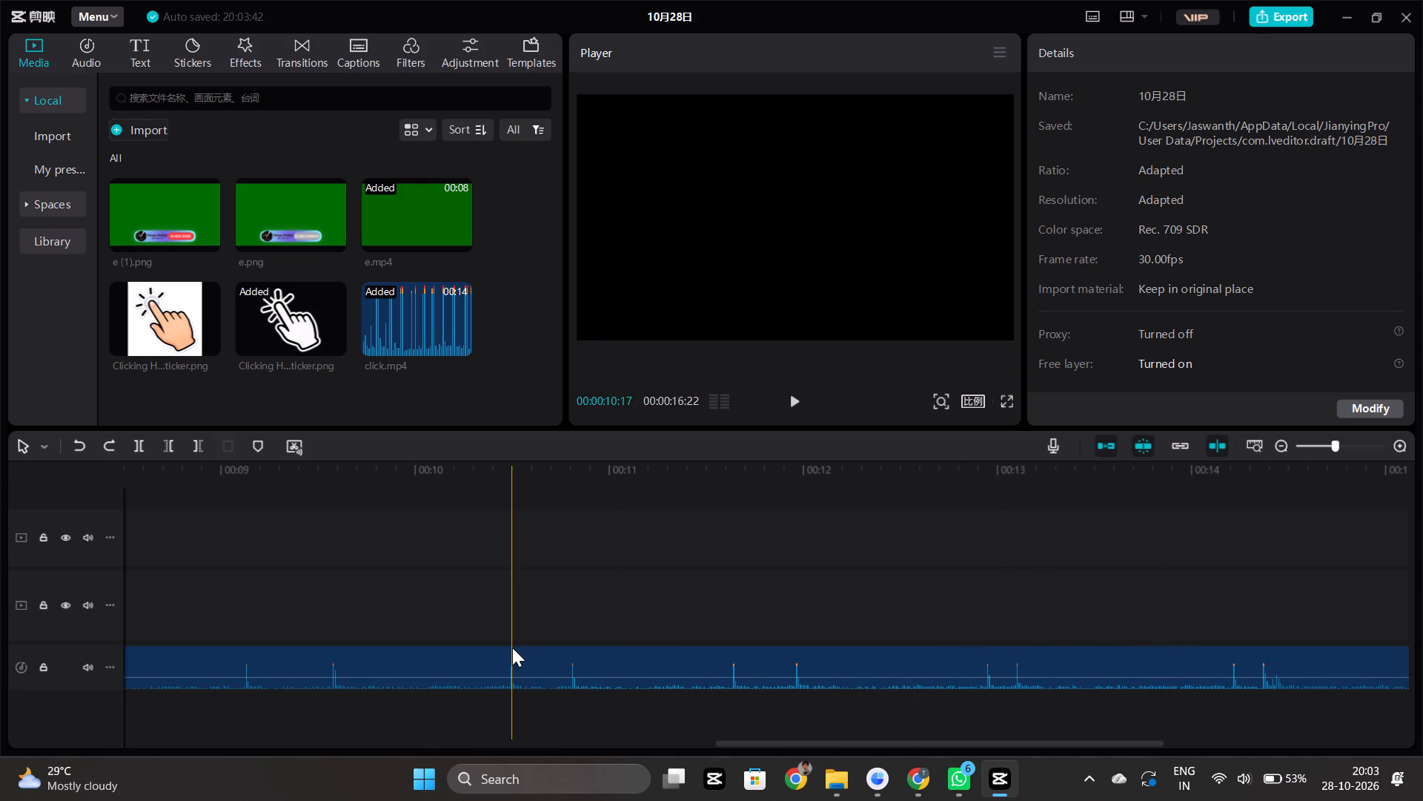
Trim click.mp4 at both ends so only the click sounds between about 00:00:07:25 and 00:00:08:04 remain.
scroll(504, 642, "right", 2)
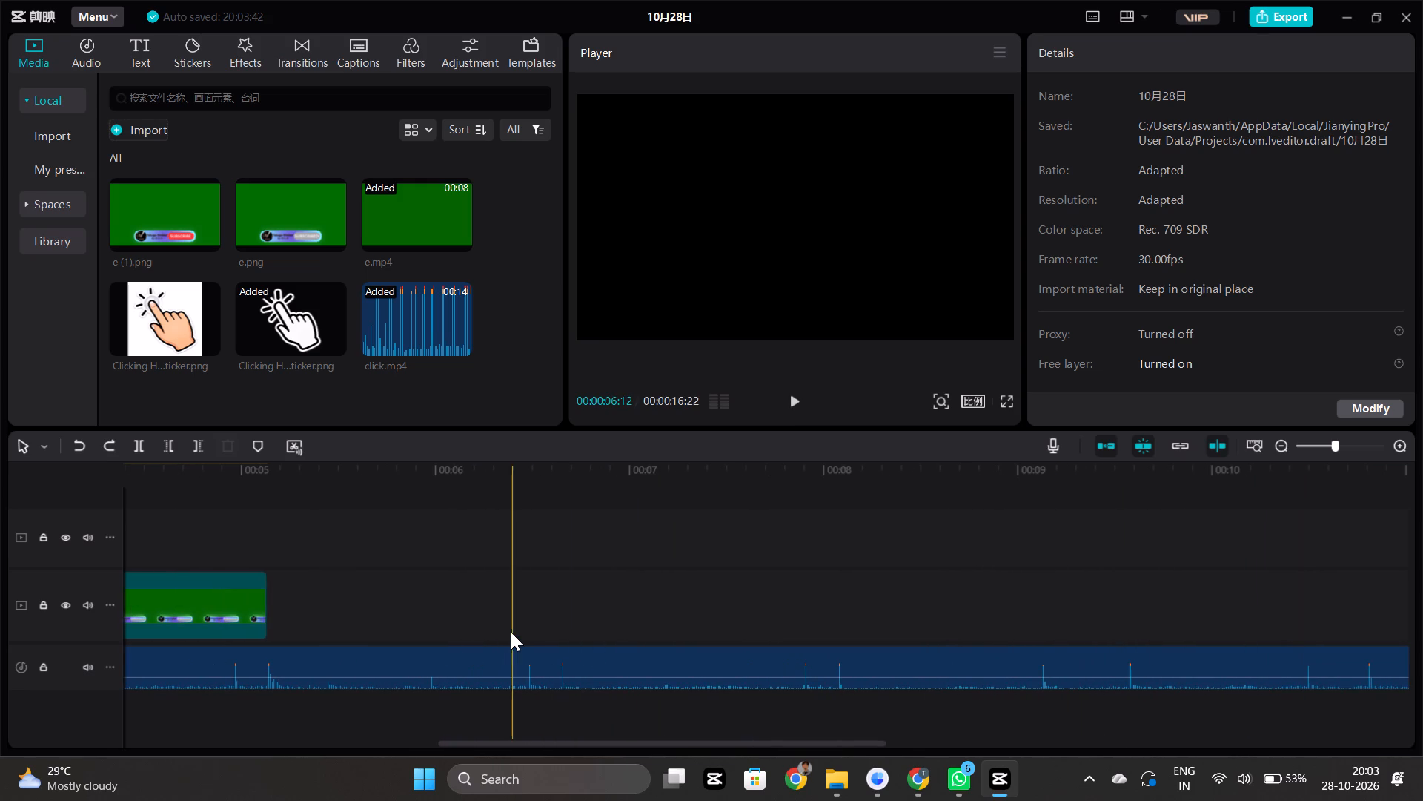
left_click(511, 632)
key("space")
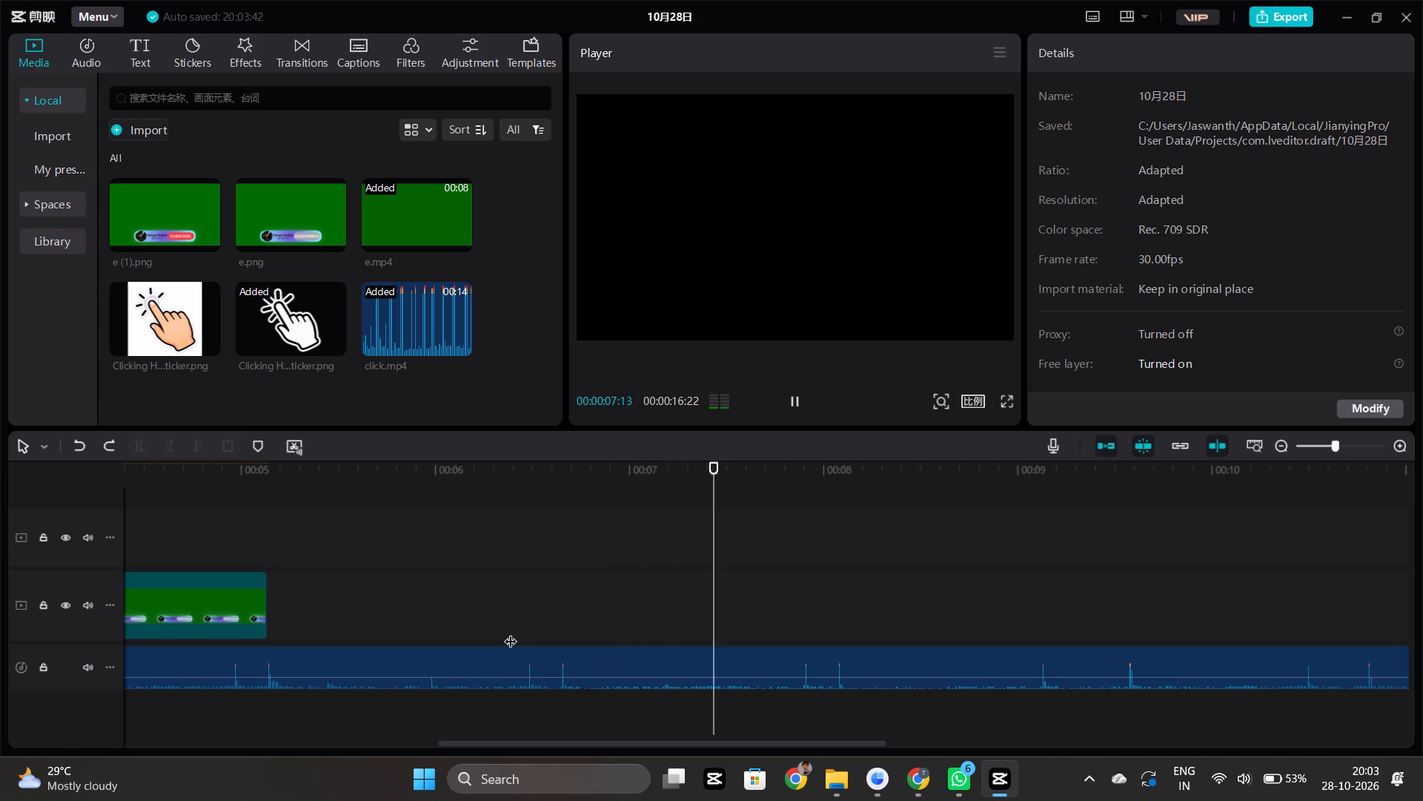
key("space")
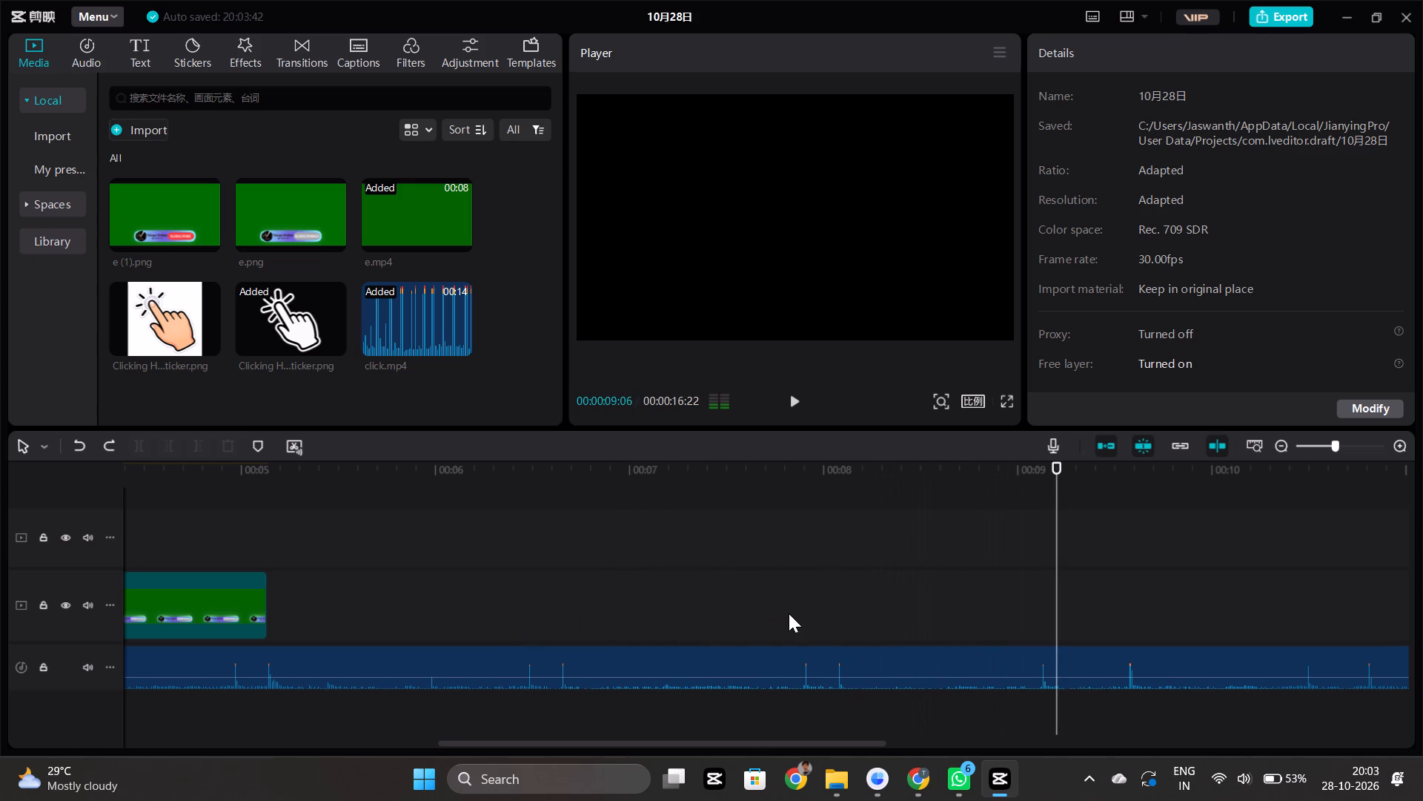
left_click(794, 637)
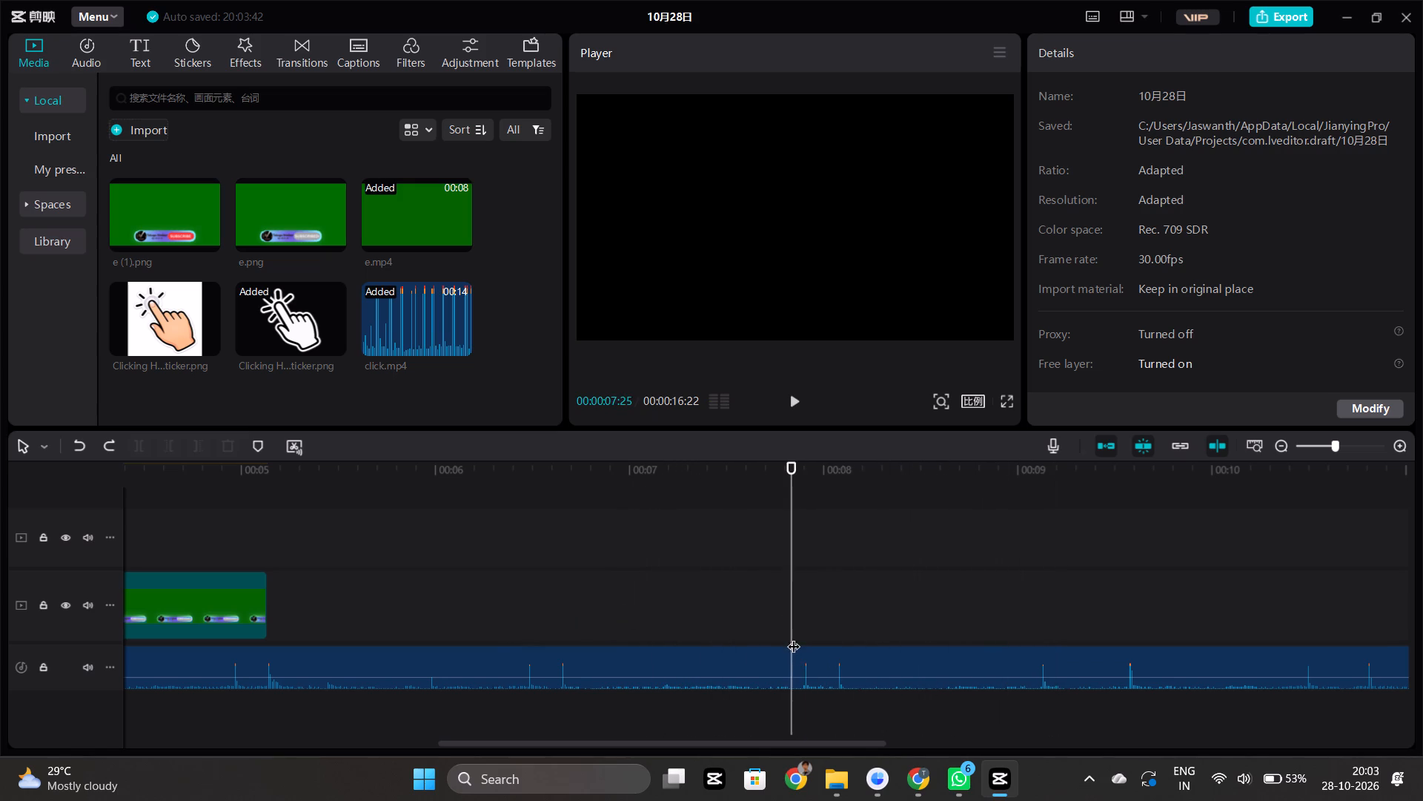
left_click(797, 654)
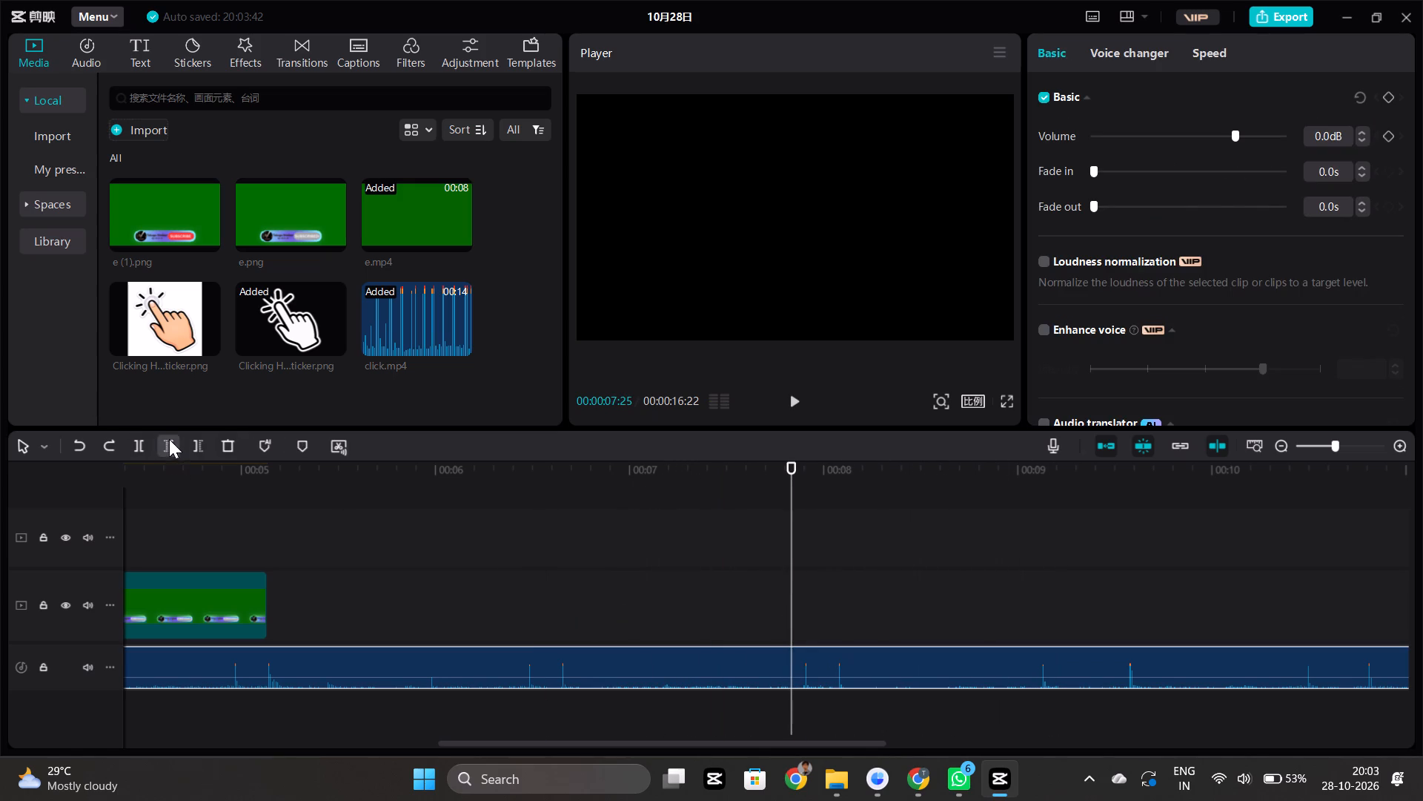
left_click(168, 438)
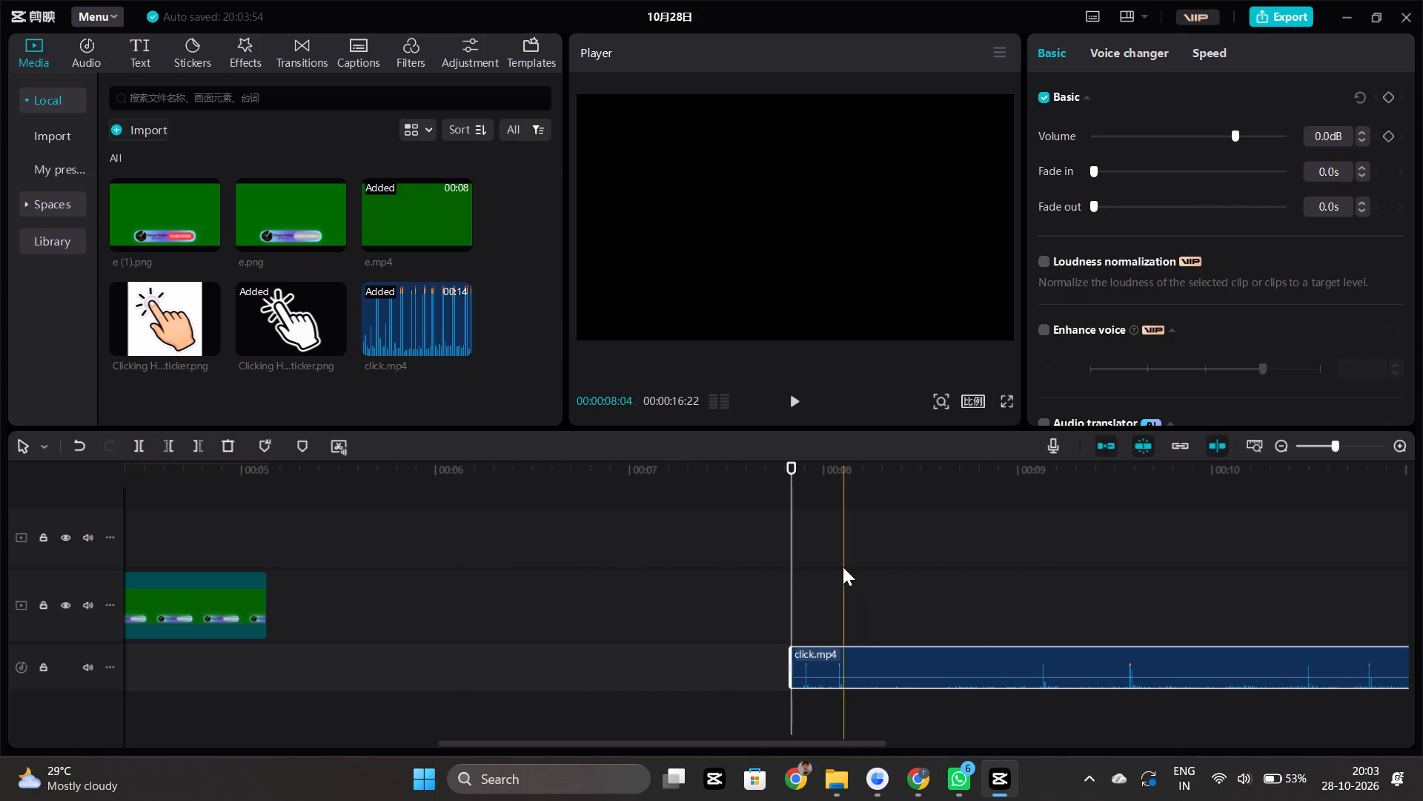
left_click(846, 571)
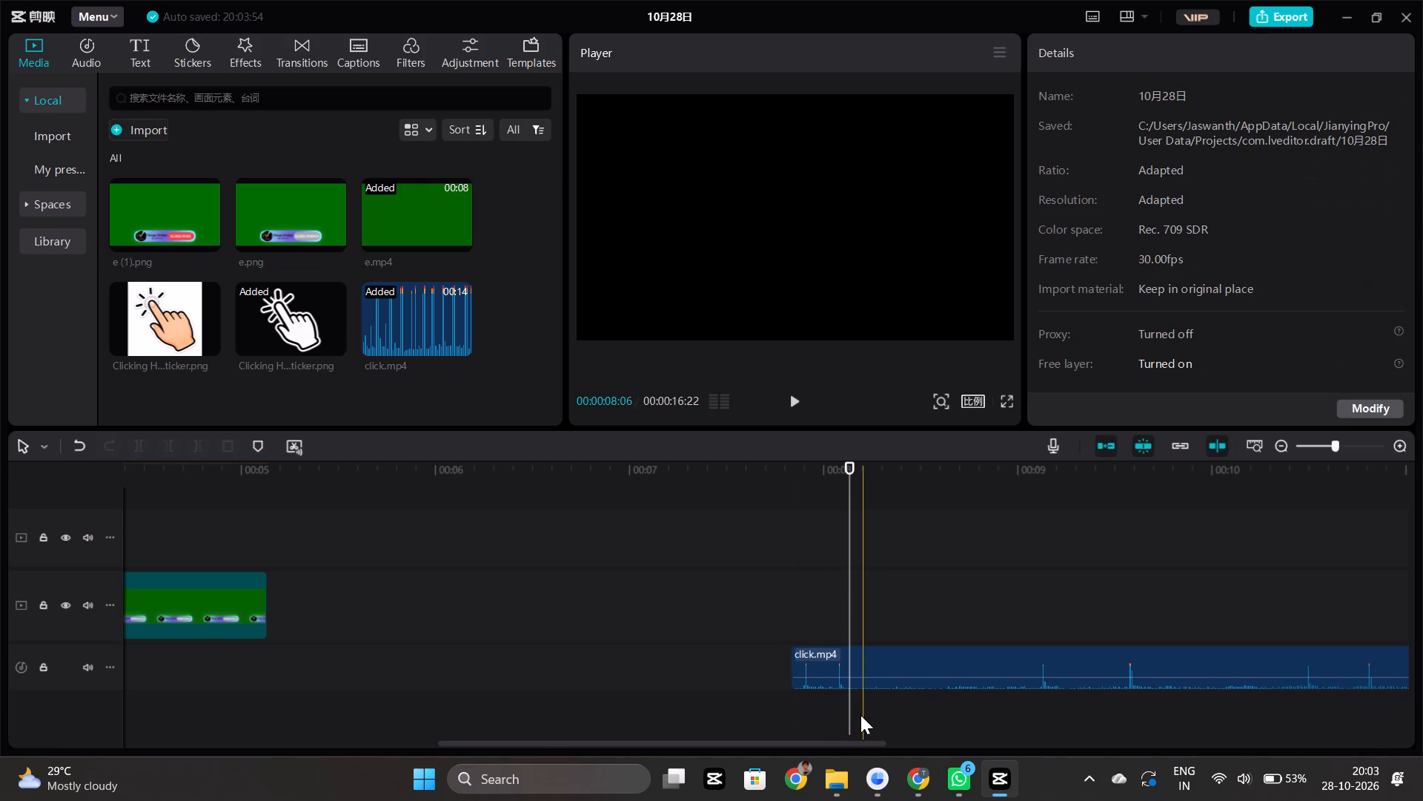
left_click(856, 665)
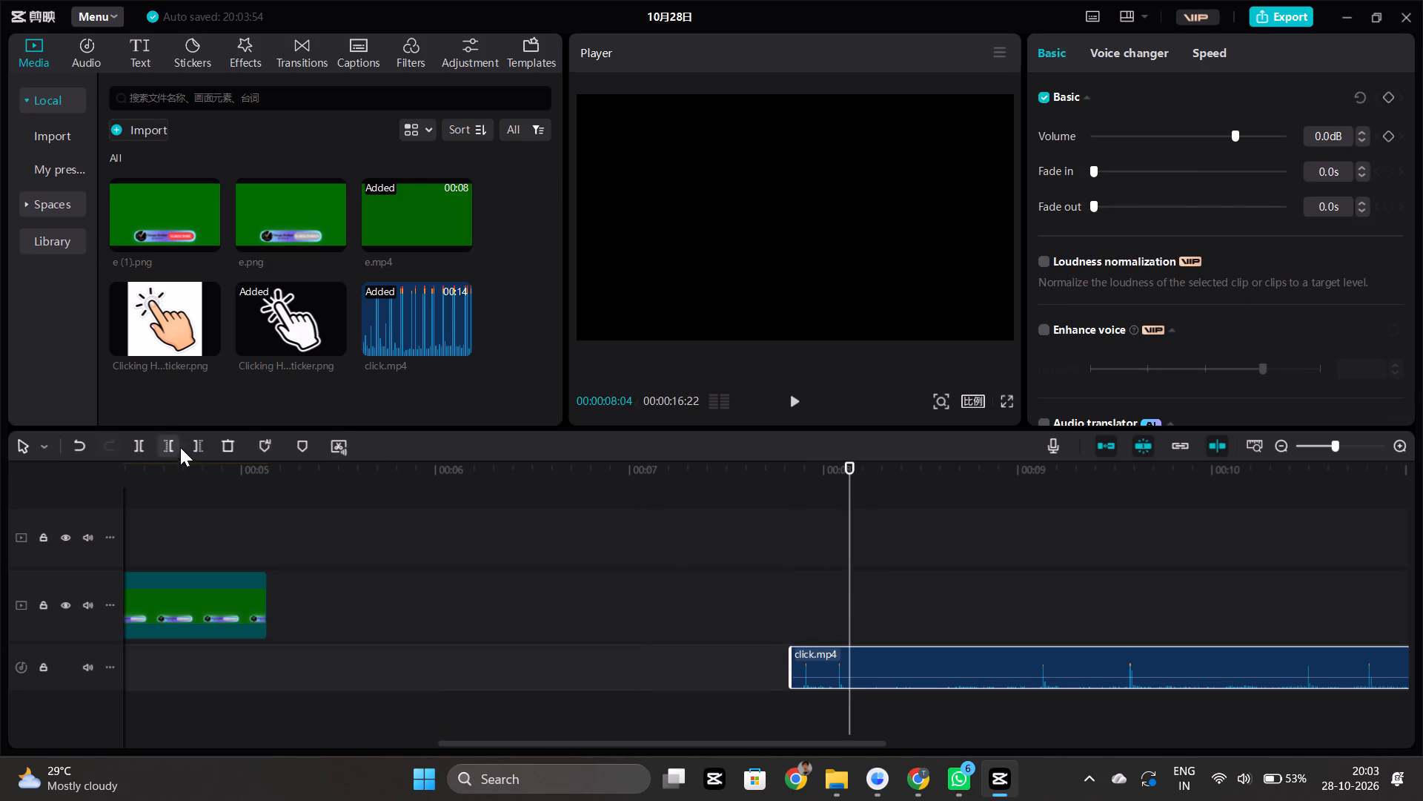
left_click(190, 446)
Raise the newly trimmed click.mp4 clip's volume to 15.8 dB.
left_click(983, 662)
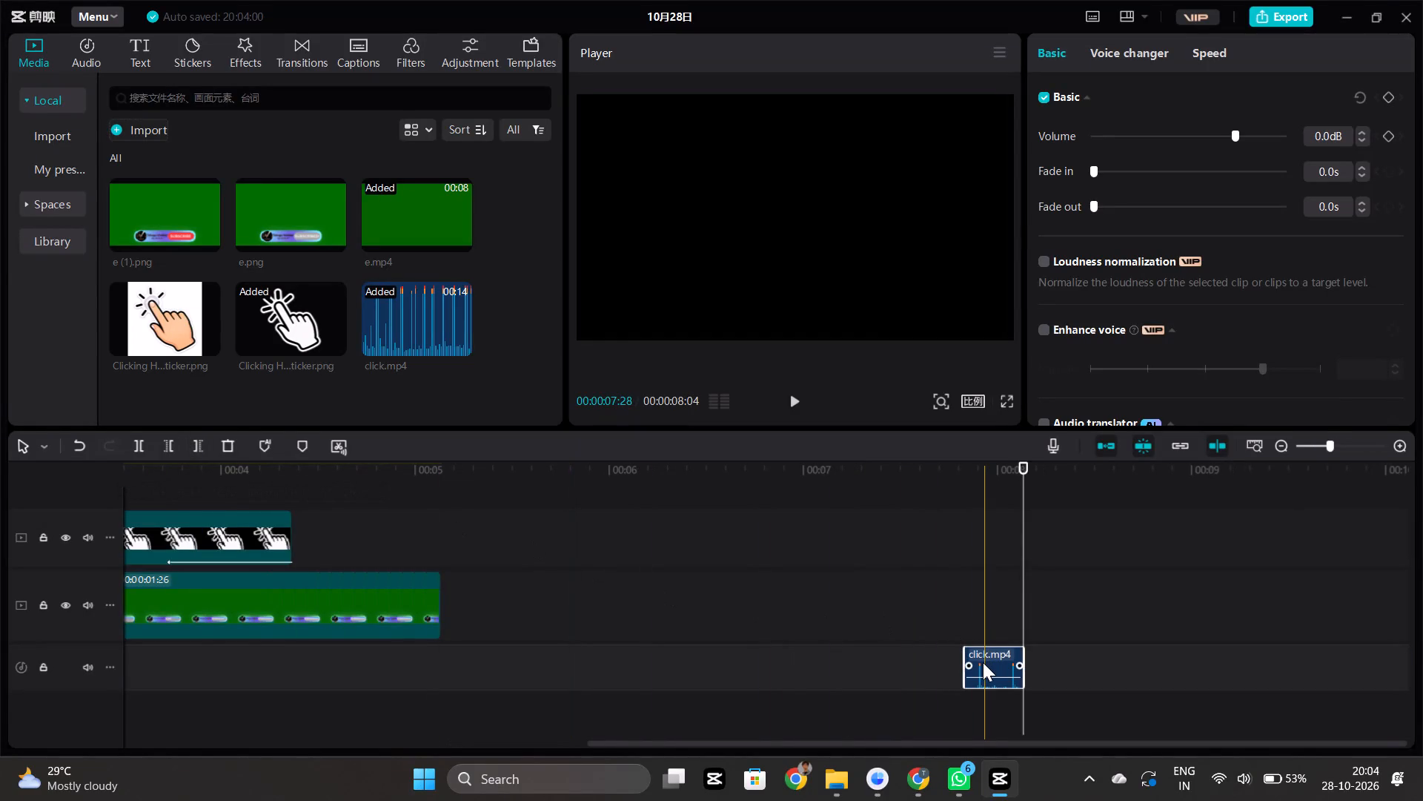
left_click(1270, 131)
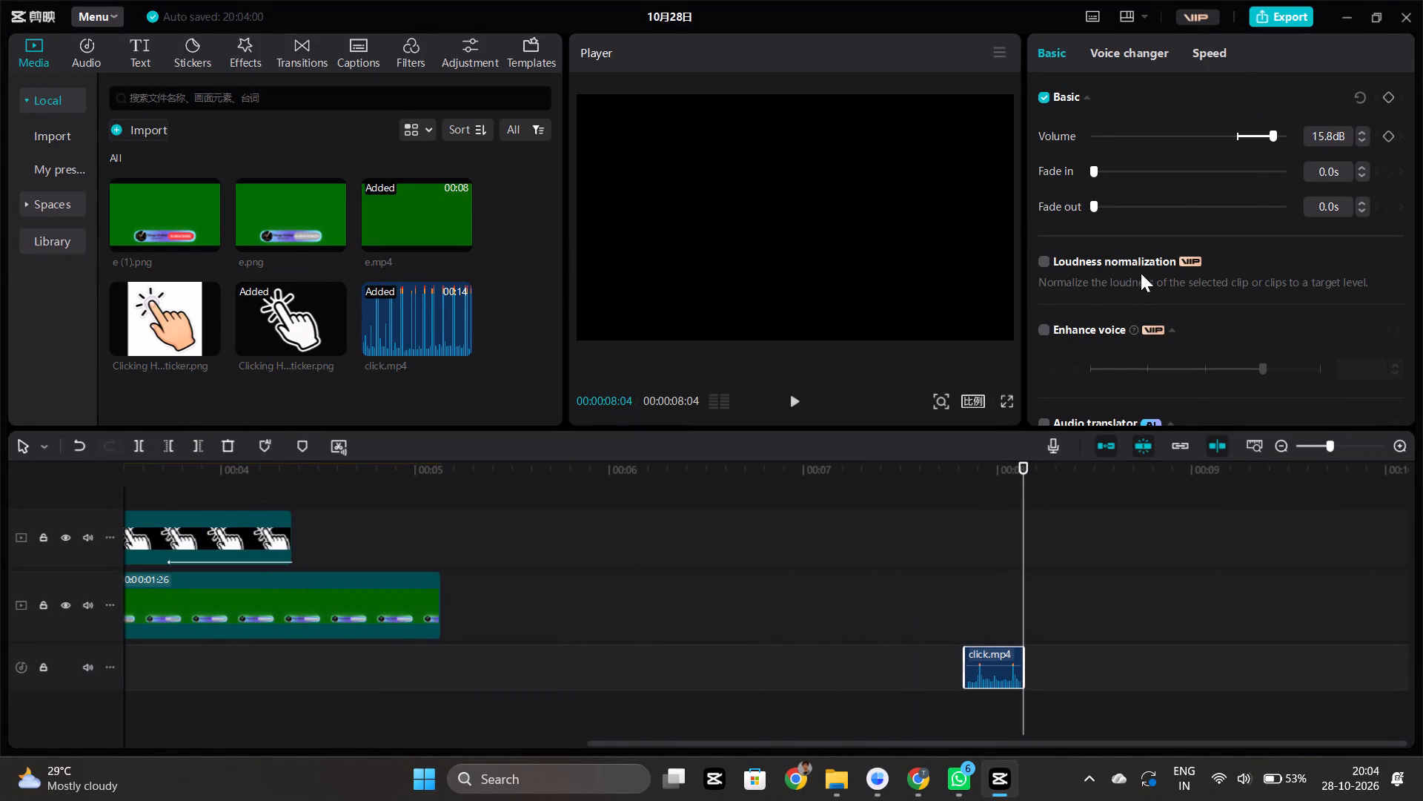
Turn on Reduce noise for the newly trimmed click.mp4 clip and play it back.
scroll(1138, 275, "down", 1)
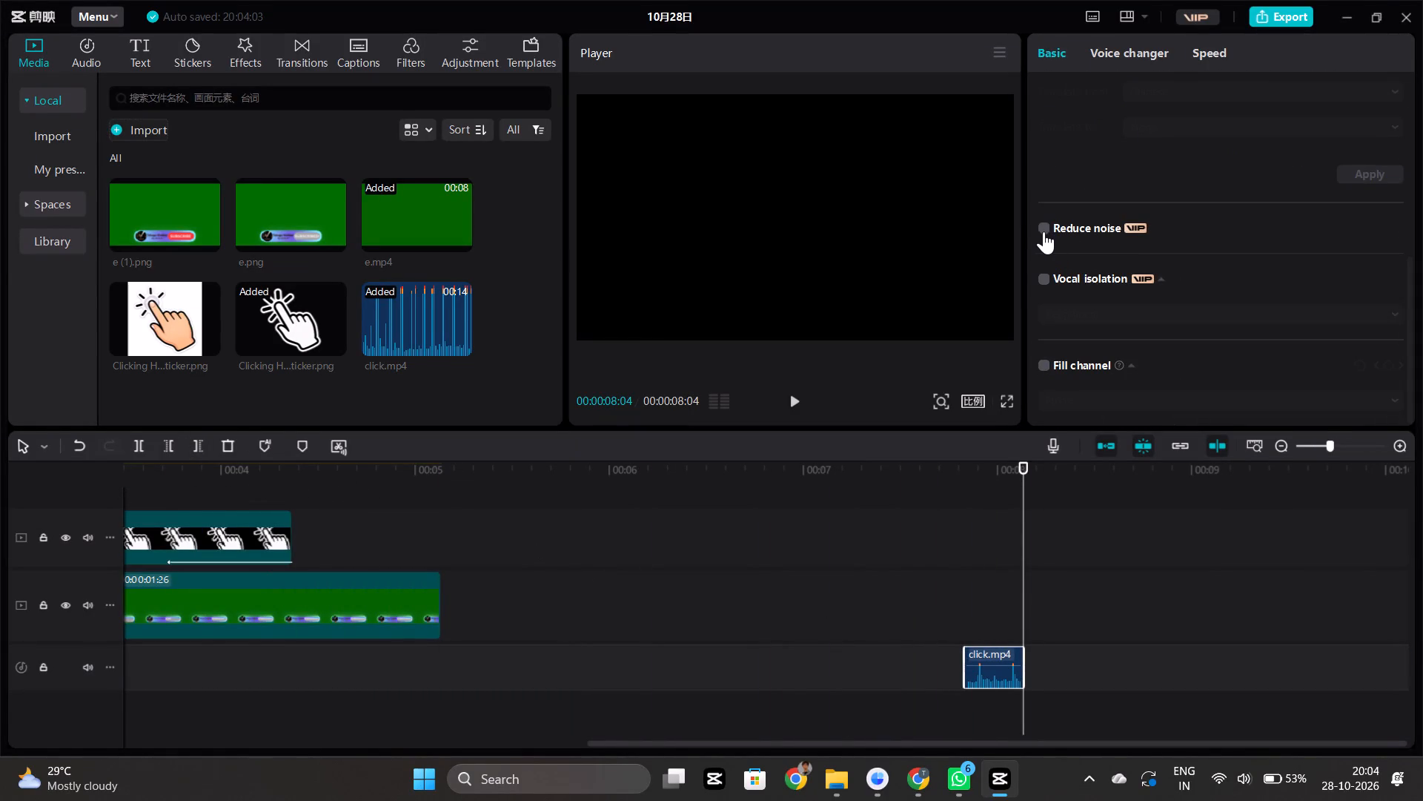
left_click(1042, 231)
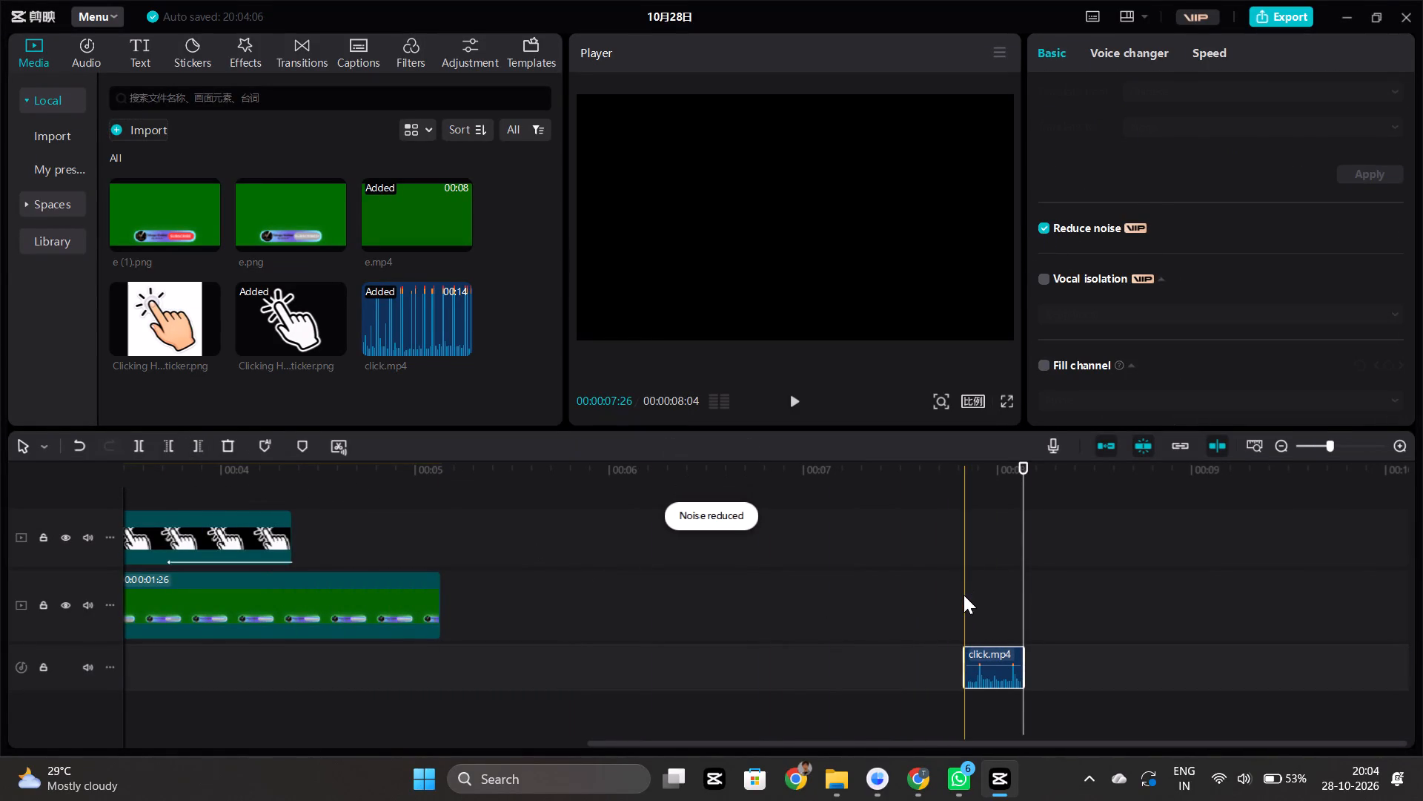
left_click(963, 595)
key("space")
left_click(963, 595)
key("space")
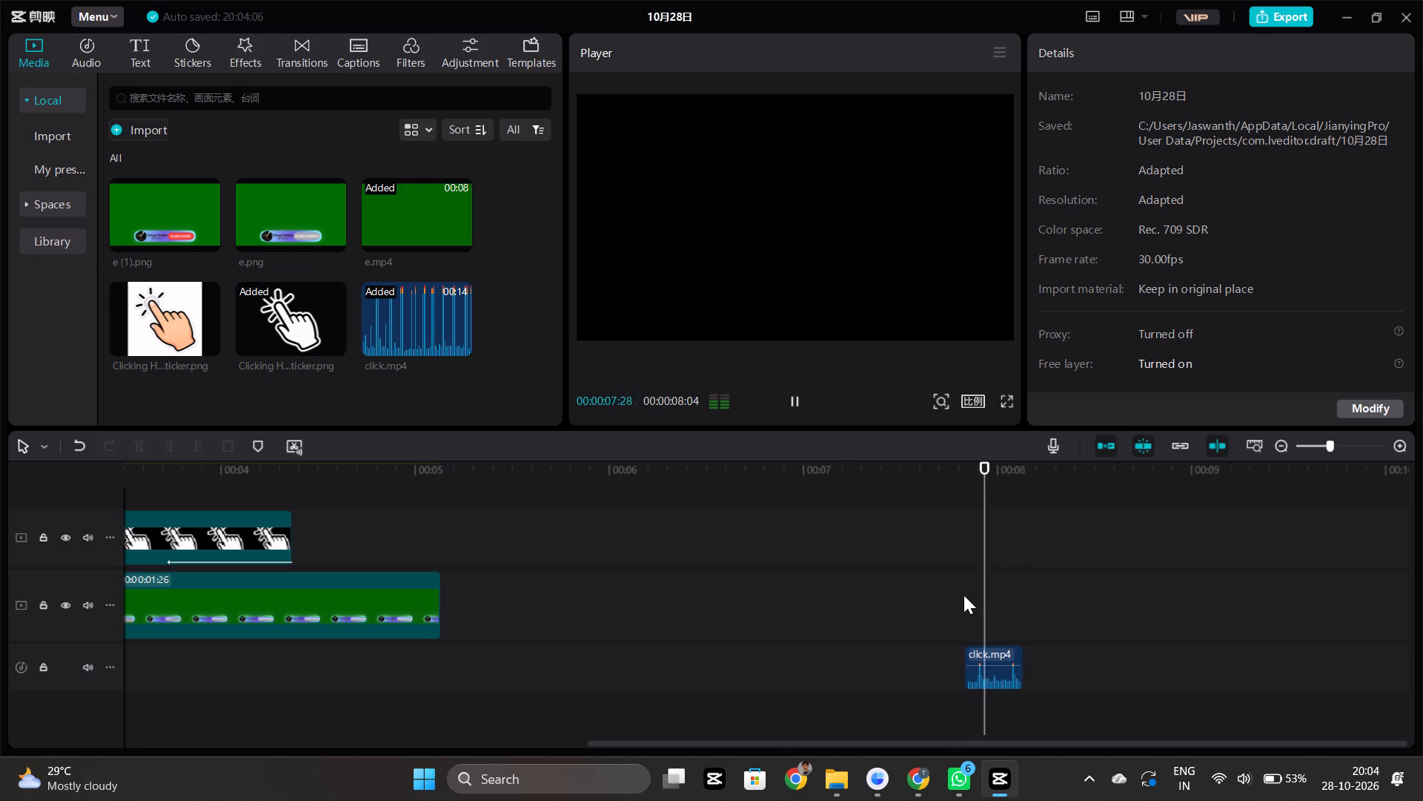
Set the click.mp4 clip's volume to 0.0 dB and listen to it again.
left_click(1002, 669)
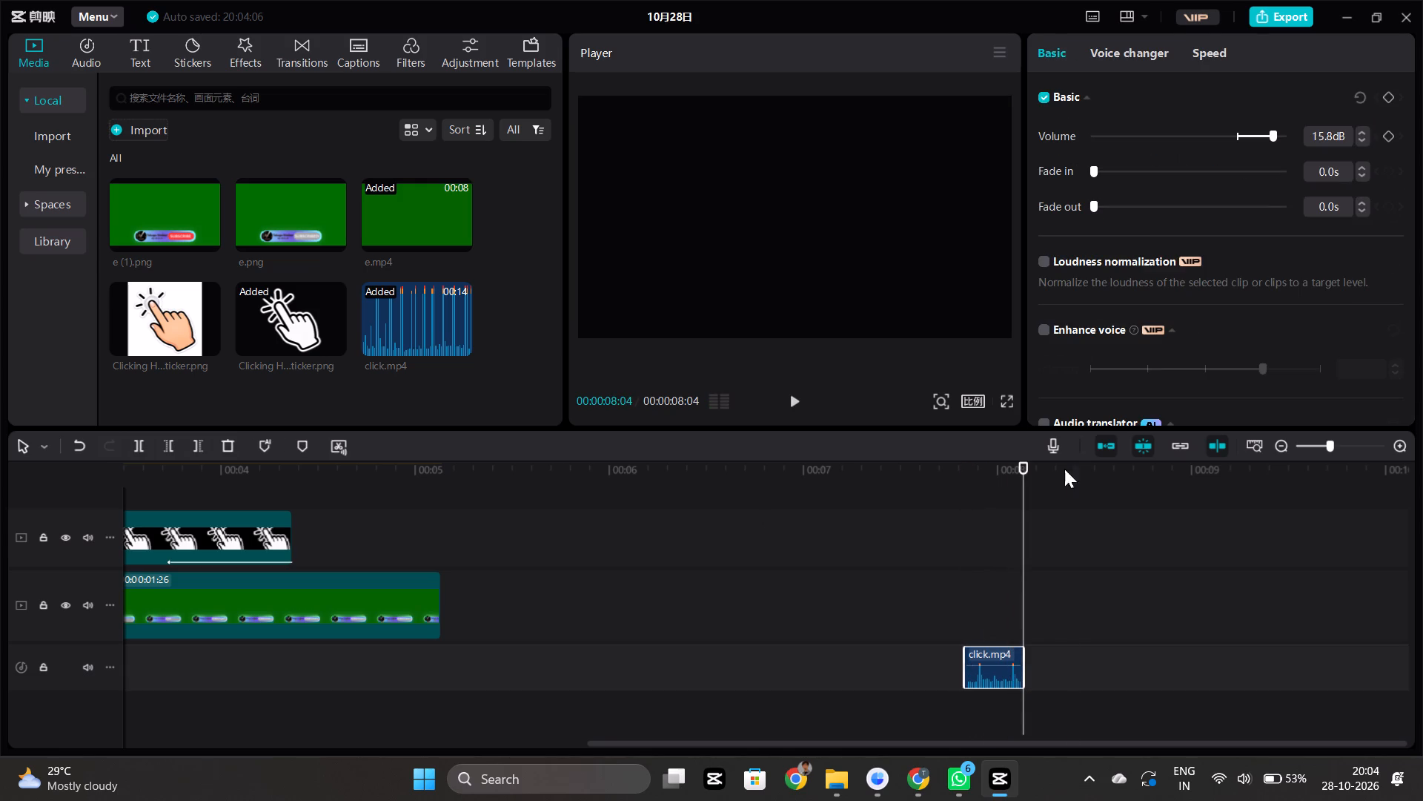
left_click(1238, 133)
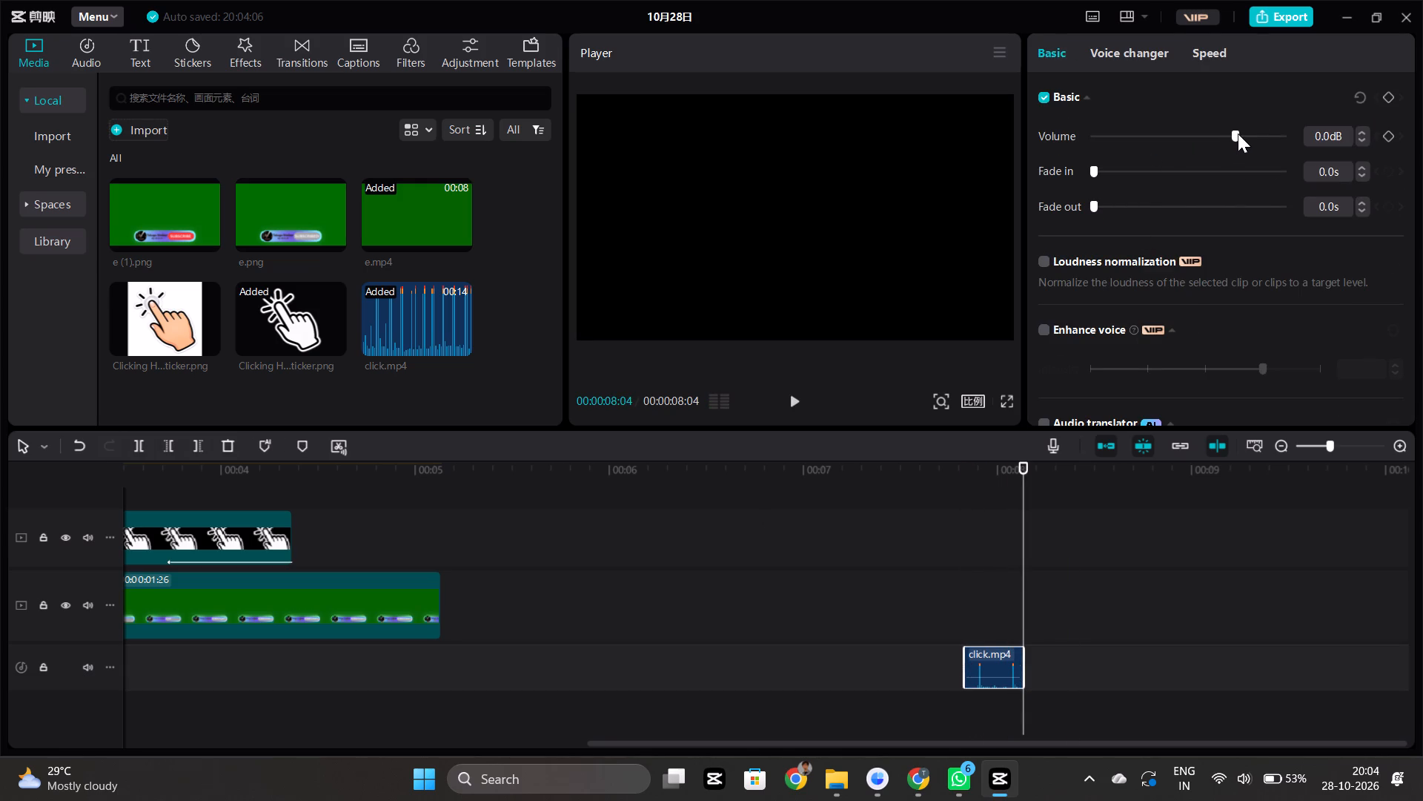
left_click(976, 613)
key("space")
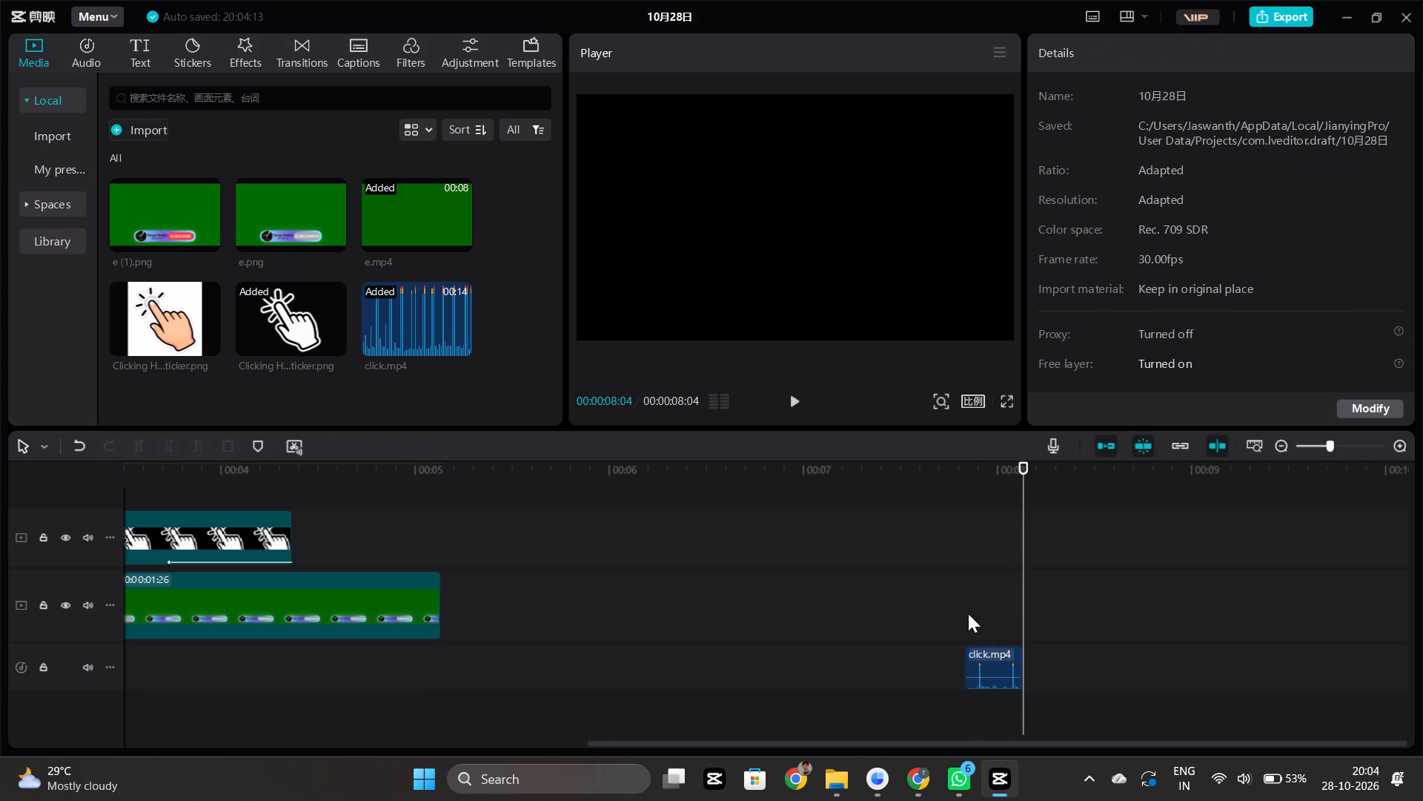
left_click(956, 615)
key("space")
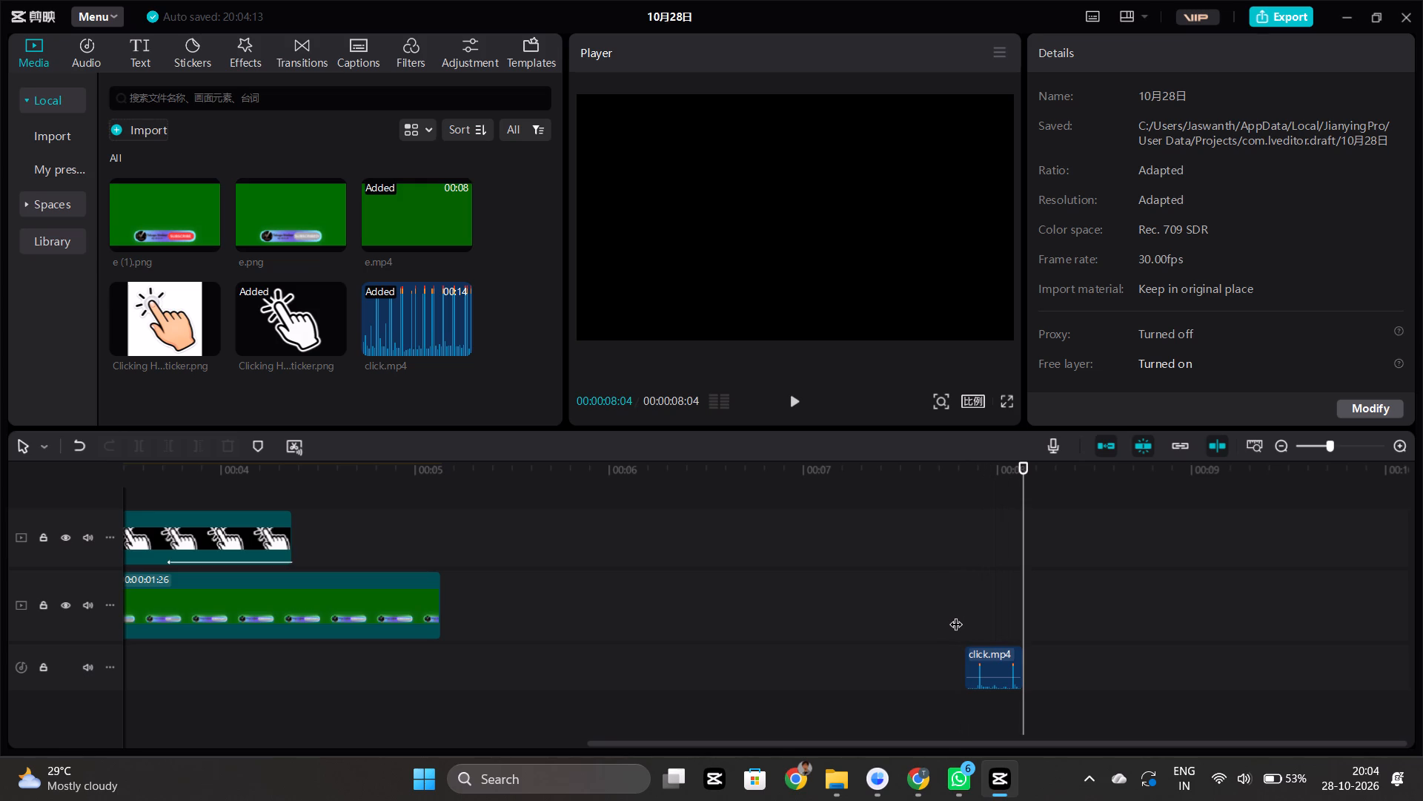
left_click(956, 615)
key("space")
Move the click.mp4 clip along the audio track to start at about 00:00:03:03, beneath the hand sticker.
scroll(956, 615, "right", 1)
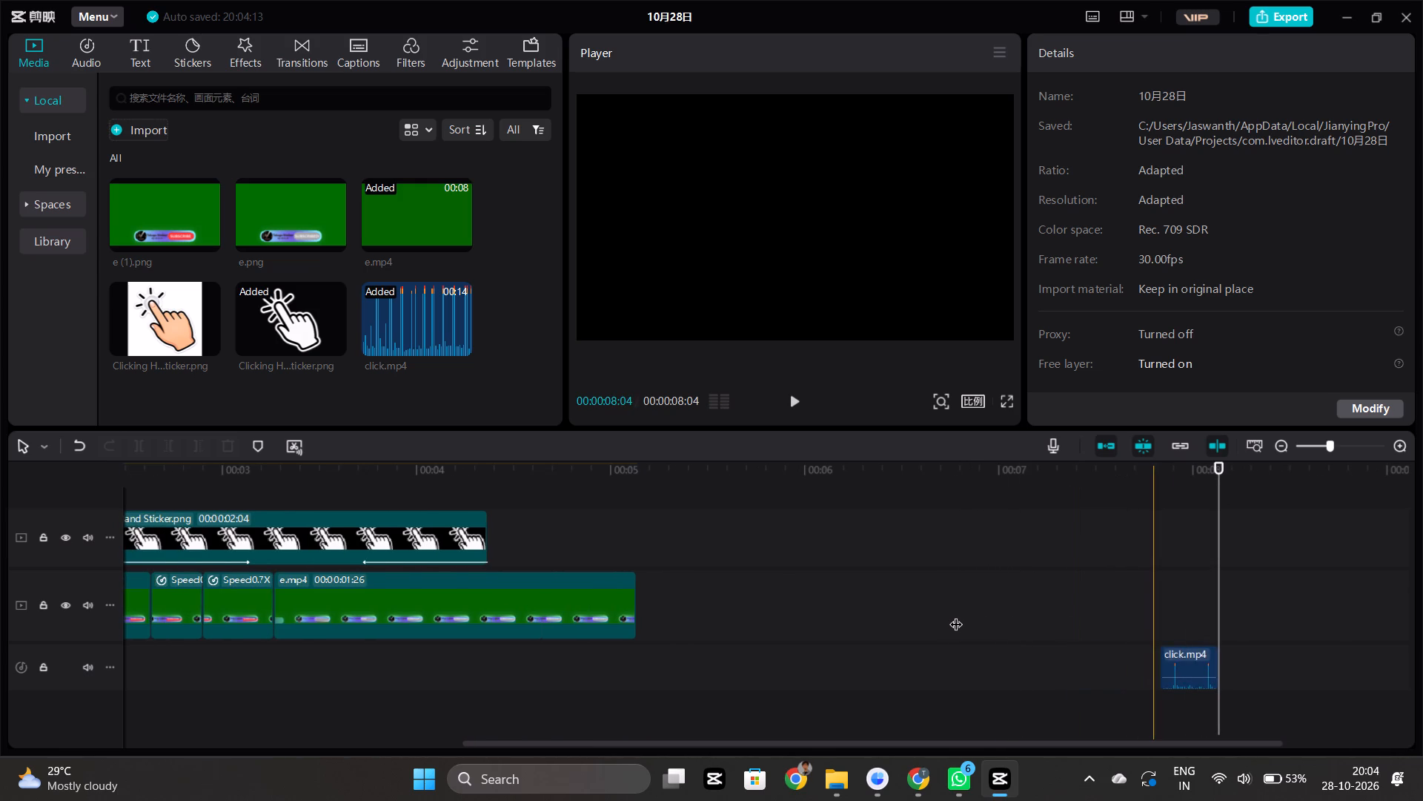
left_click_drag(1183, 662, 262, 675)
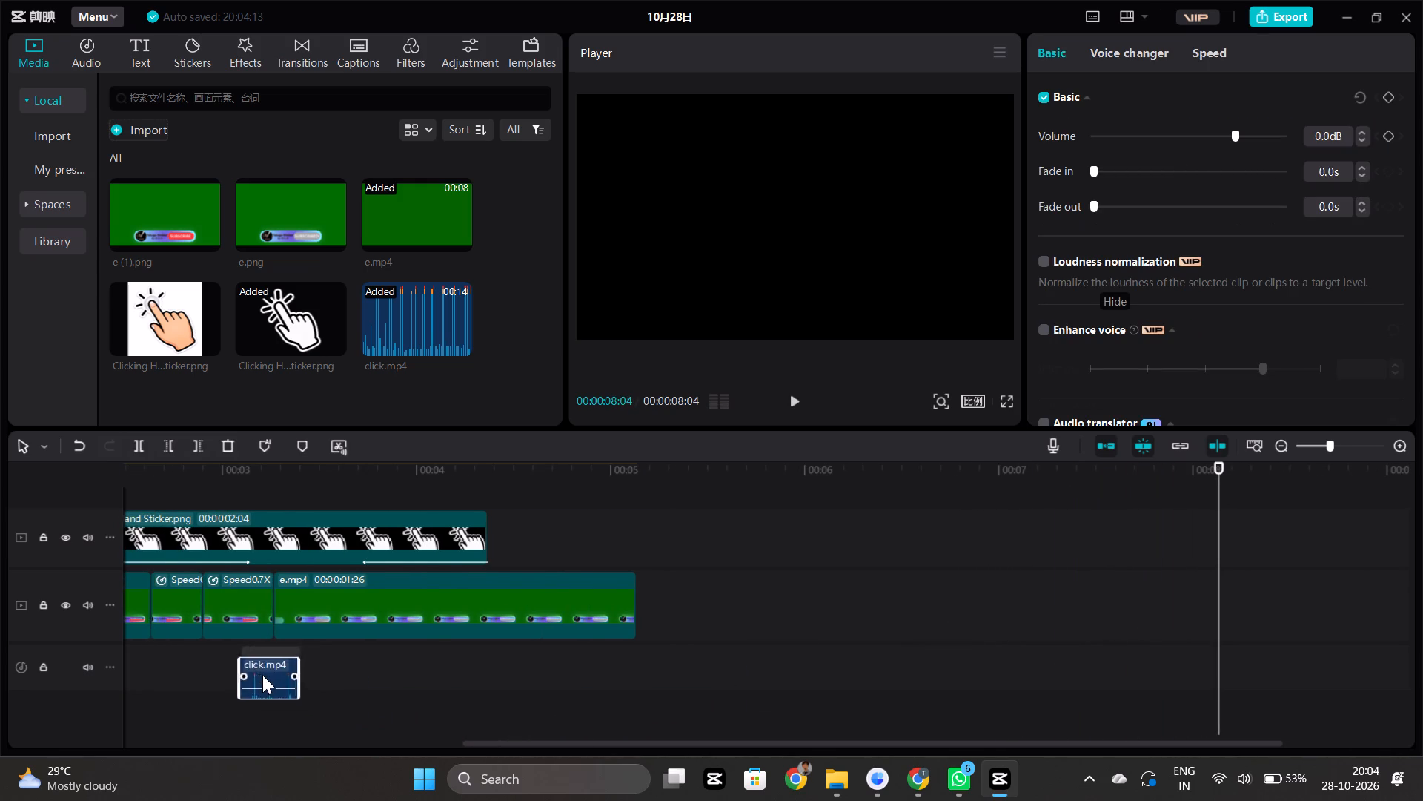
Play back the timeline around the hand sticker's tap and step frame by frame from the start of the click.mp4 clip.
scroll(262, 675, "right", 1)
left_click(676, 693)
key("space")
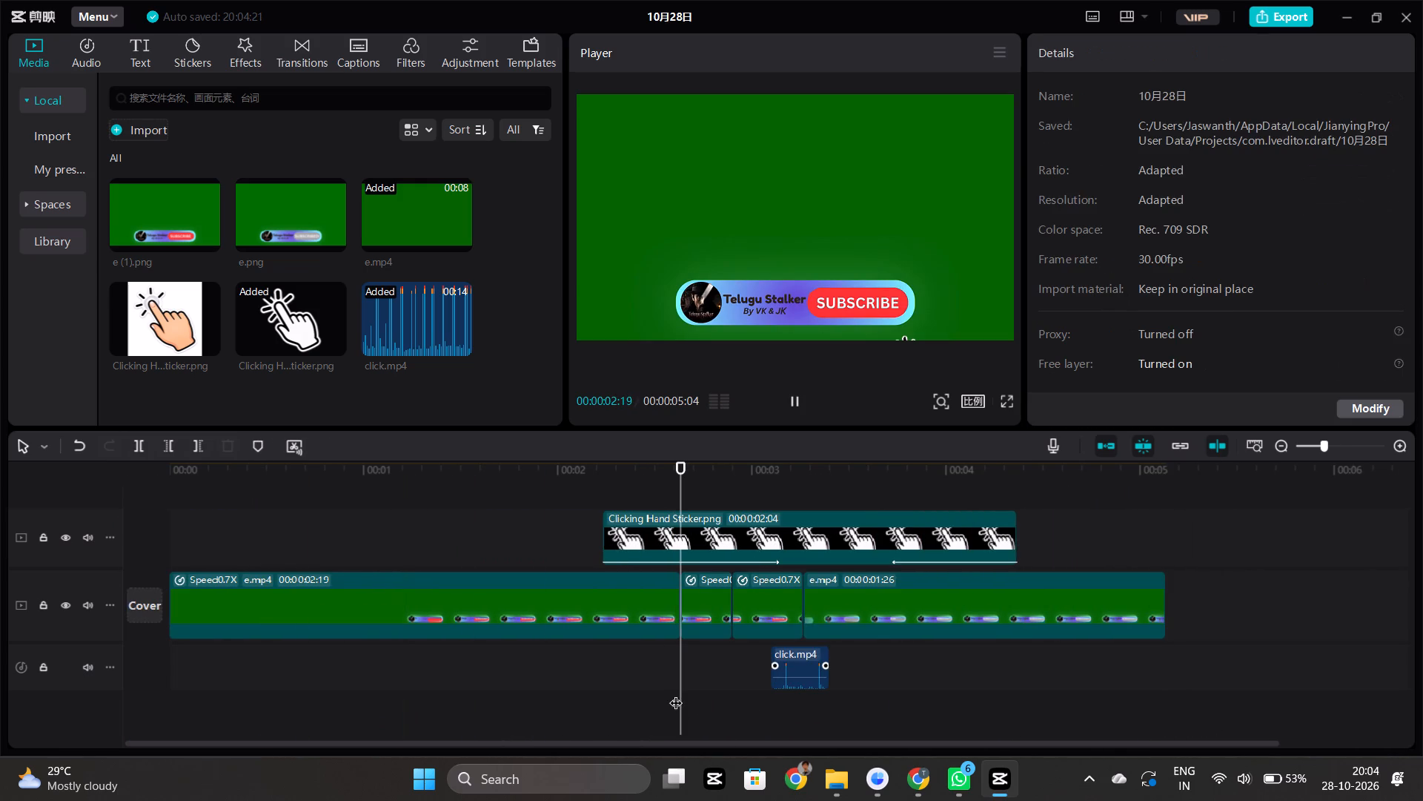
key("space")
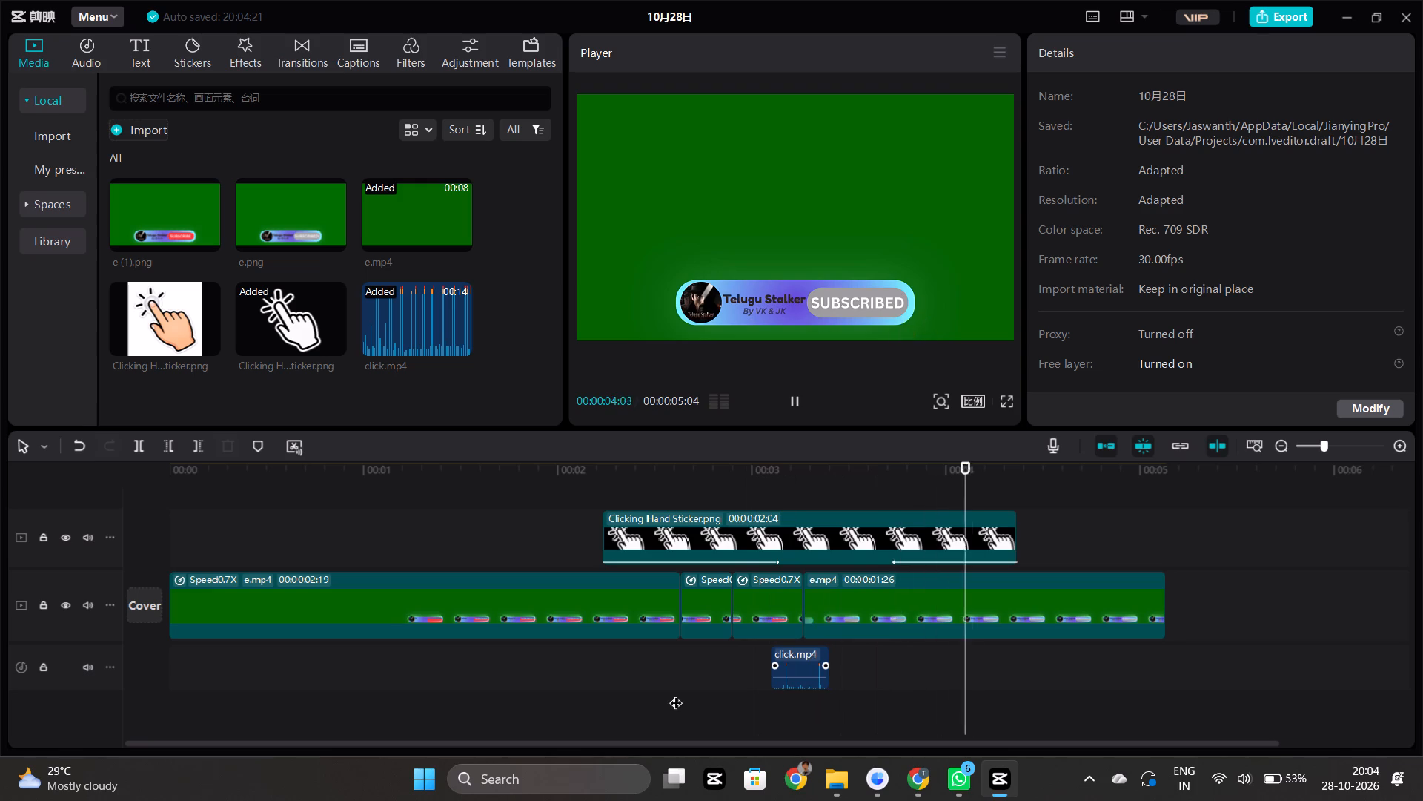
left_click(771, 673)
key("Right")
key("Right")
key("Right")
key("Right")
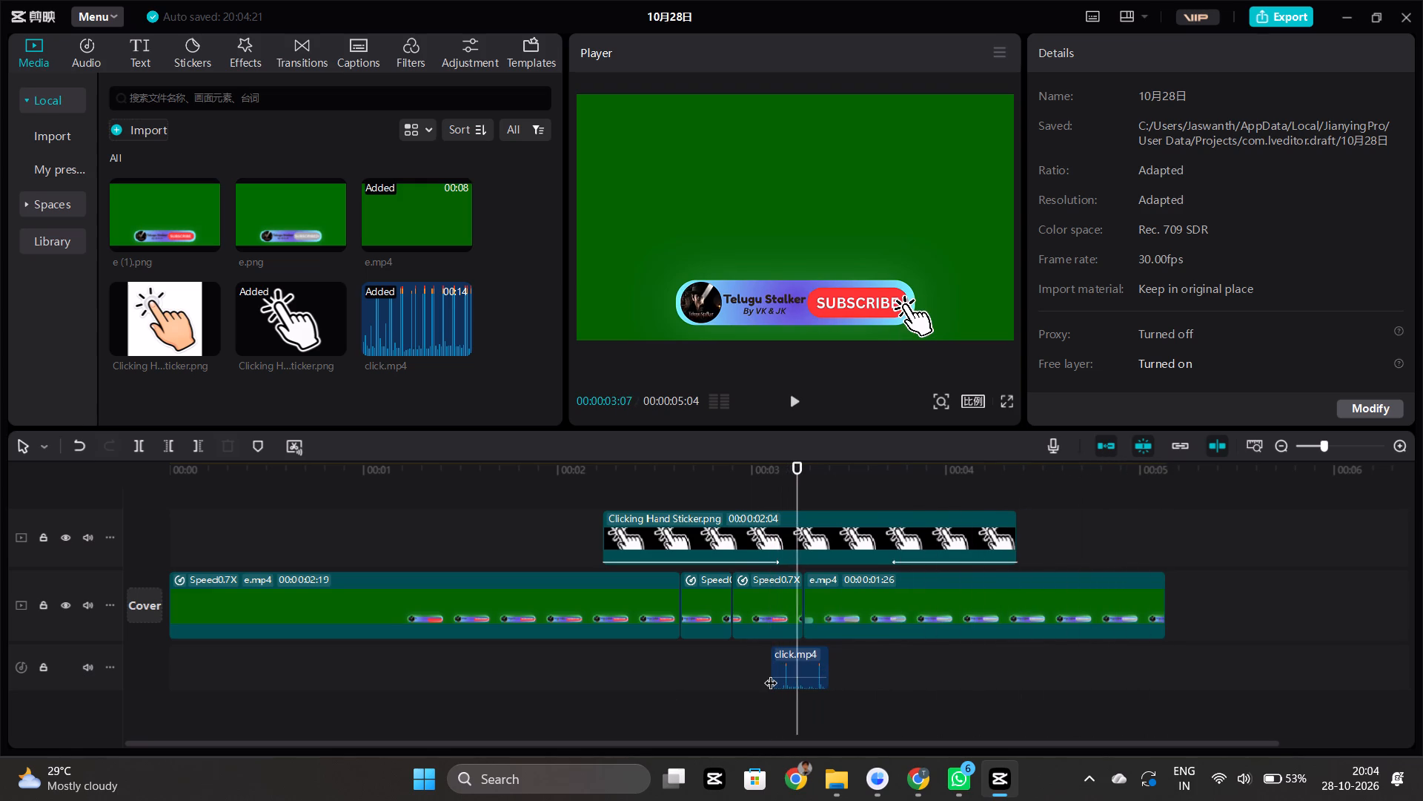
key("Right")
key("Right")
key("Right")
left_click(771, 673)
key("space")
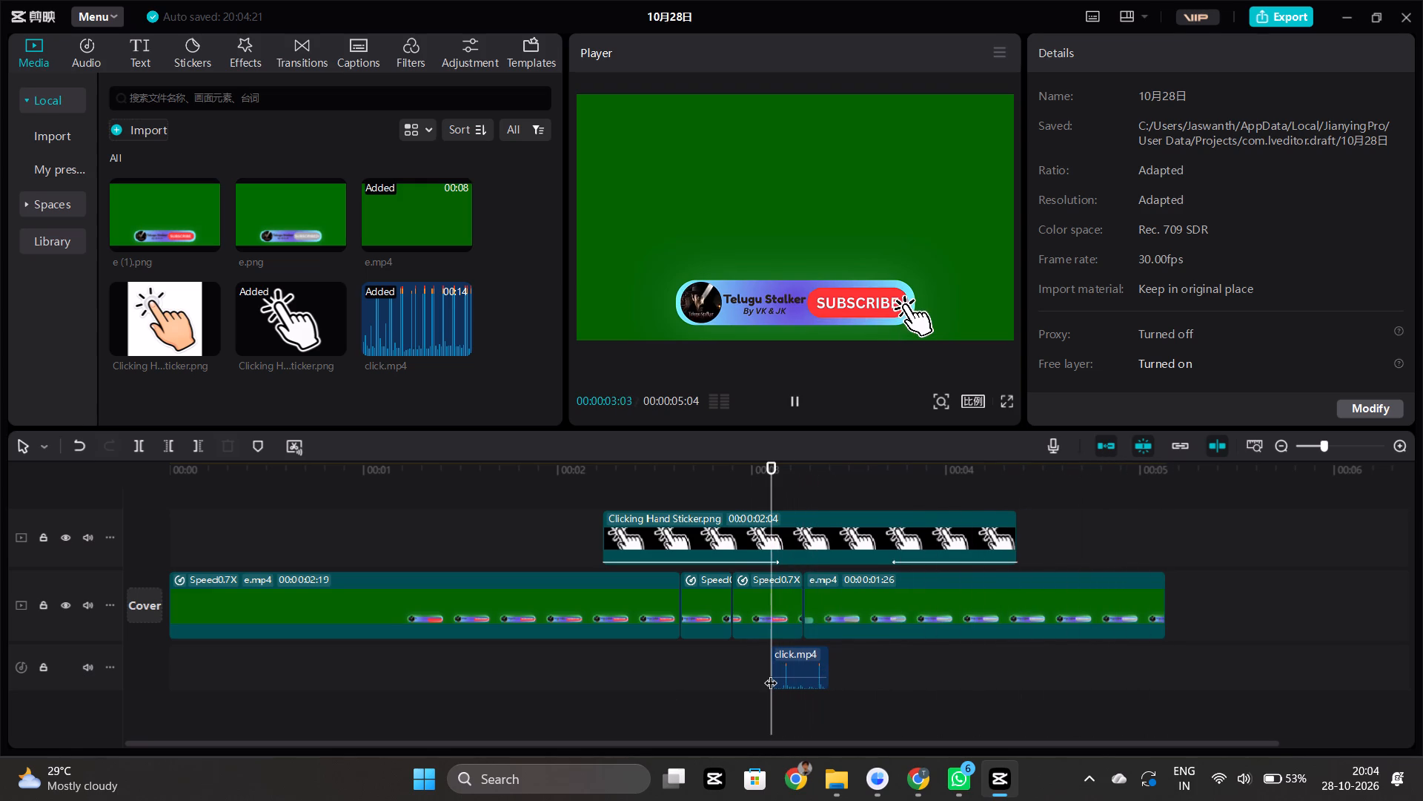
Replay the section from about 00:00:02:14 several times to check the click sound against the hand sticker's tap.
left_click(648, 671)
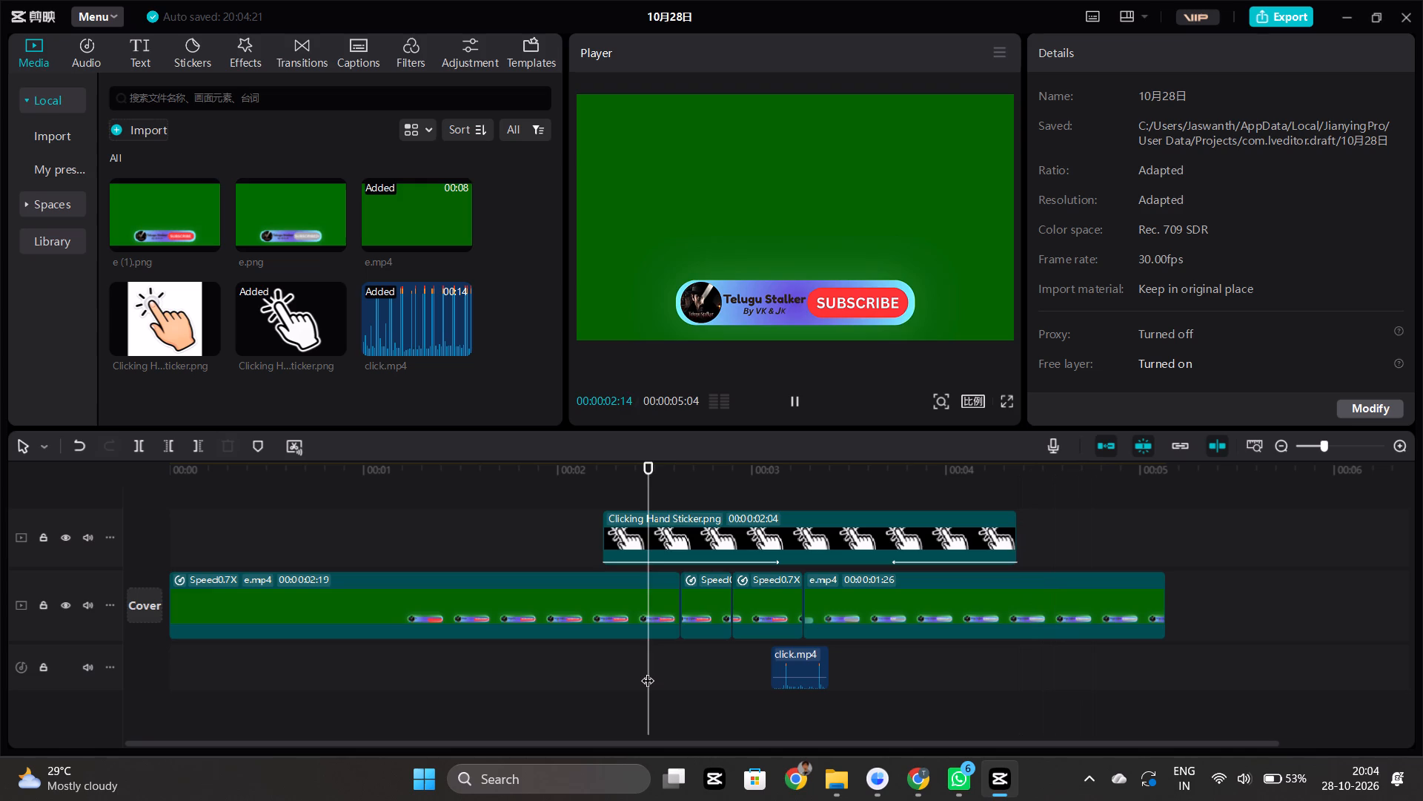
key("space")
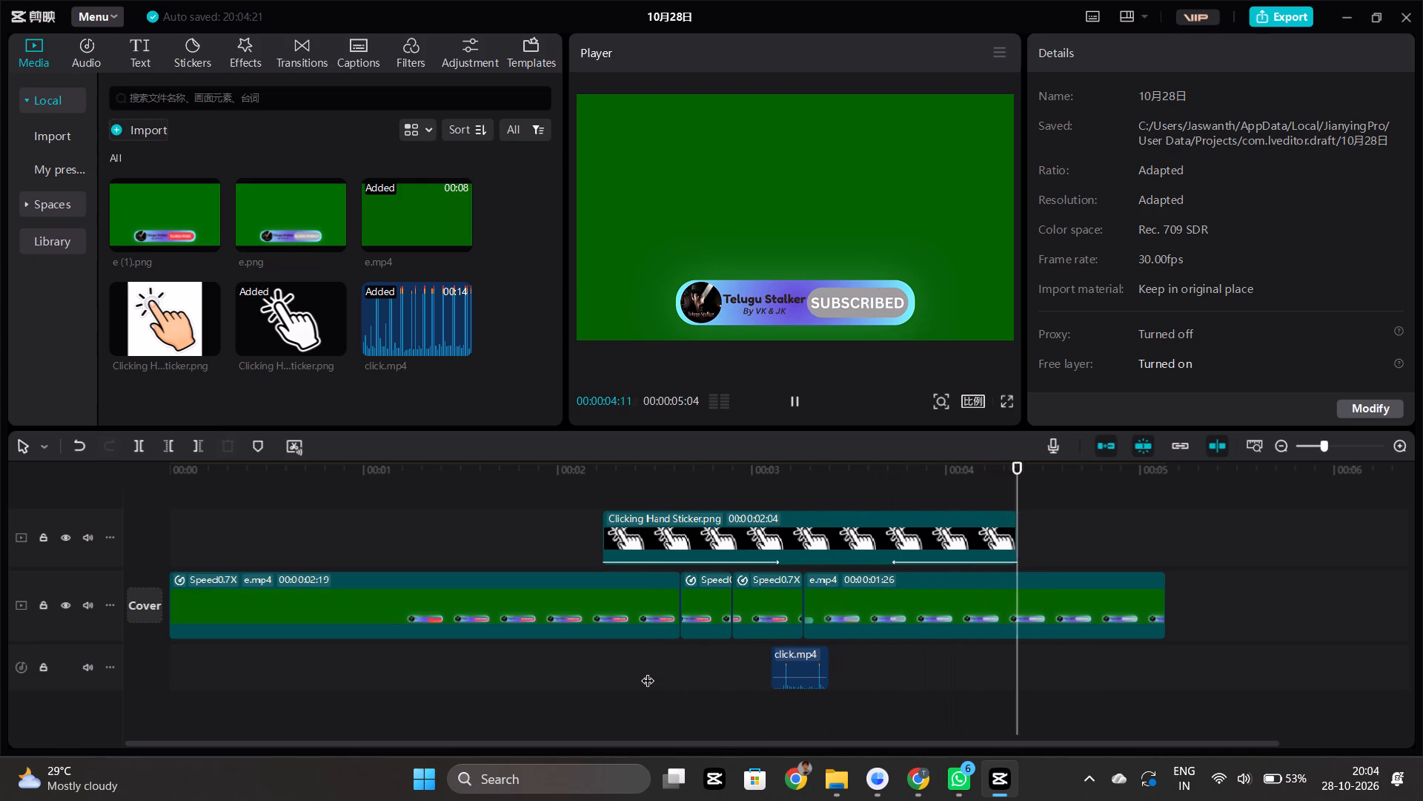
left_click(648, 671)
key("space")
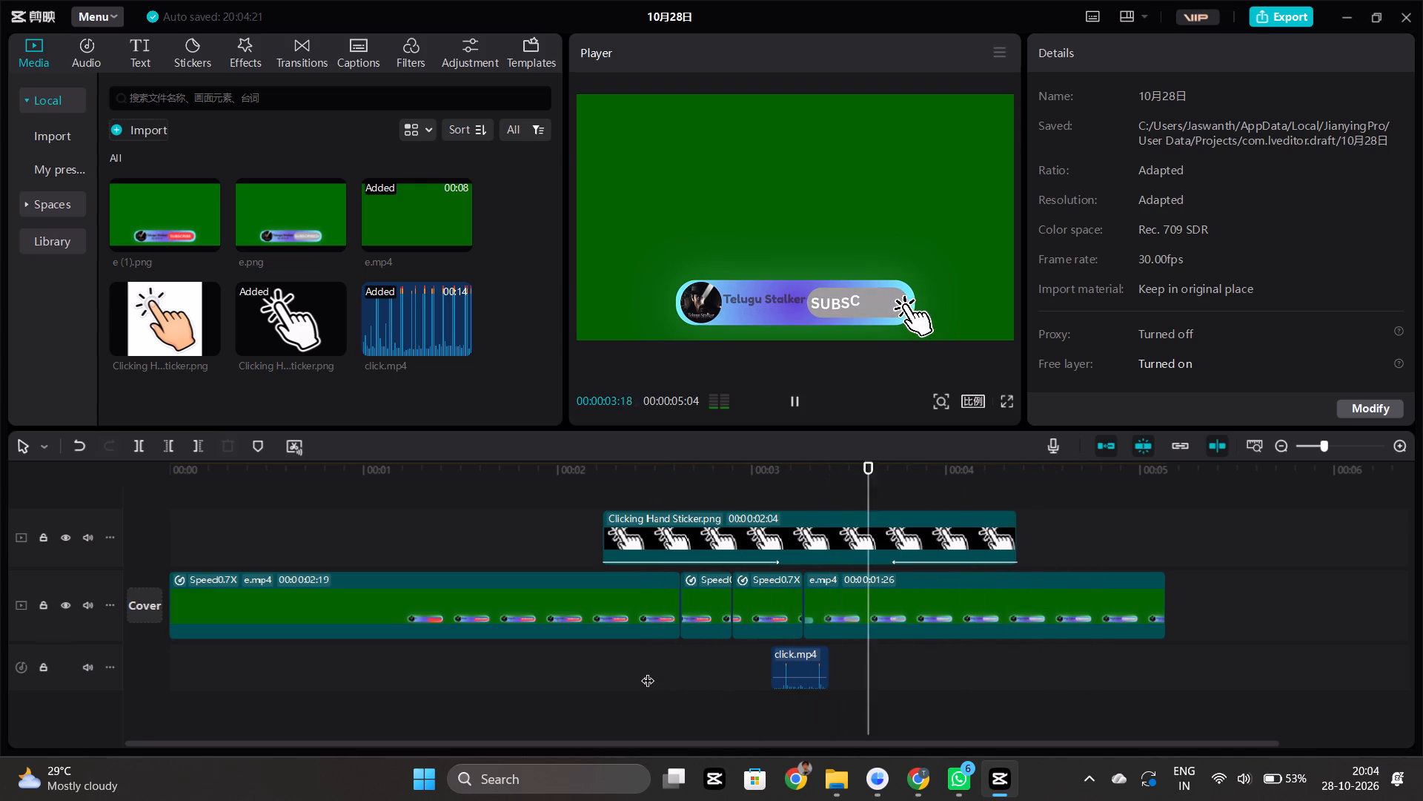
left_click(648, 671)
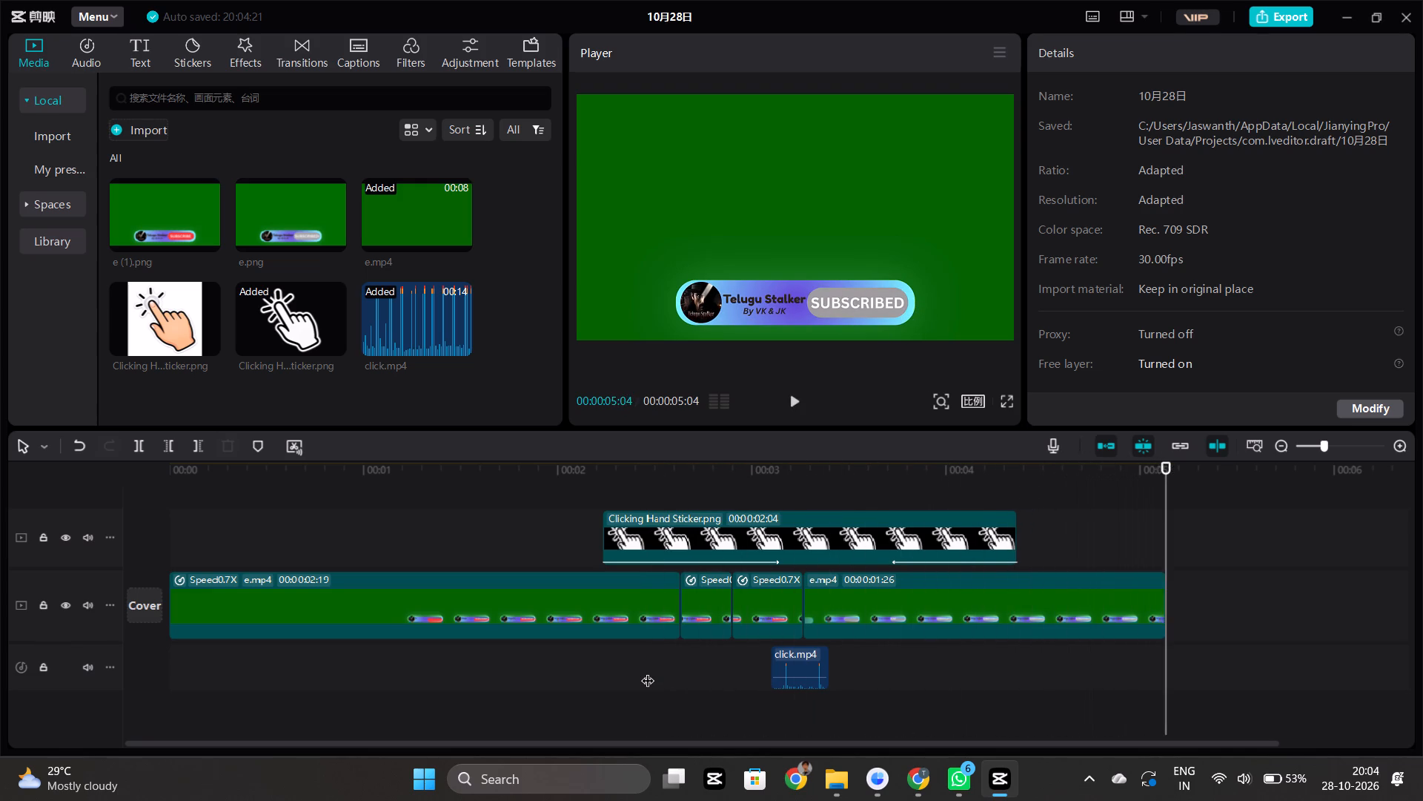
key("space")
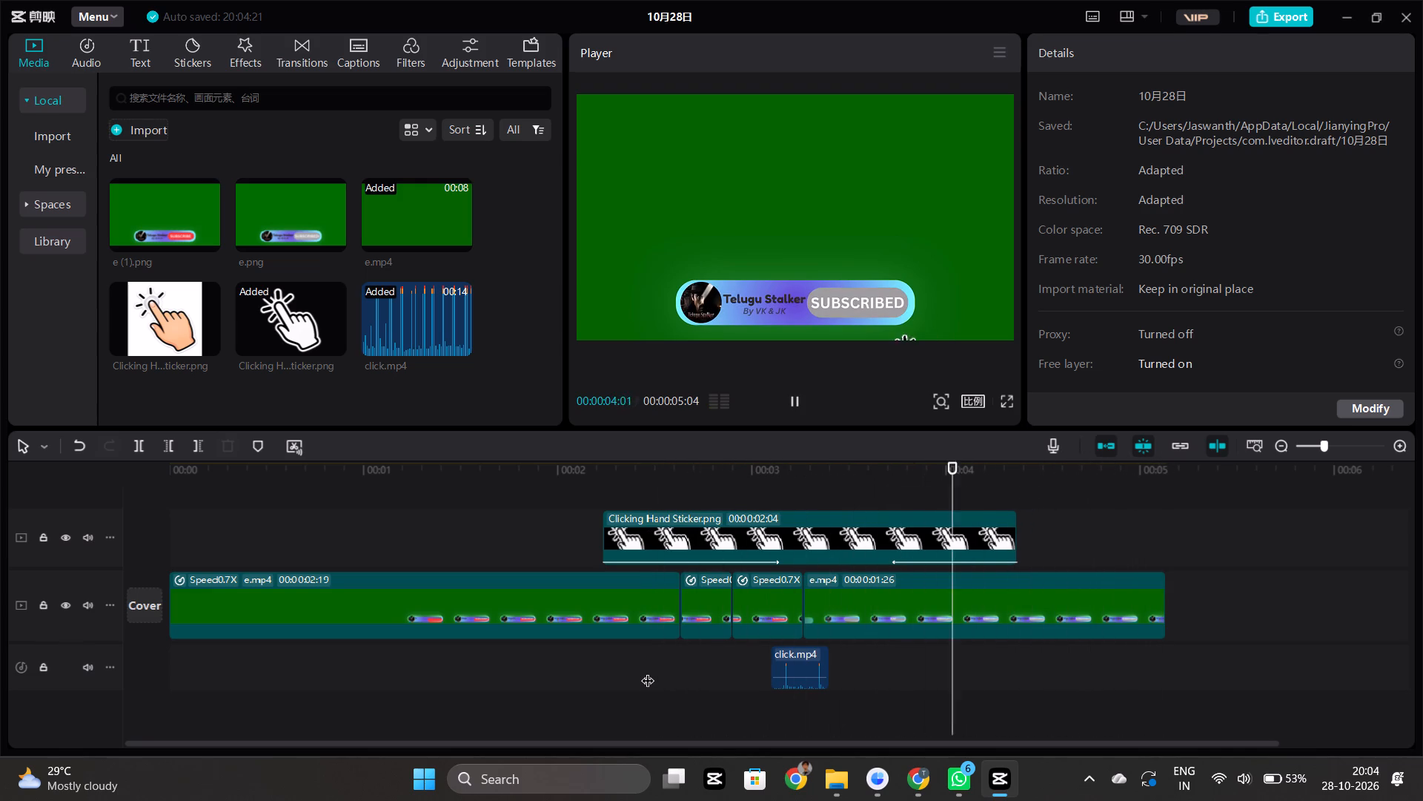
left_click(648, 671)
key("space")
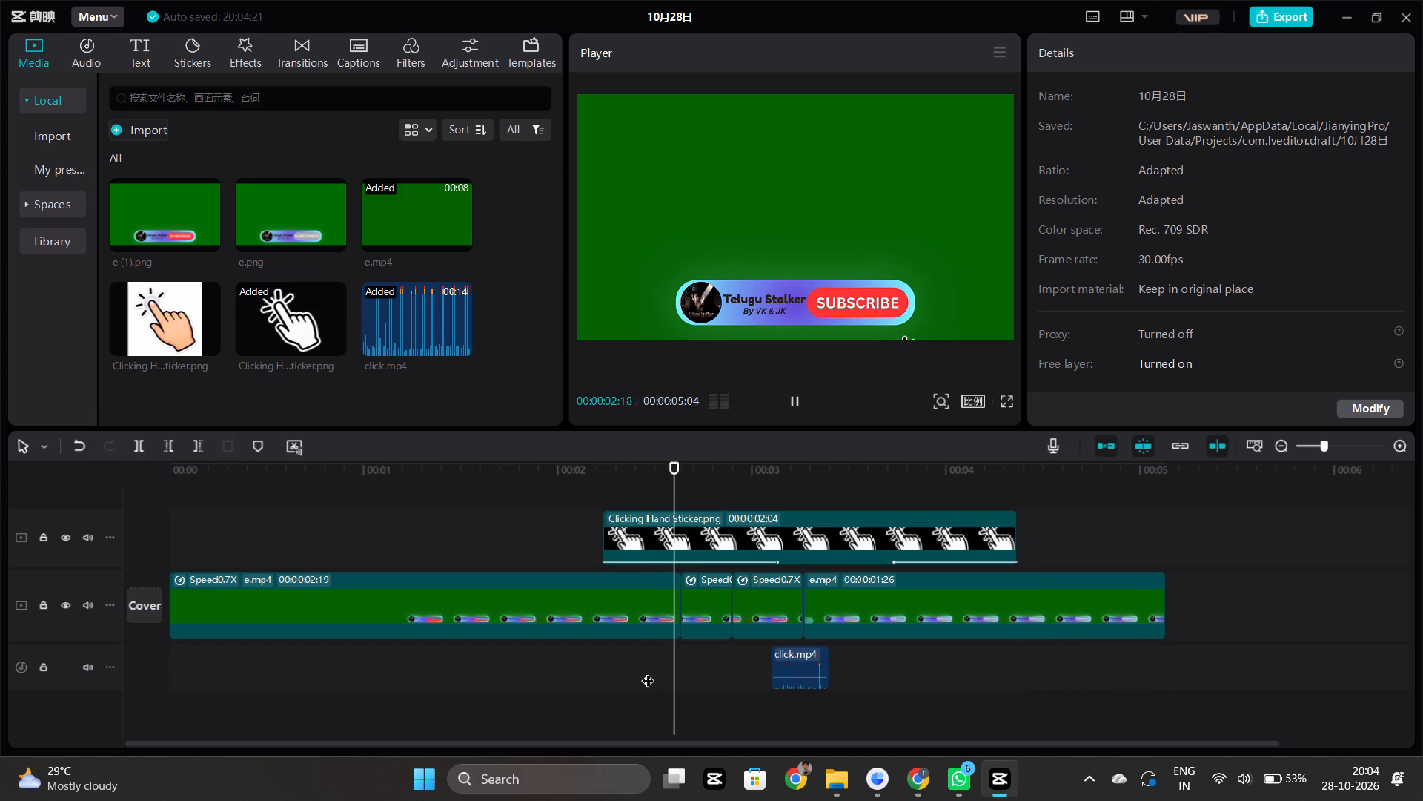
left_click(648, 671)
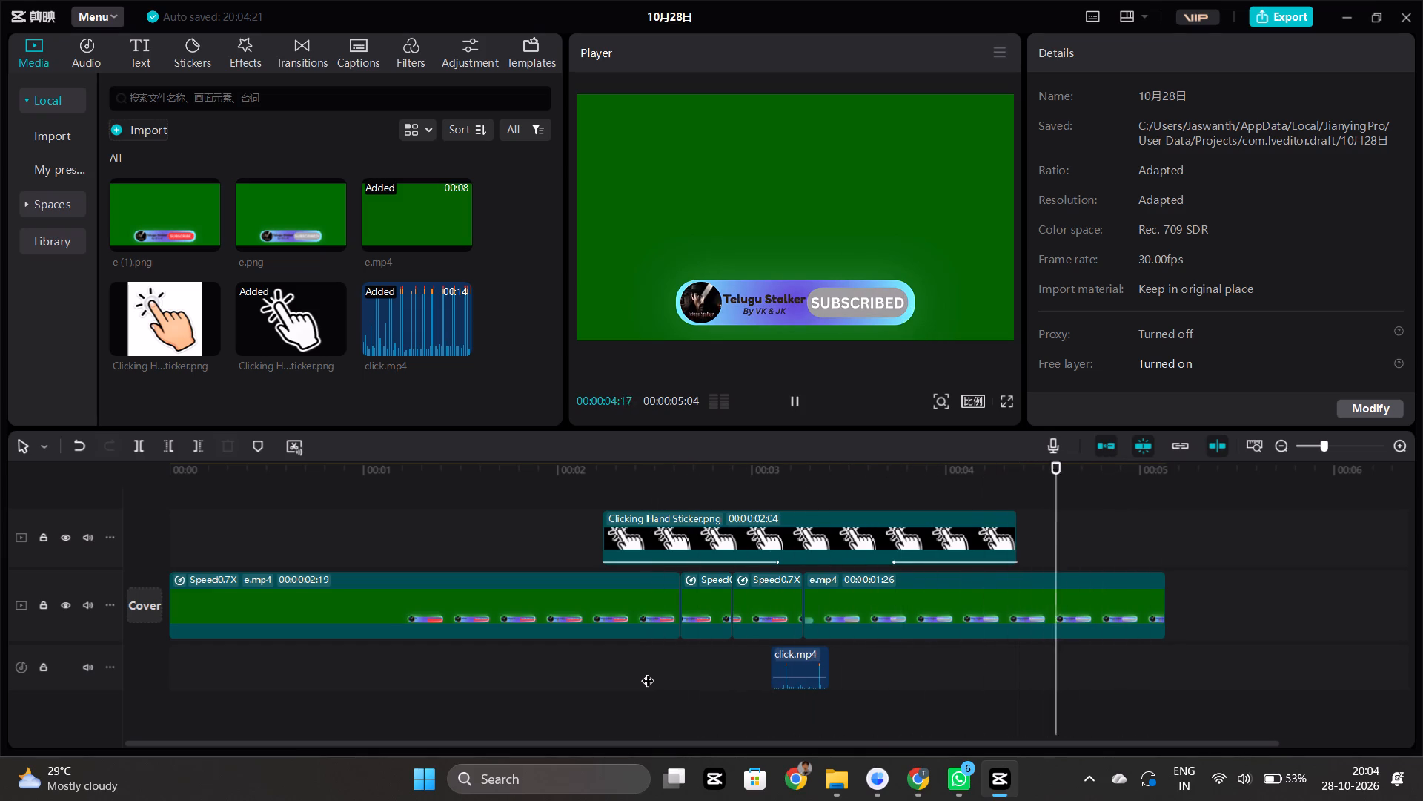
key("space")
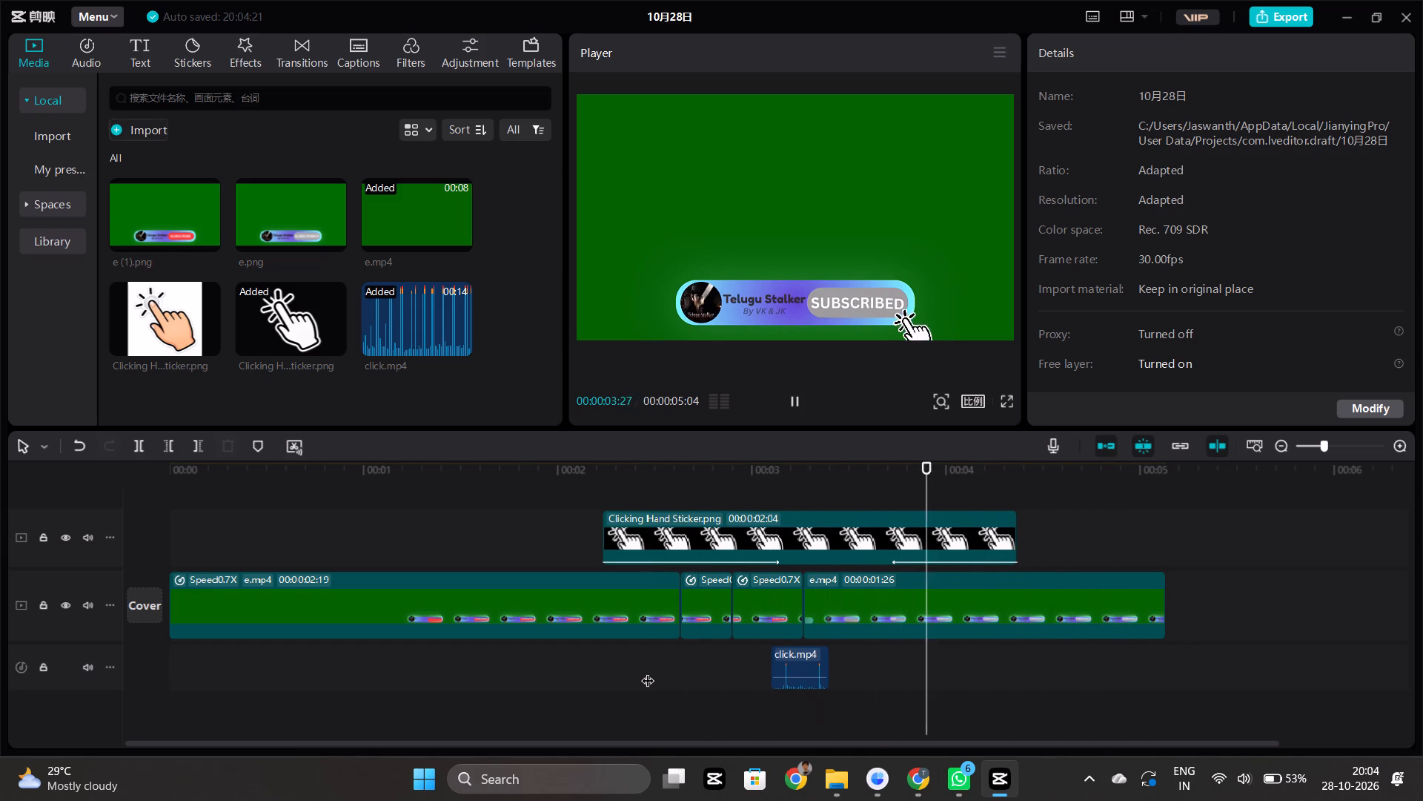
left_click(648, 671)
key("space")
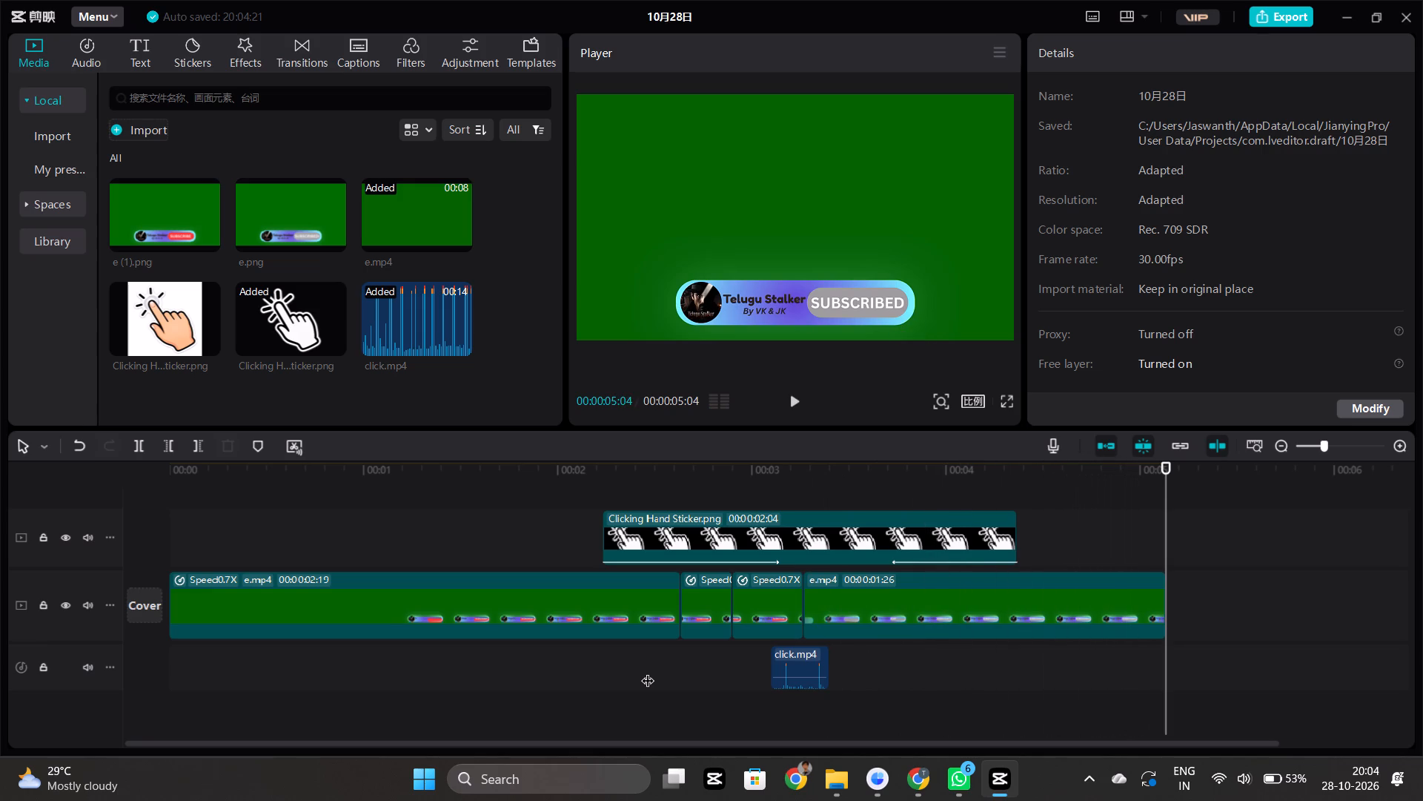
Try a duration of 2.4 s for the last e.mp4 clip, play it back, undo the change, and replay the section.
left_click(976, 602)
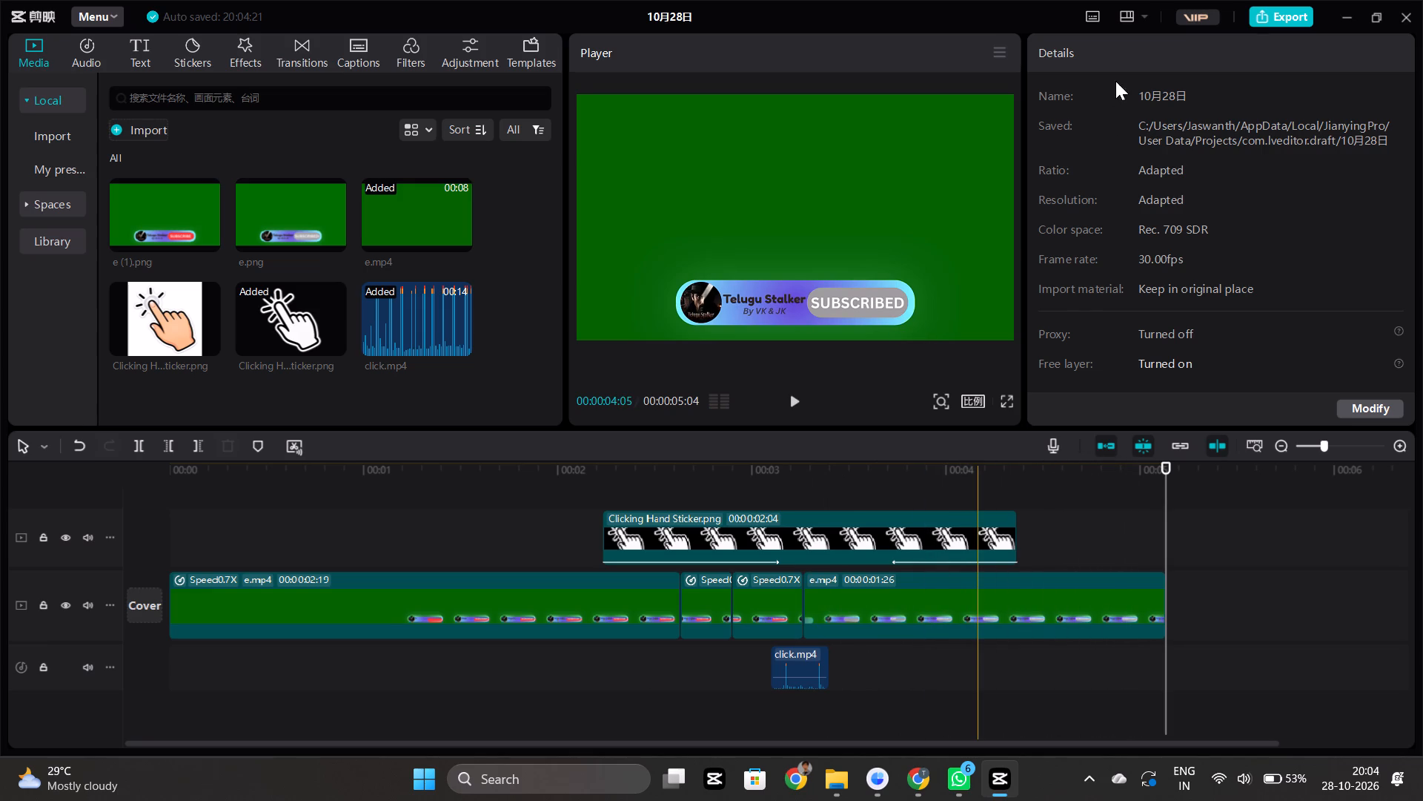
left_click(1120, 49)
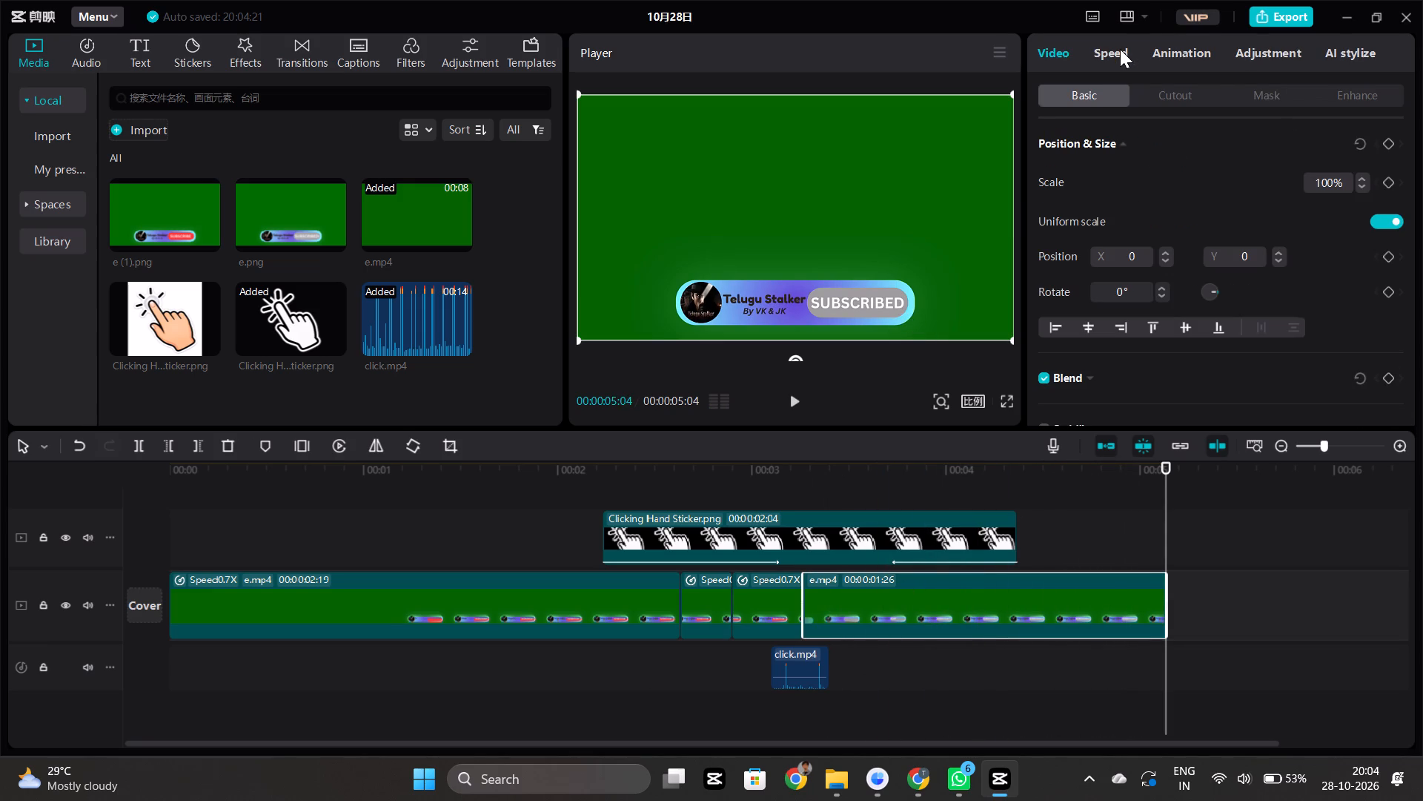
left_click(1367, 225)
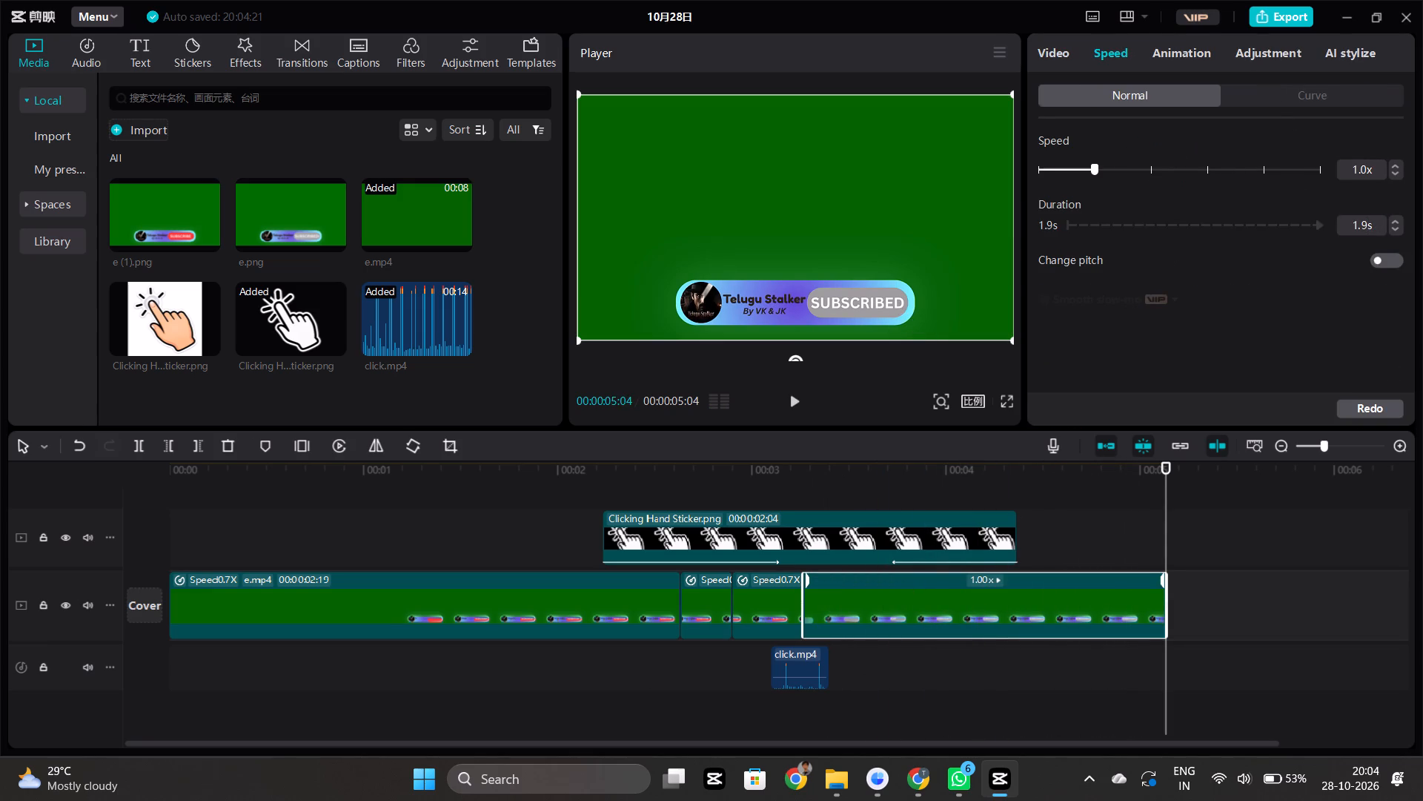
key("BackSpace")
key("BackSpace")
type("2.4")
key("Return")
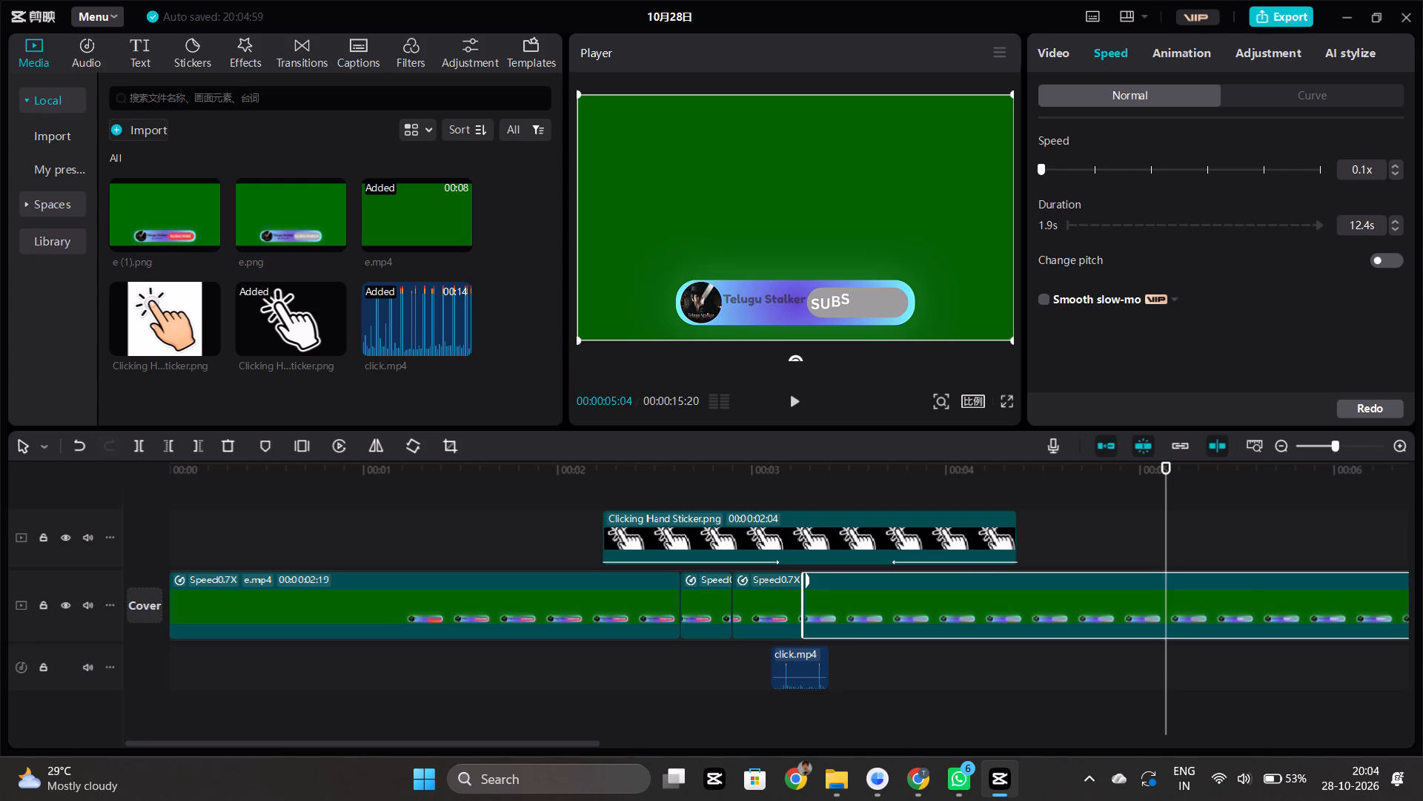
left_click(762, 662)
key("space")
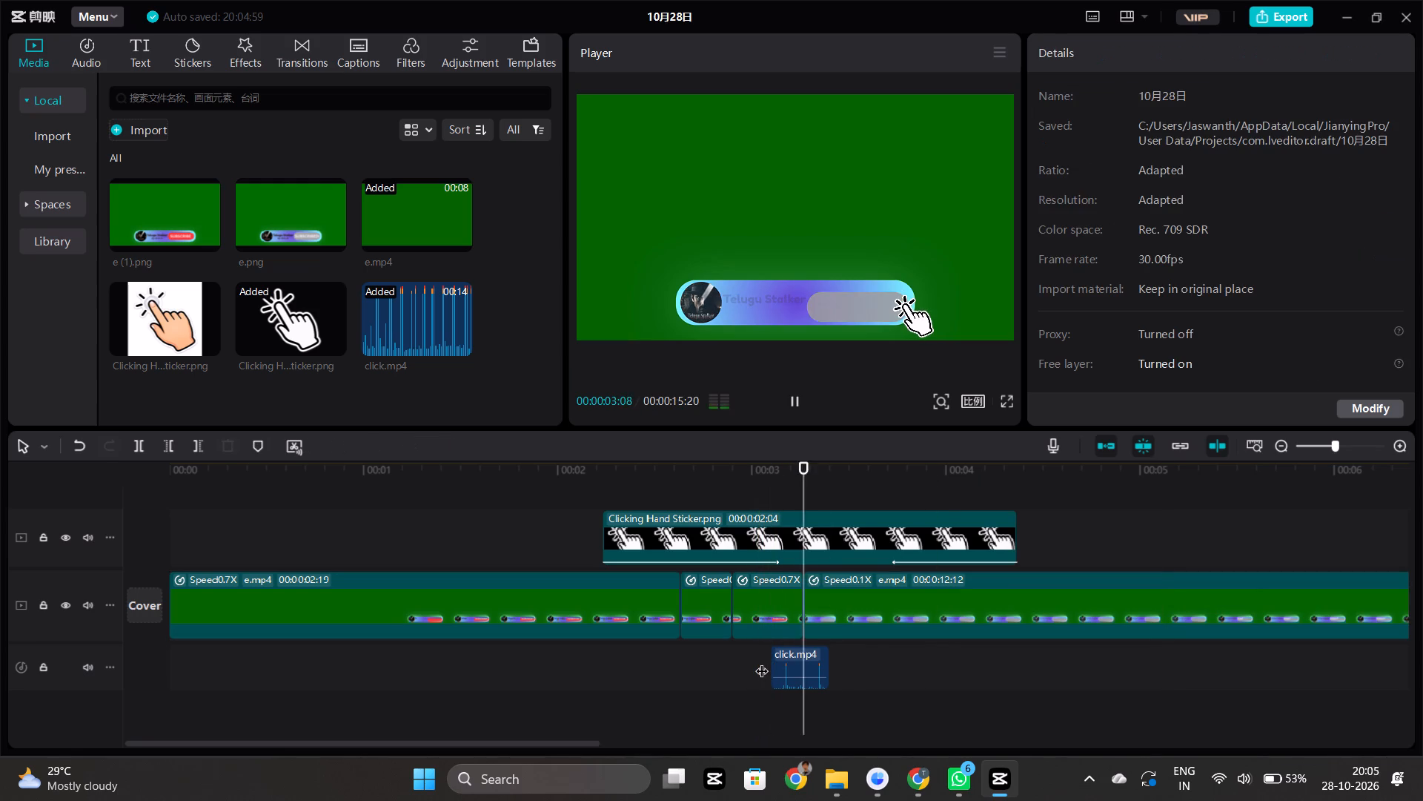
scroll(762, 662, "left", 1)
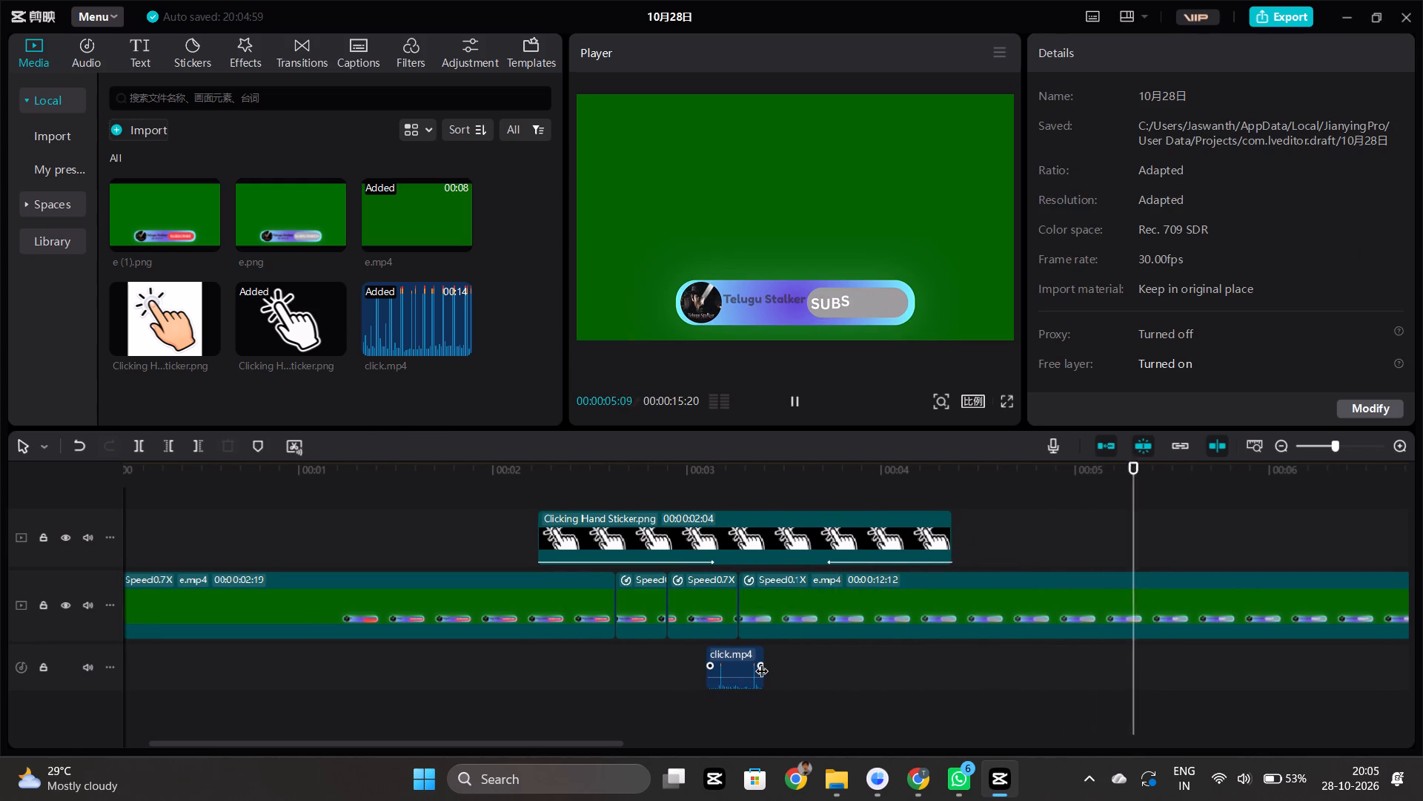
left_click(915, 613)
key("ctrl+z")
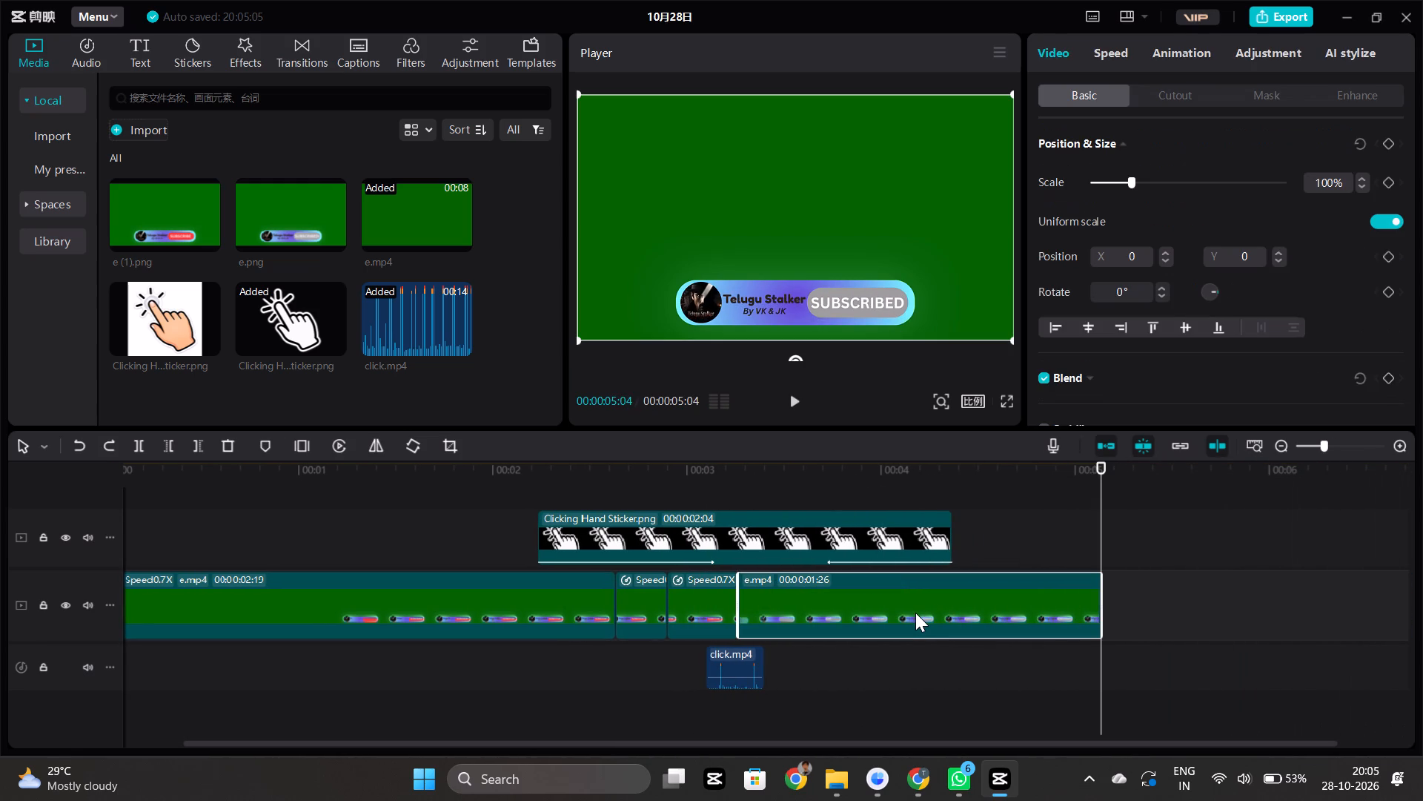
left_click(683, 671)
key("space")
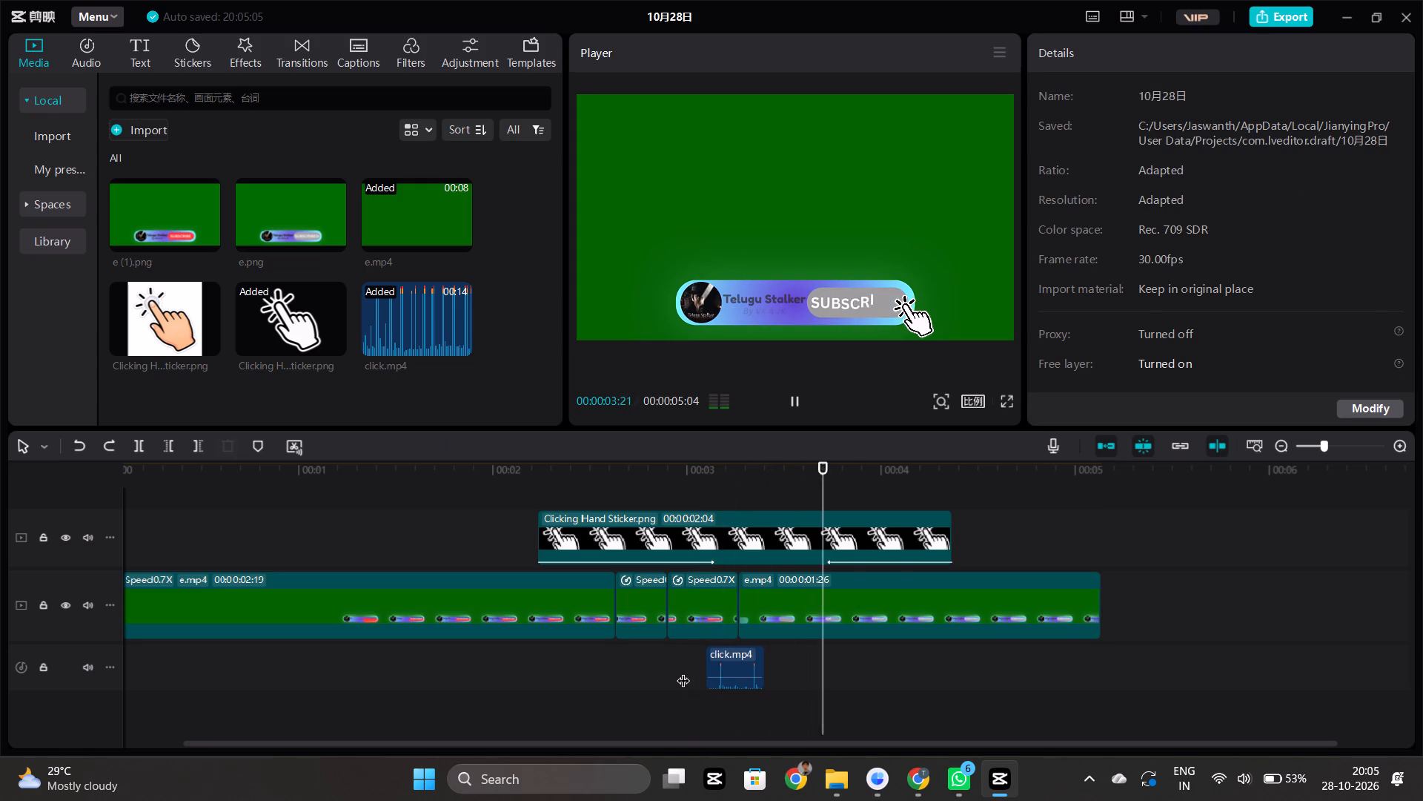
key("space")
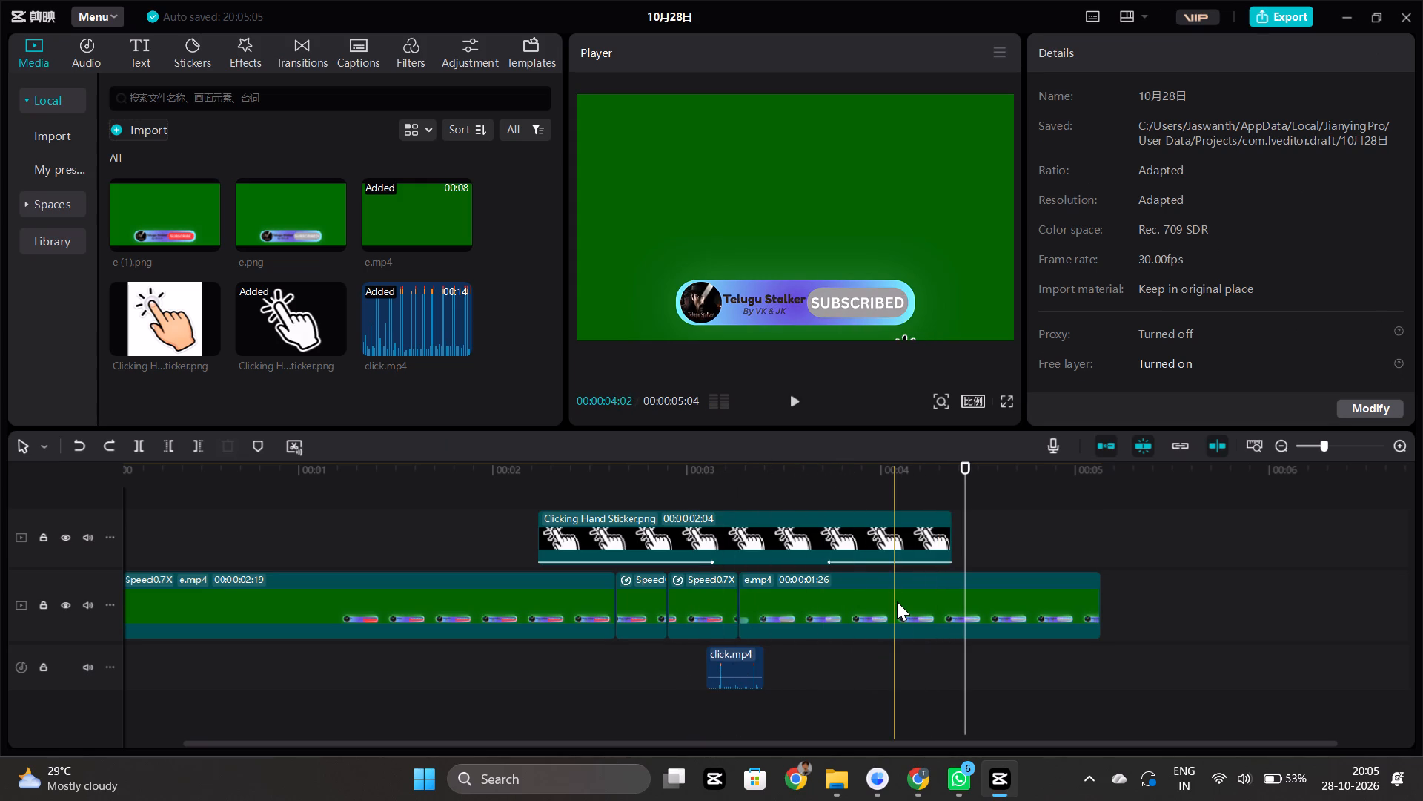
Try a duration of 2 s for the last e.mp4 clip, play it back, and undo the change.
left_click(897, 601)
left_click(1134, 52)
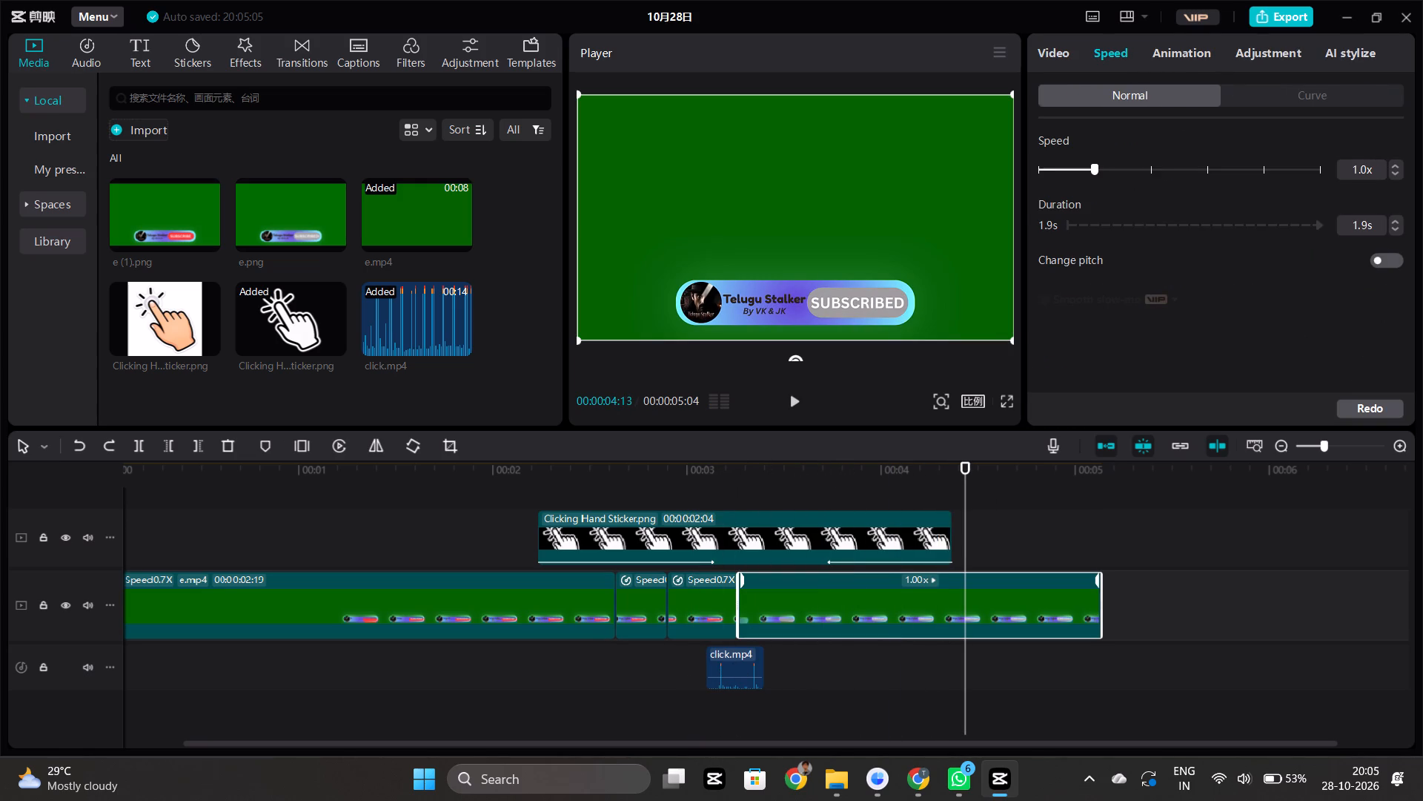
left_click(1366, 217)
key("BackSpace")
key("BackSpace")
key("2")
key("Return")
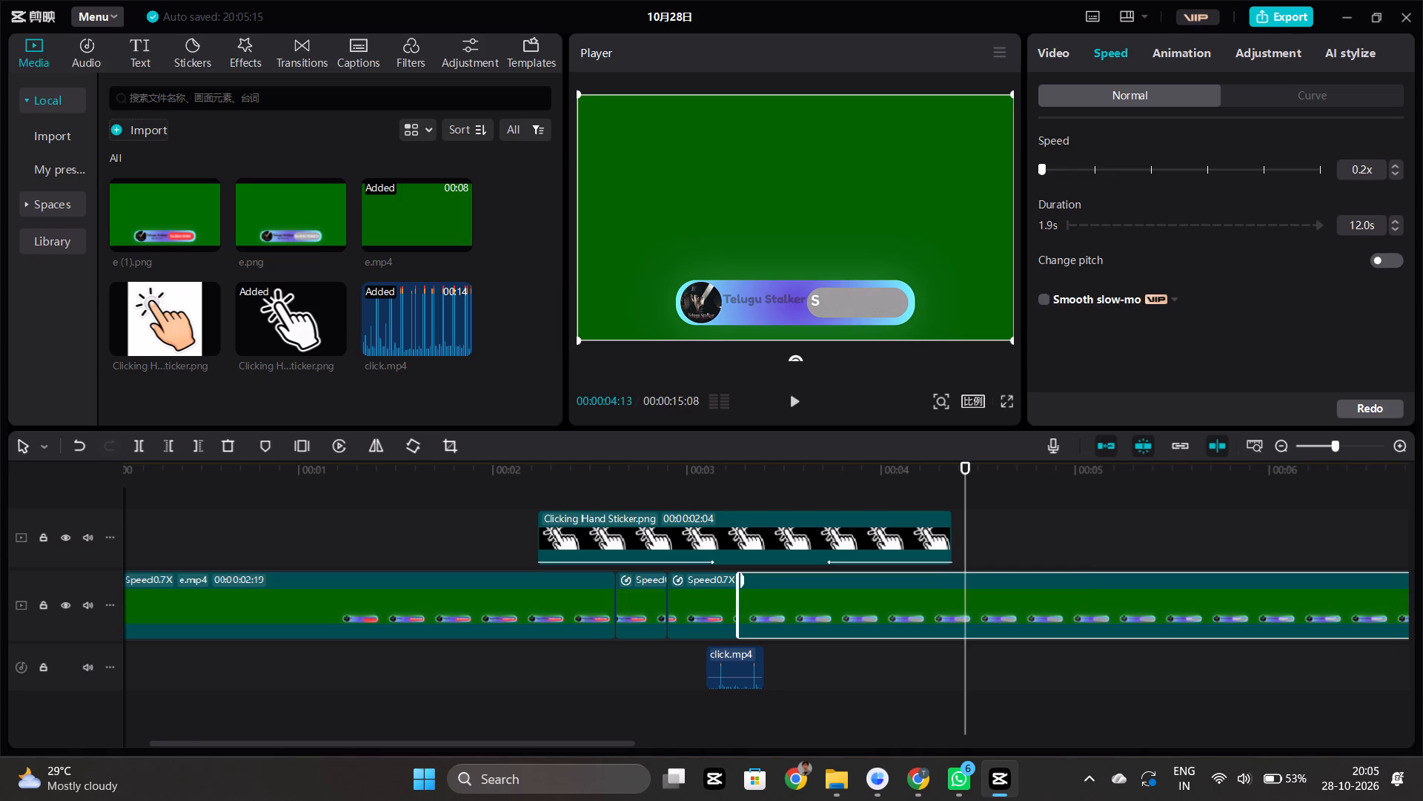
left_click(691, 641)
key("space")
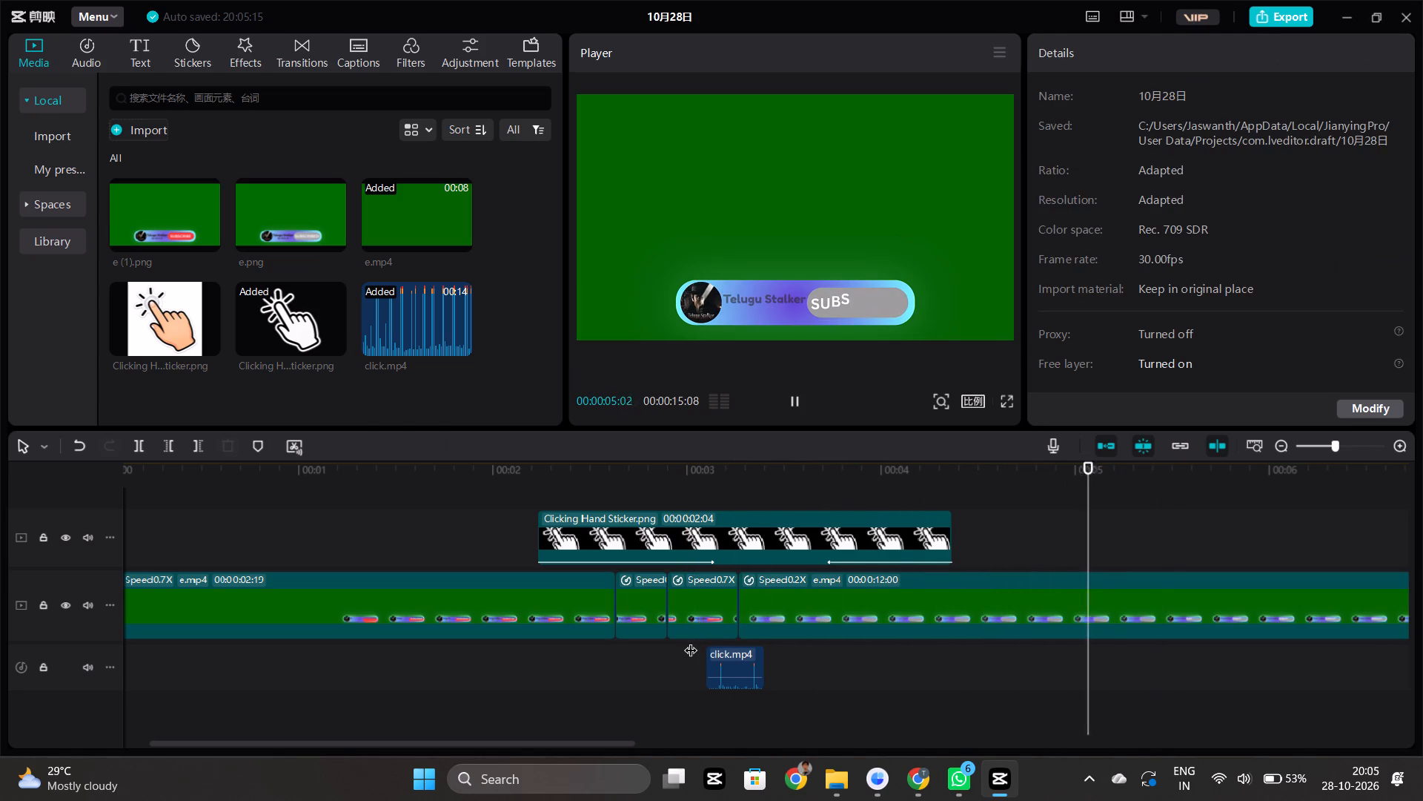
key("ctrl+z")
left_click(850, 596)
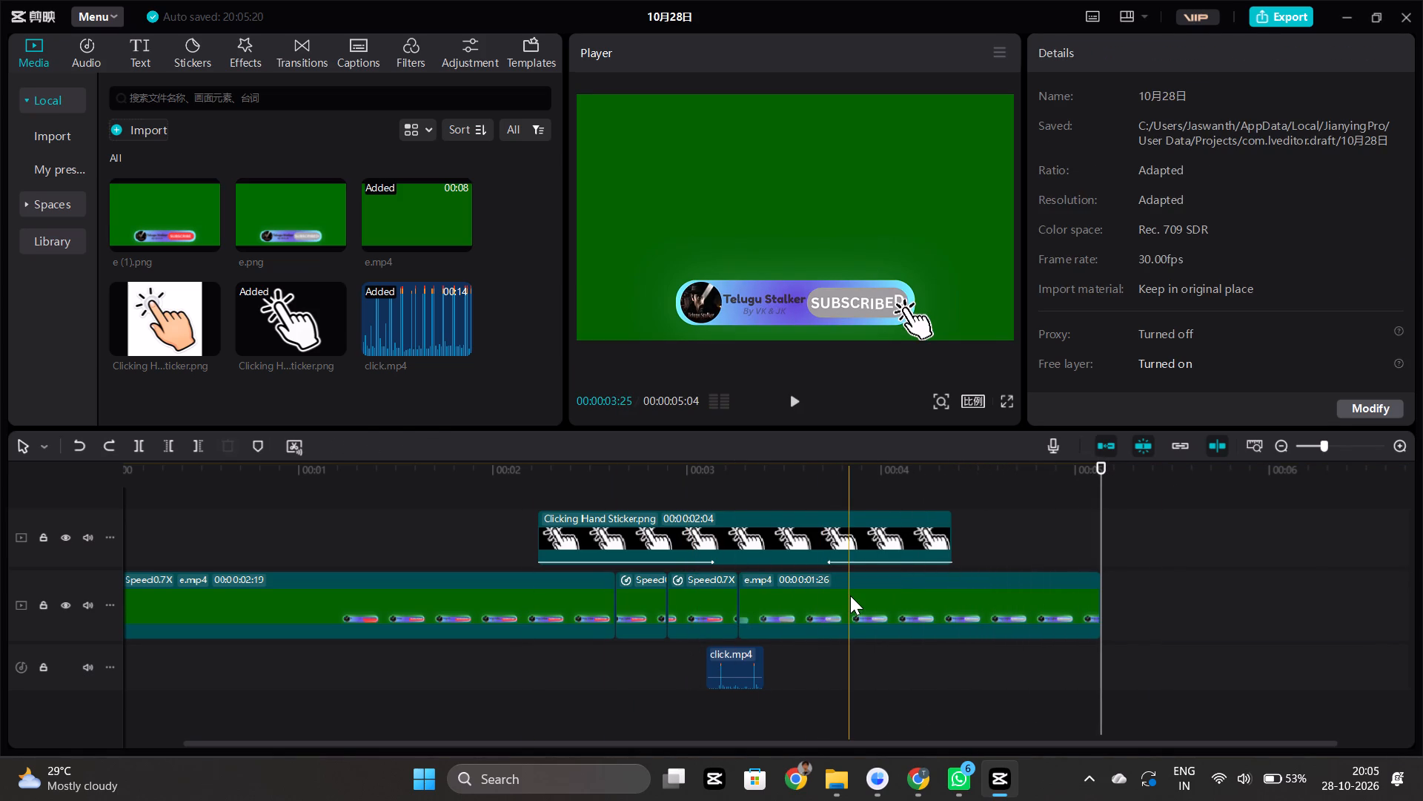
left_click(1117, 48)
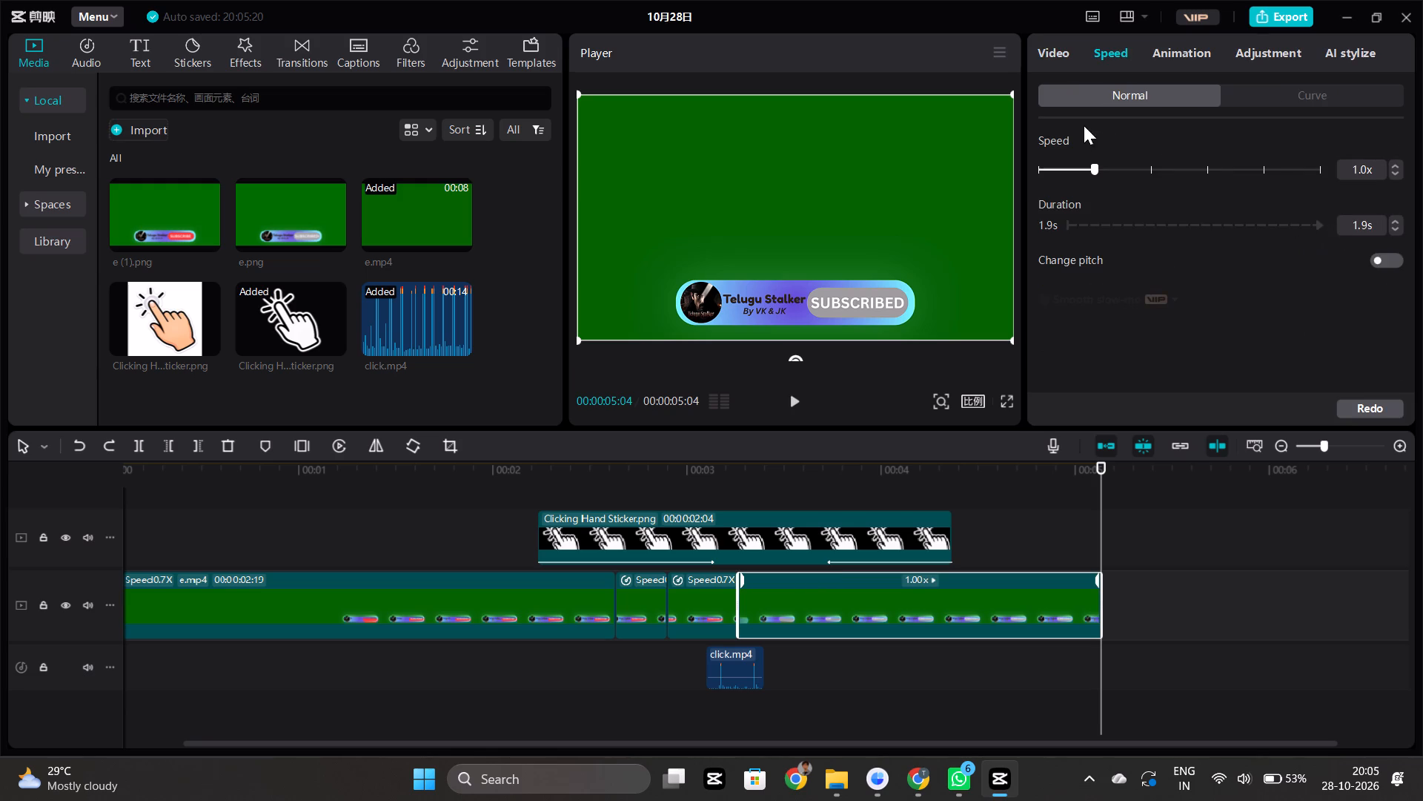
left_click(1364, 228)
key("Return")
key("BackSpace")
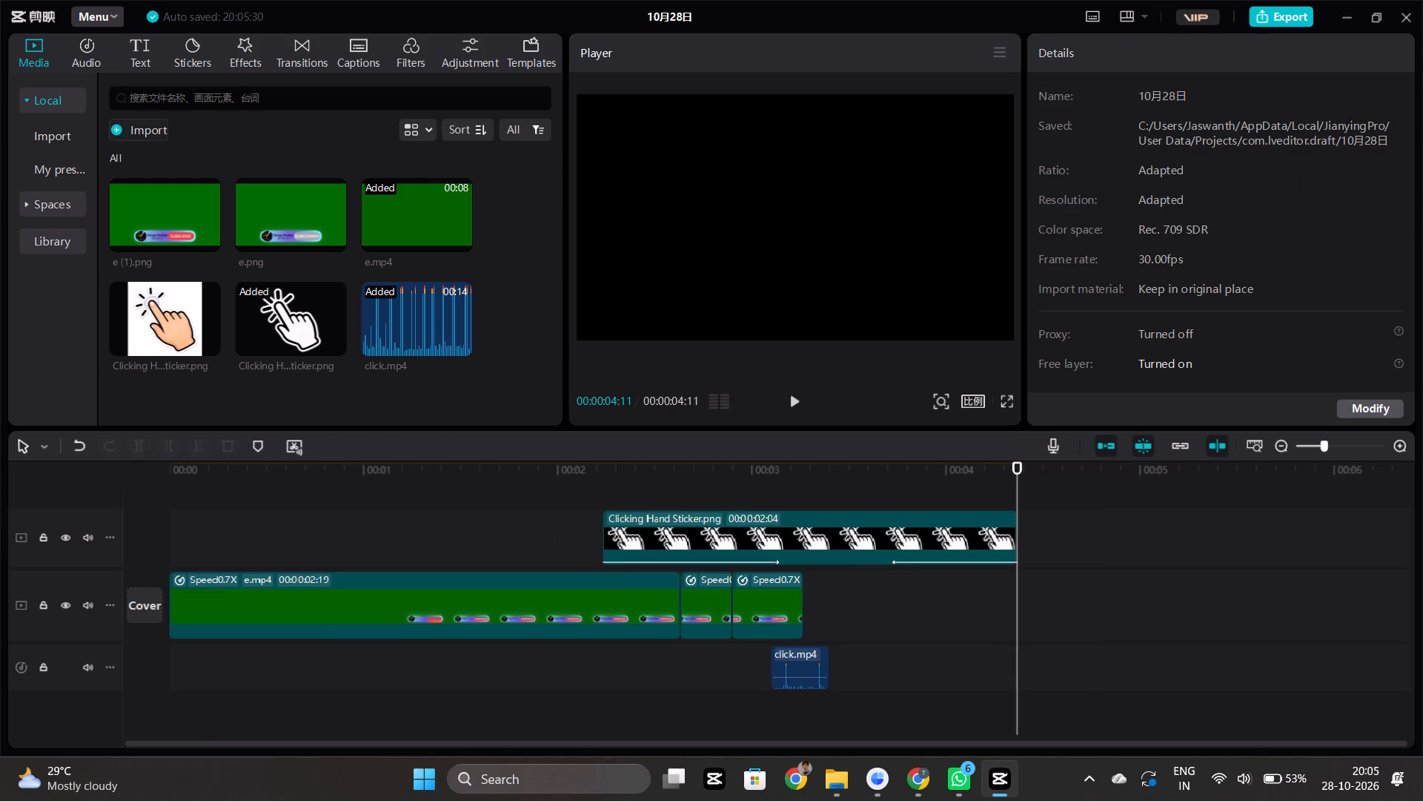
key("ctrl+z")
Play back the tap section, and replay the sequence from near its beginning to review the whole animation.
left_click(740, 693)
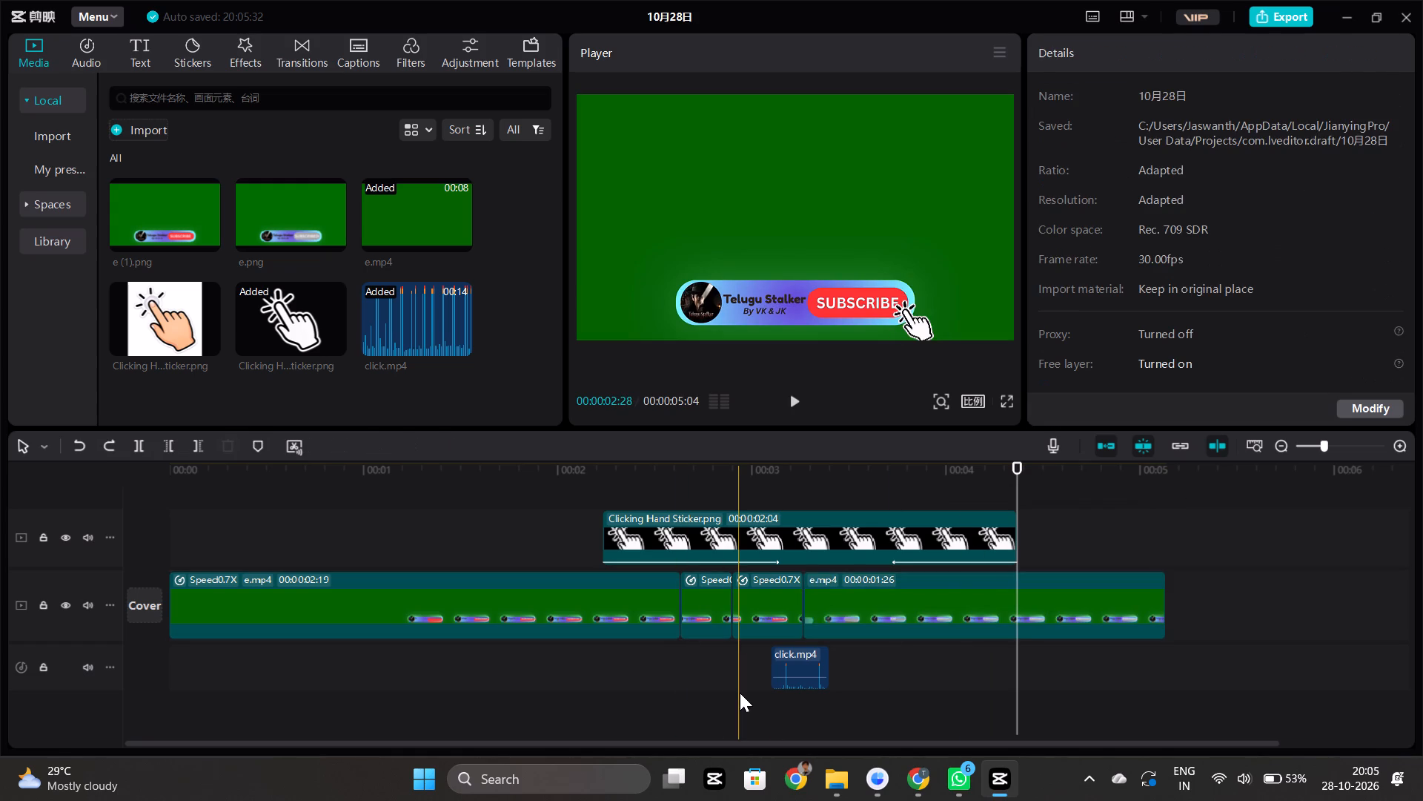
key("space")
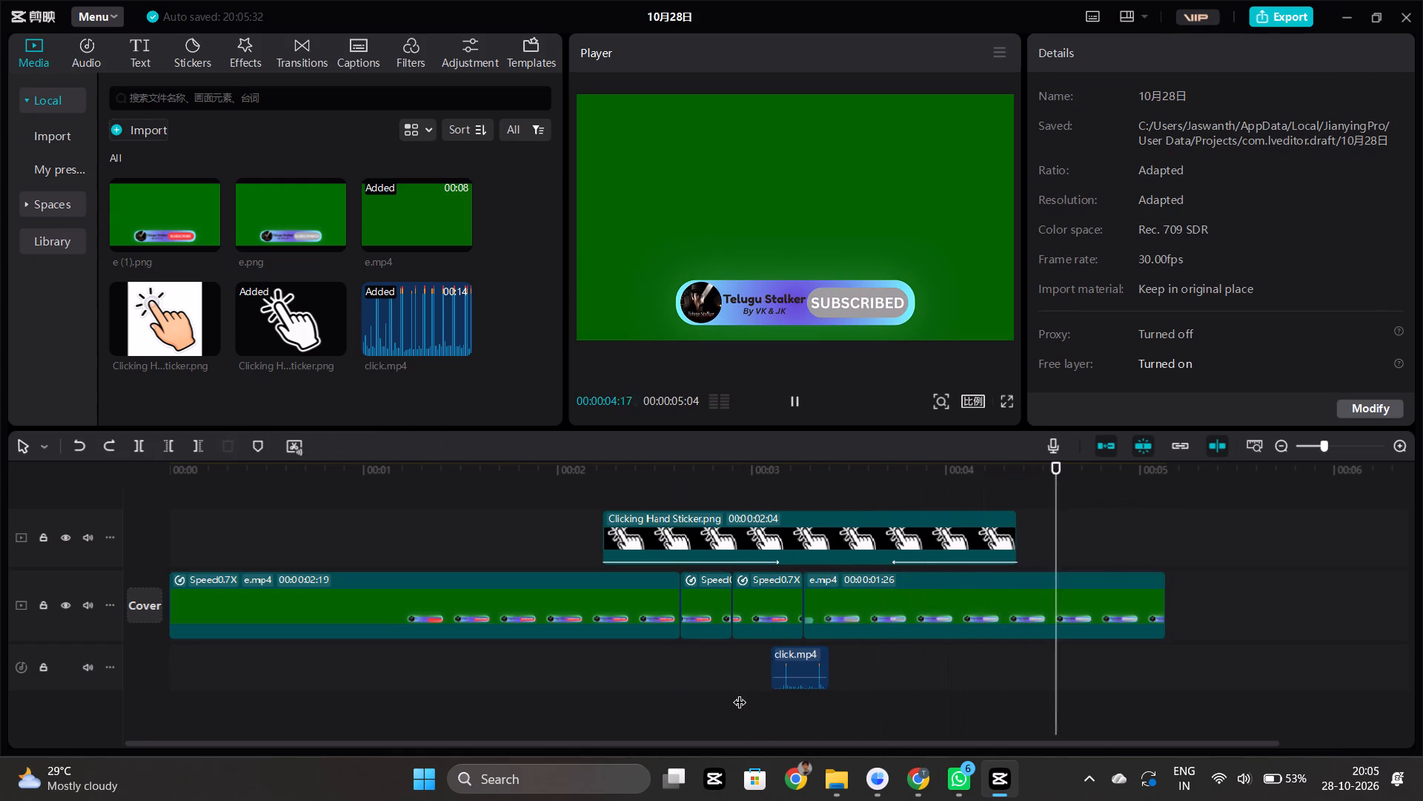
left_click(200, 671)
key("space")
key("space")
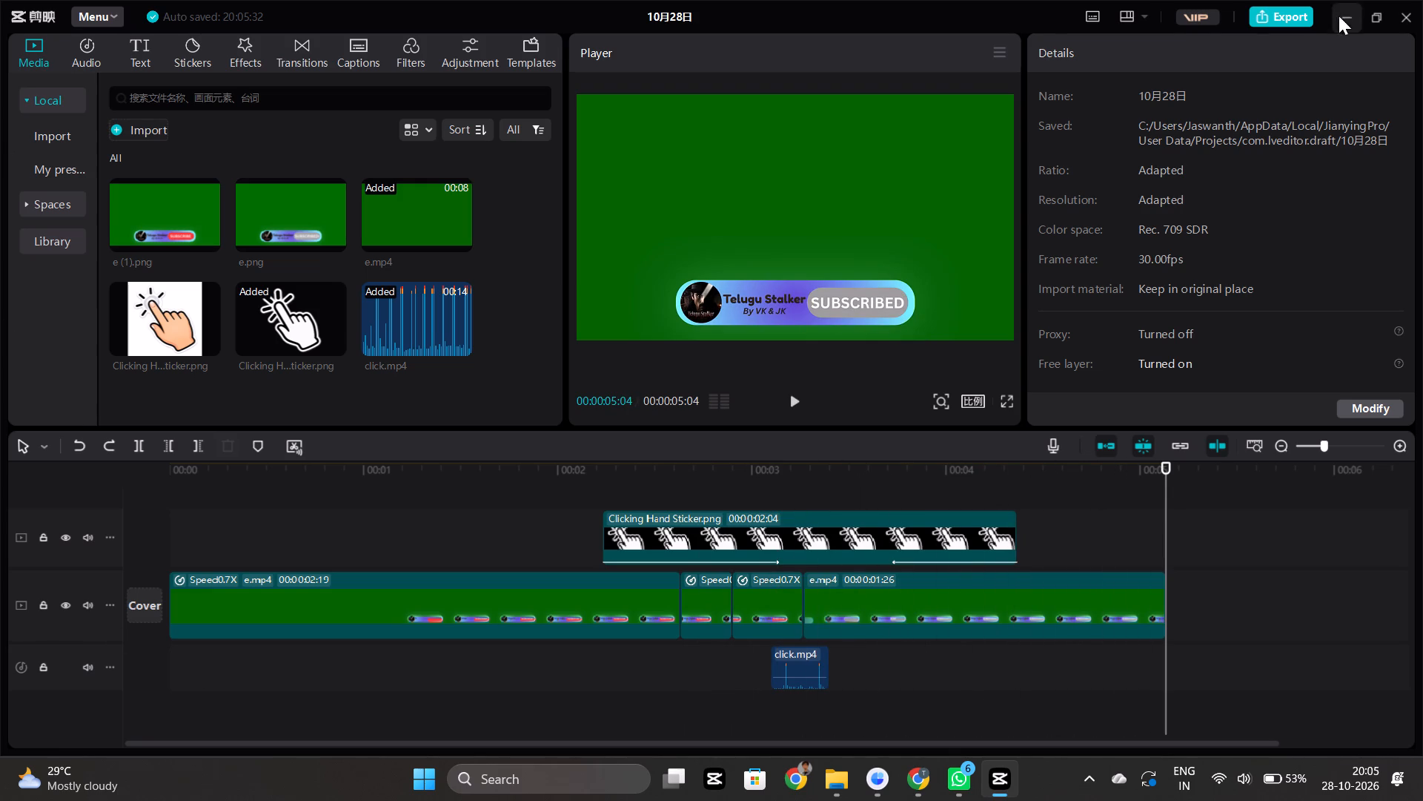
Open the project's export settings and set the export title to SUBSCRIBE.
left_click(1290, 7)
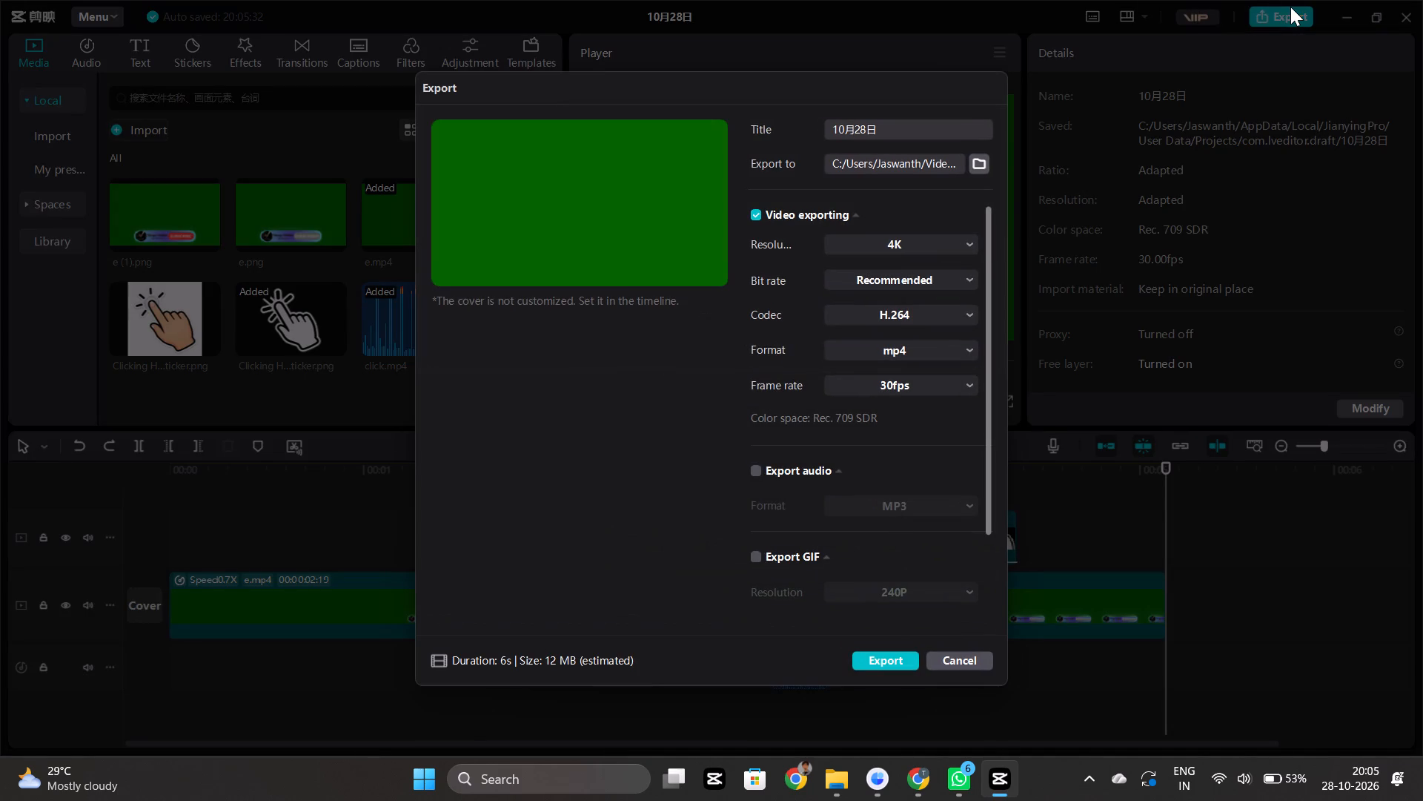
left_click(875, 138)
key("ctrl+a")
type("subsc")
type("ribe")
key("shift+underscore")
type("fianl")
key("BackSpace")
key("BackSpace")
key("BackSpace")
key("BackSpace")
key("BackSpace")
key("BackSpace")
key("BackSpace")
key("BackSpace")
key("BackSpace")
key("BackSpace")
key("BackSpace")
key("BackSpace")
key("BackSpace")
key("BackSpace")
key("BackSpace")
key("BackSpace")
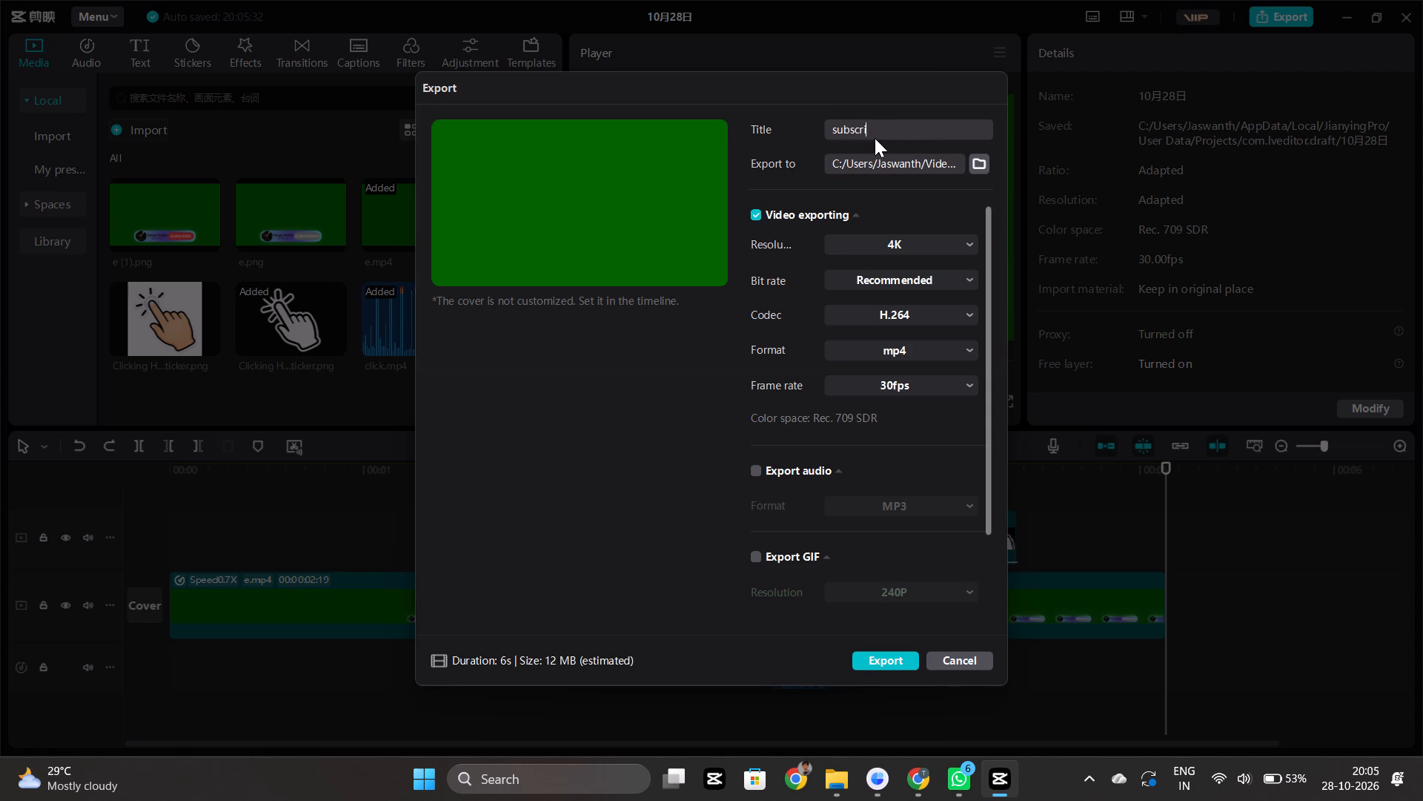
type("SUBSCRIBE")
Create a new folder named subscribe inside the Videos folder and choose it as the export destination.
left_click(984, 165)
scroll(556, 314, "down", 1)
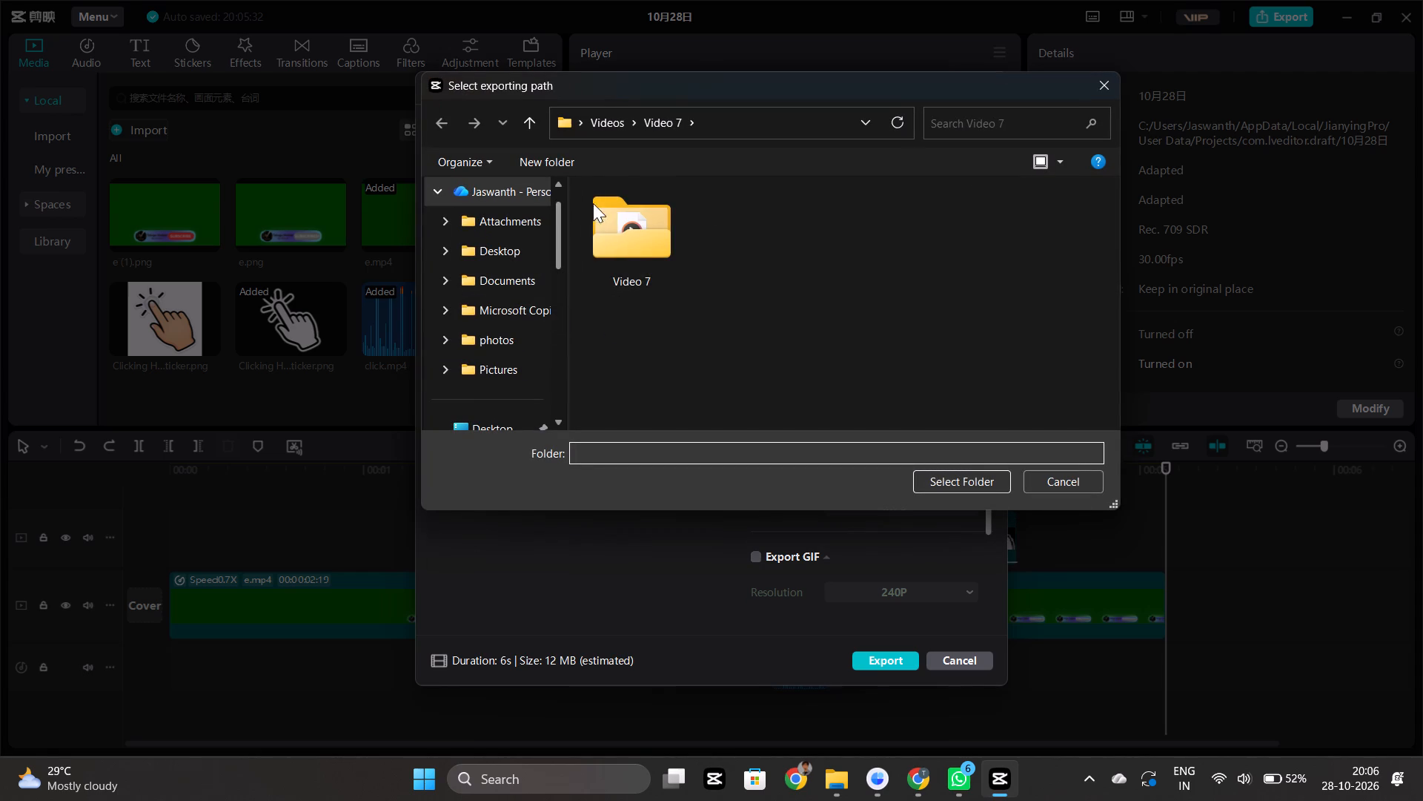
left_click(597, 118)
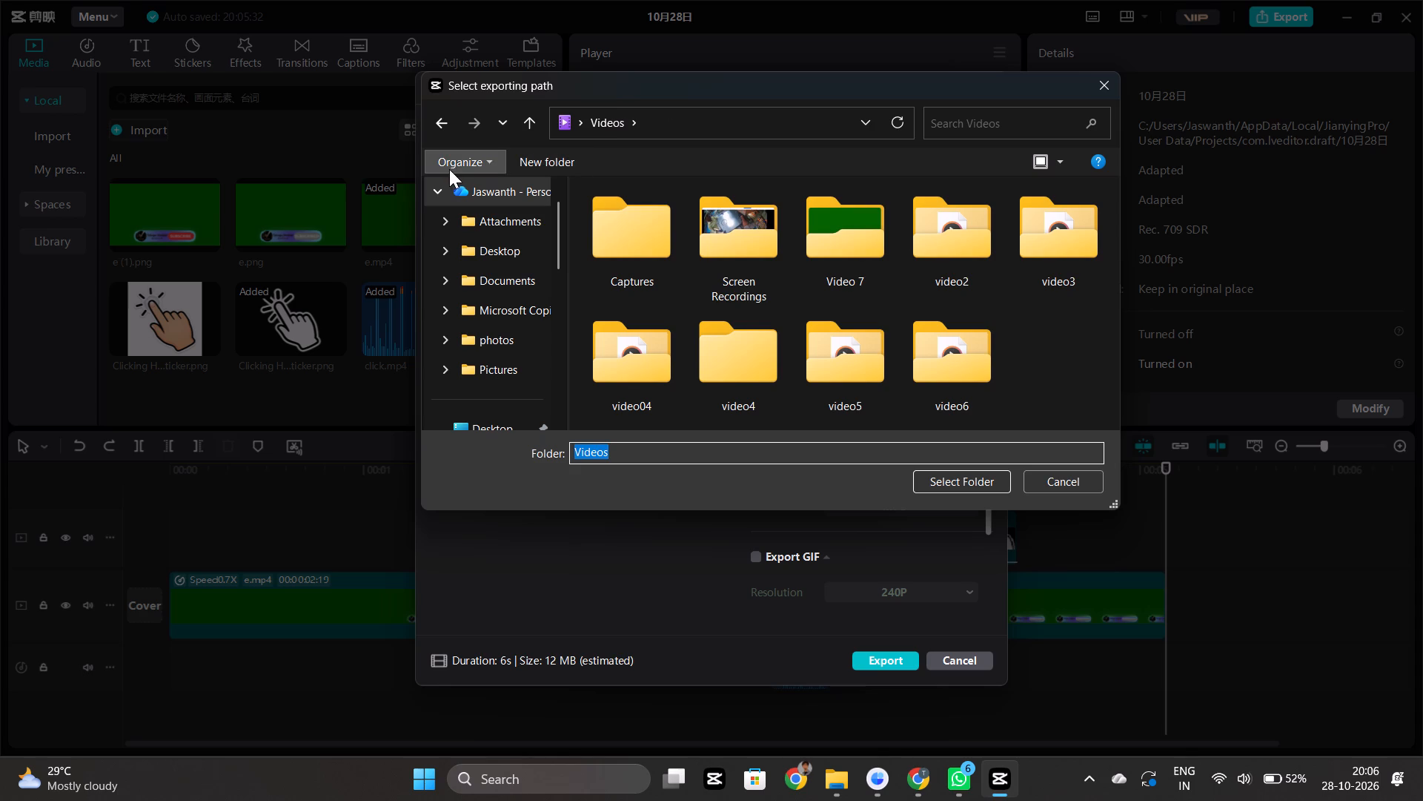
left_click(532, 162)
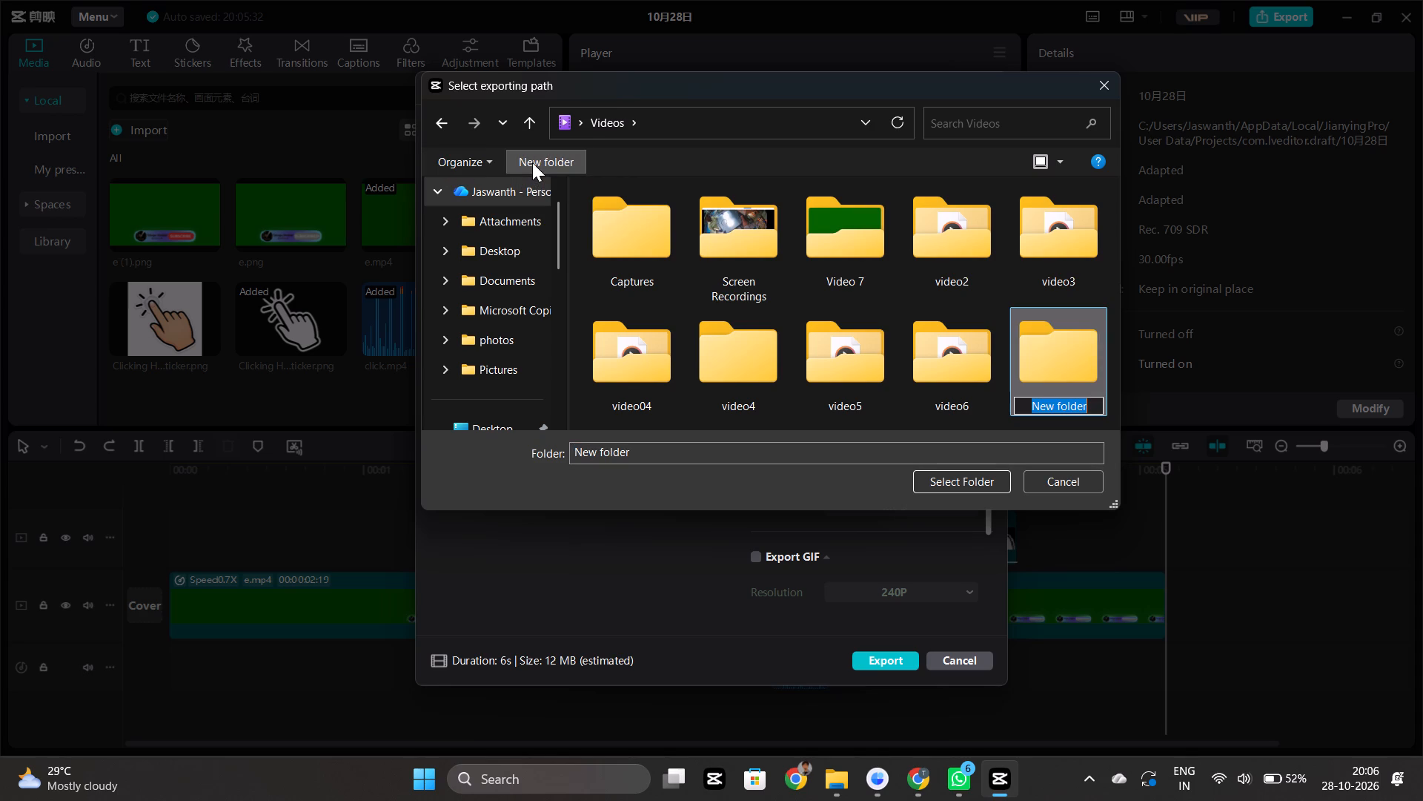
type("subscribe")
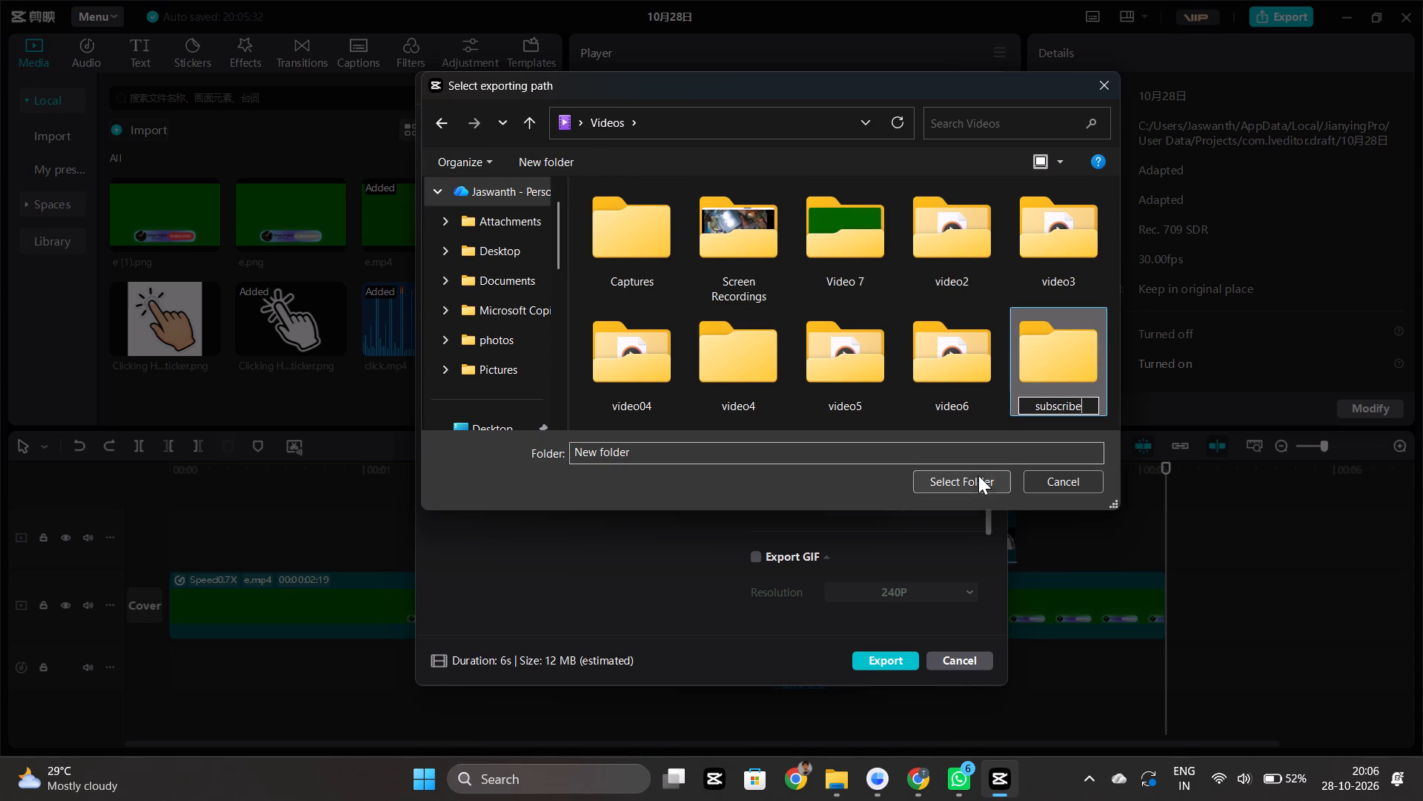
left_click(977, 474)
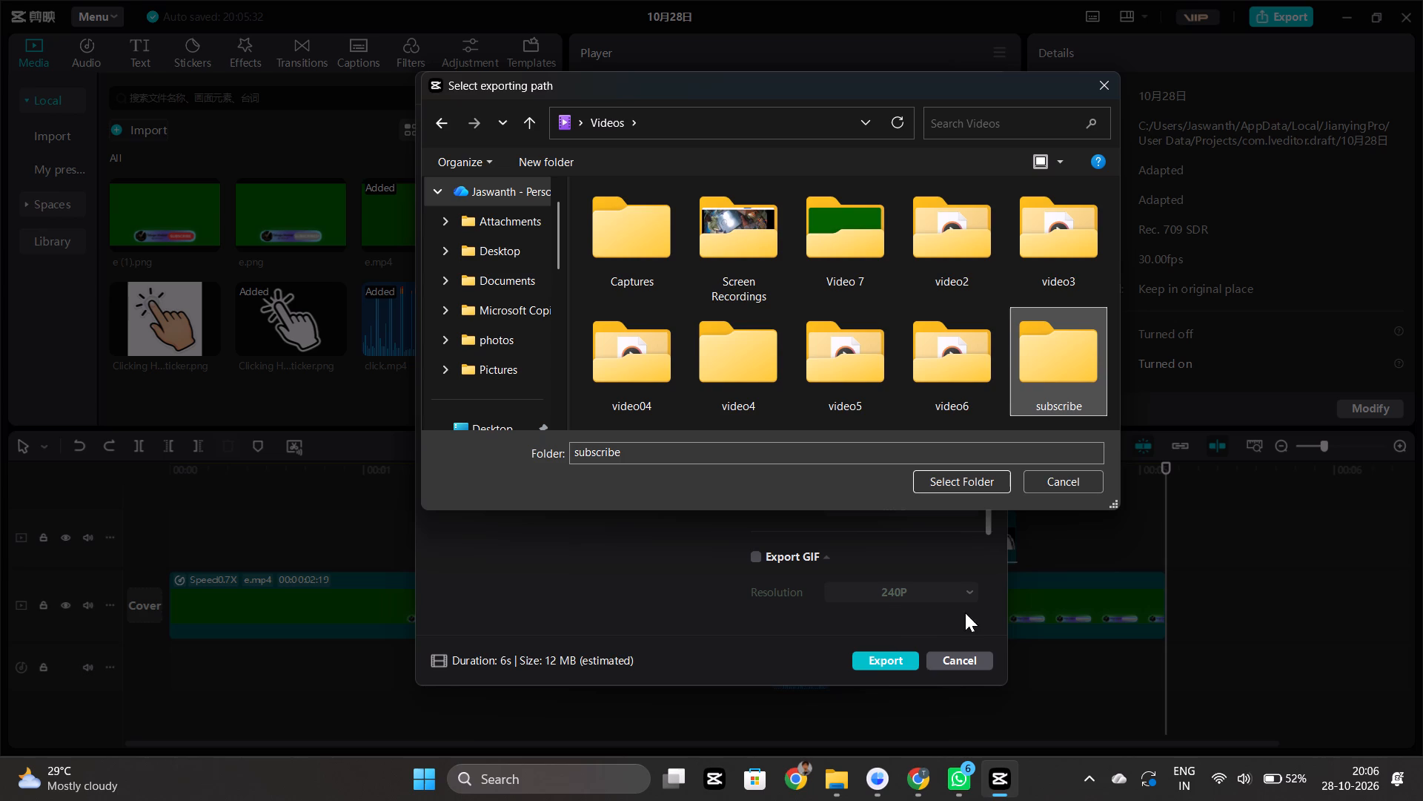